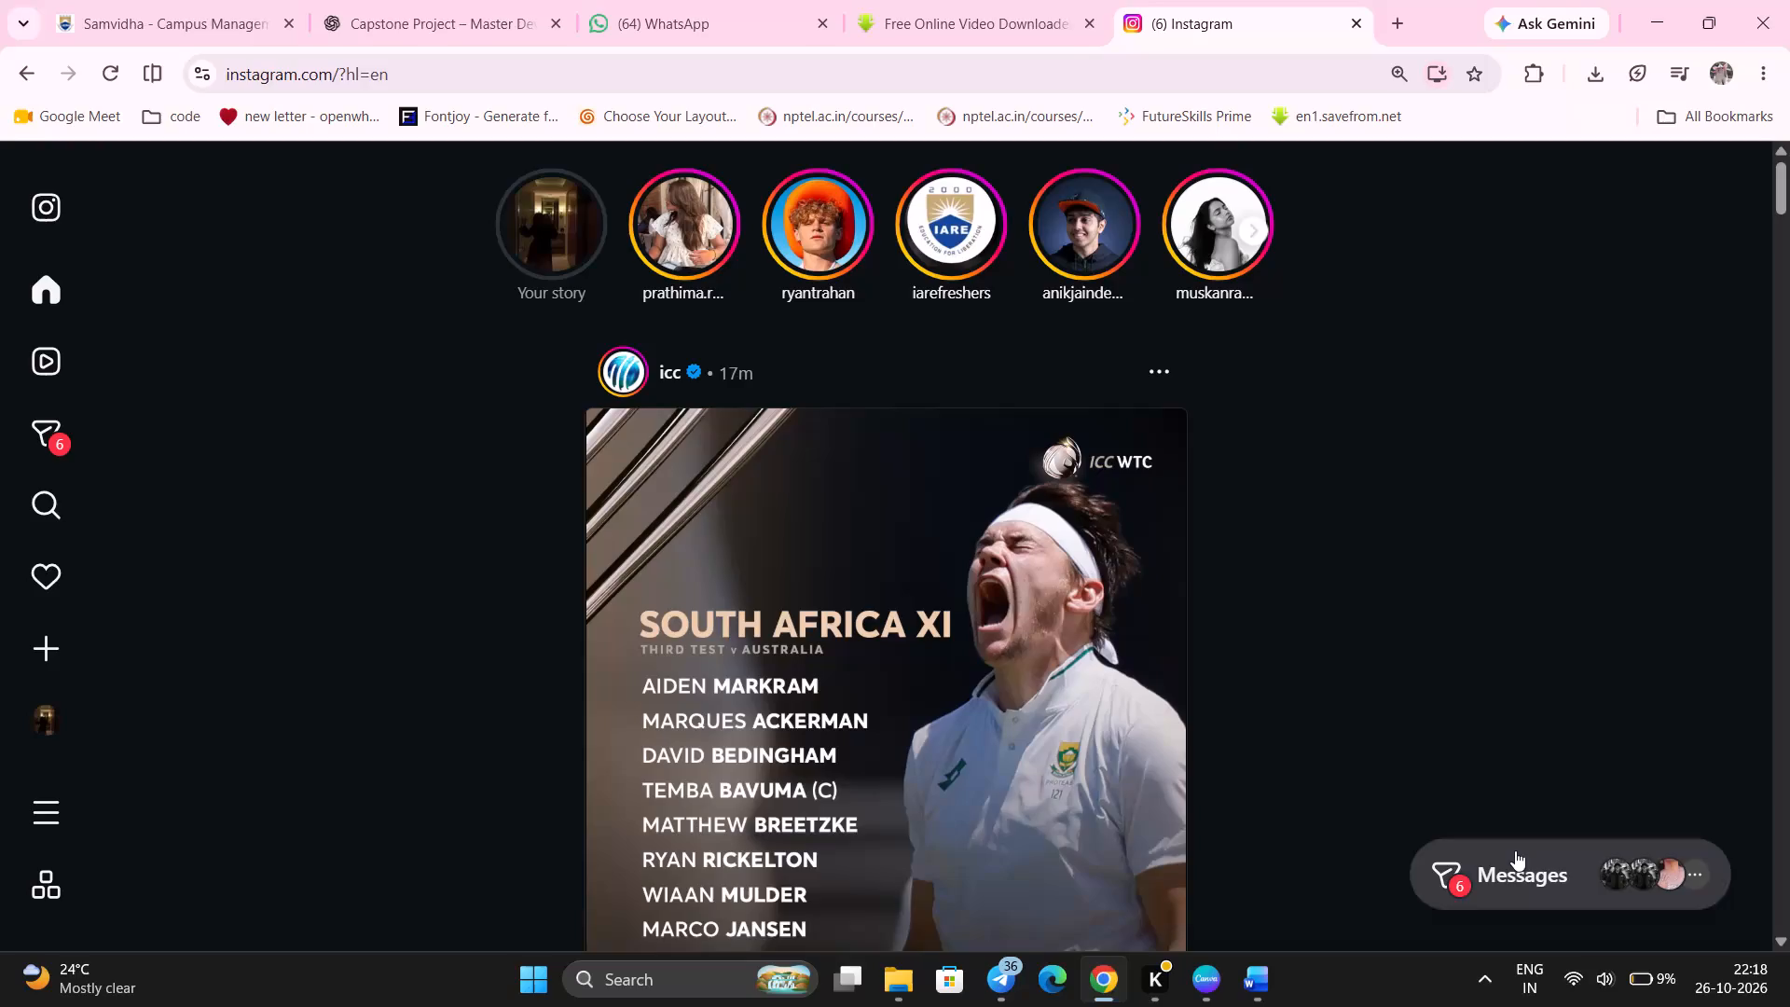
Open the pinned conversation in Instagram messages and send the copied image from the clipboard as a reply.
click(1515, 850)
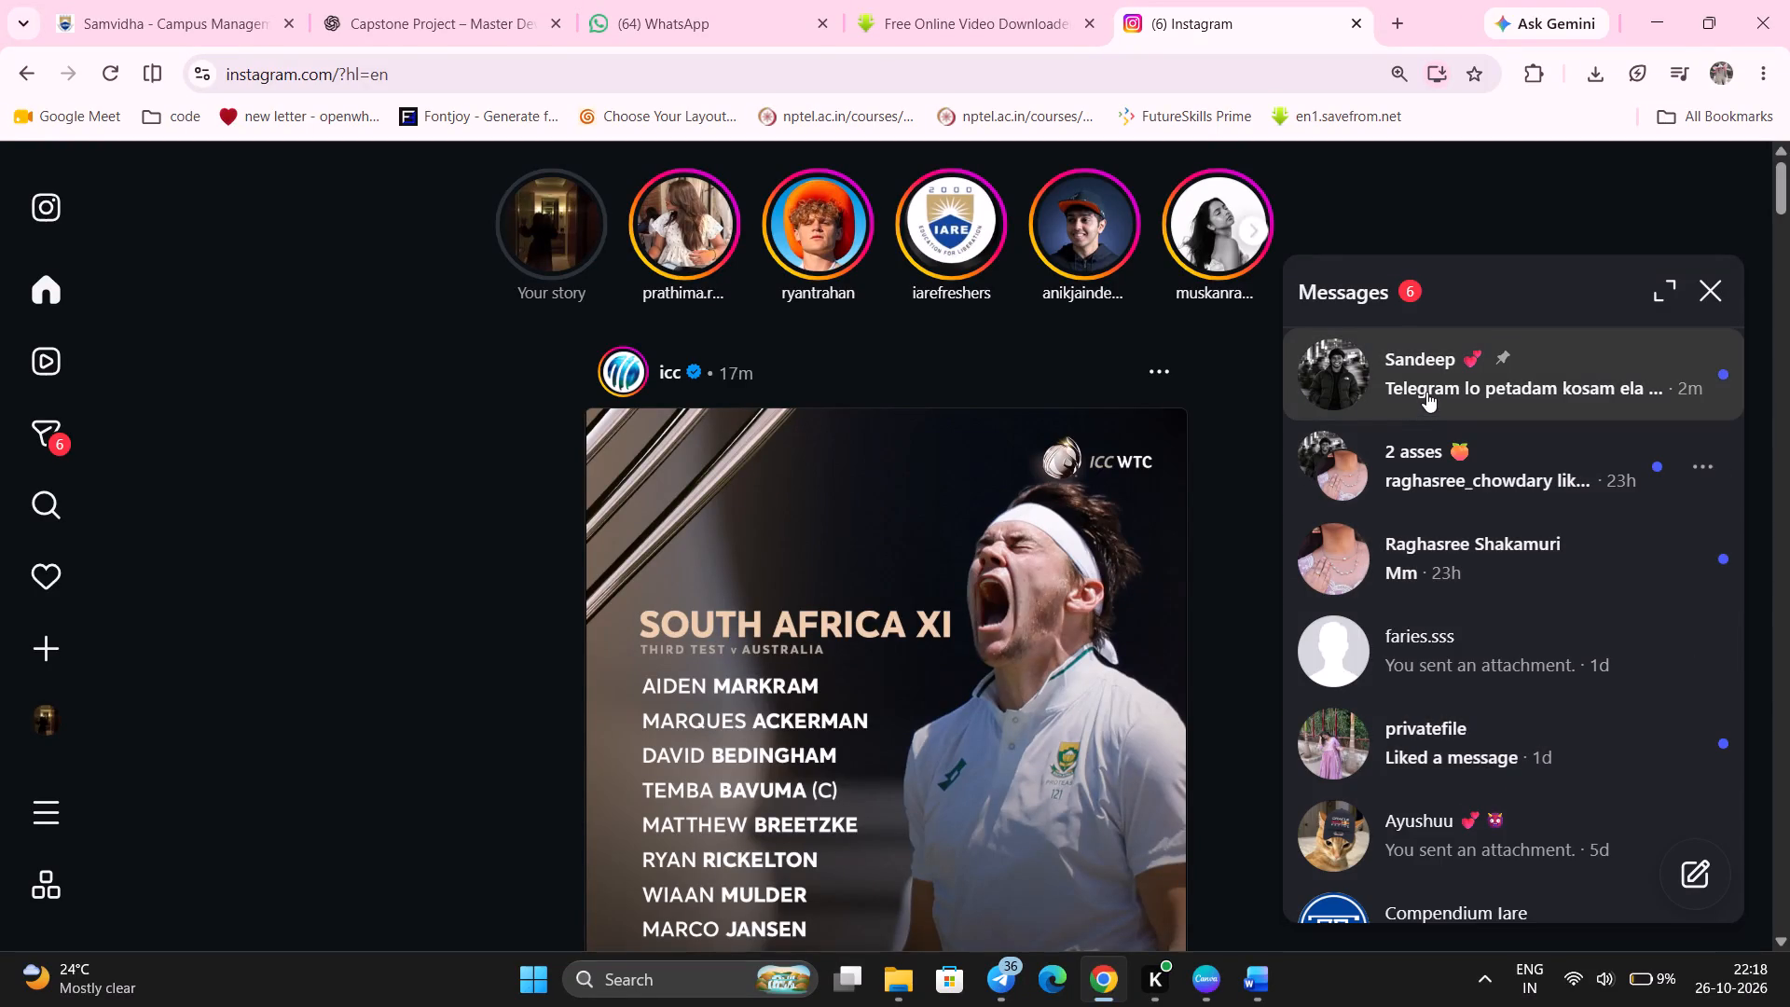
click(1426, 392)
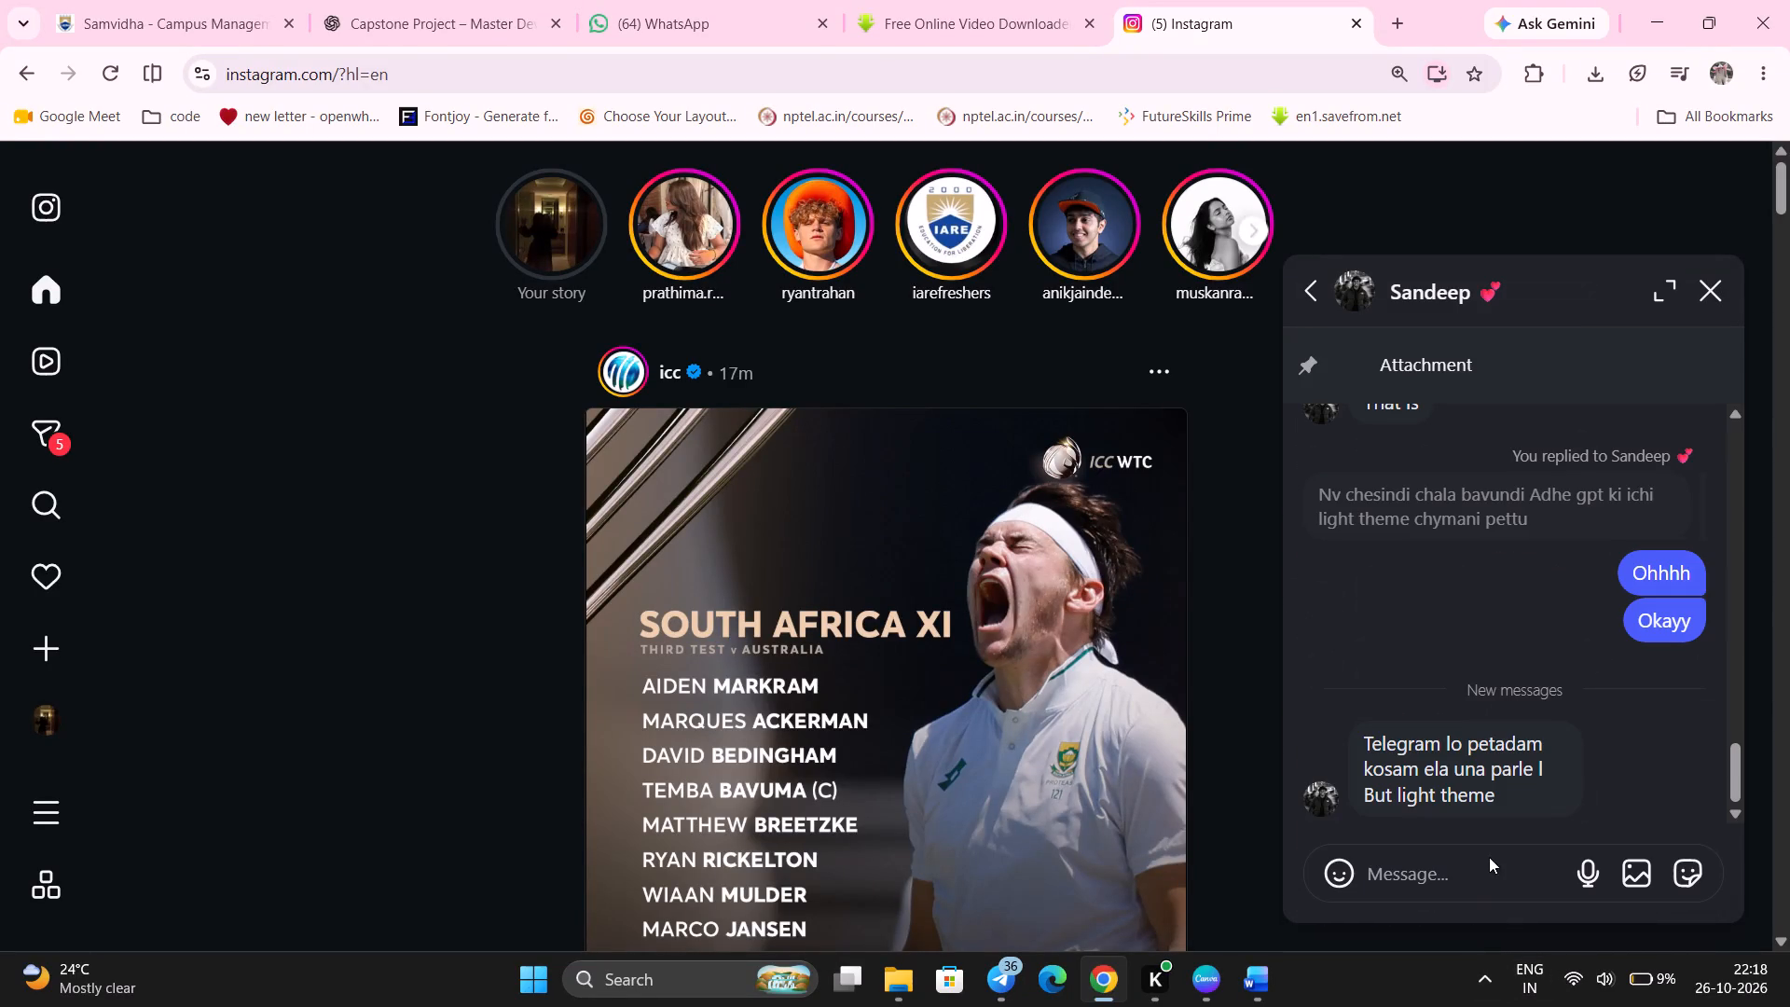
click(1481, 876)
key(ctrl+v)
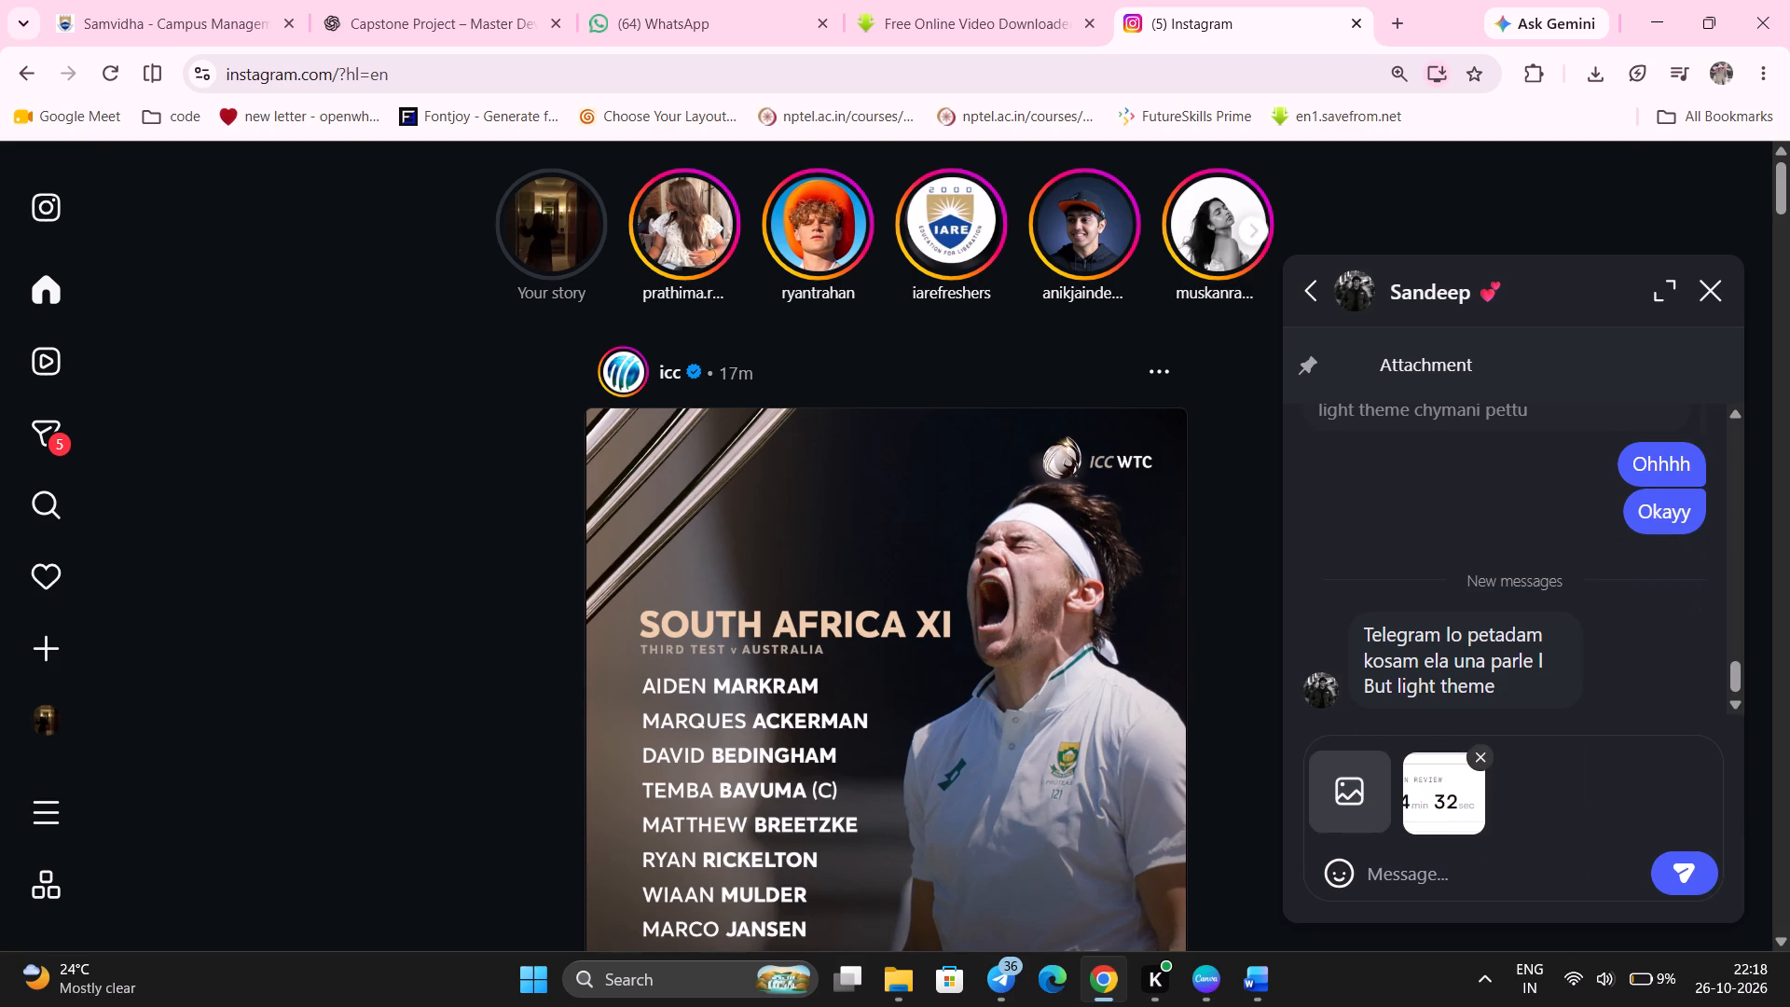
key(Return)
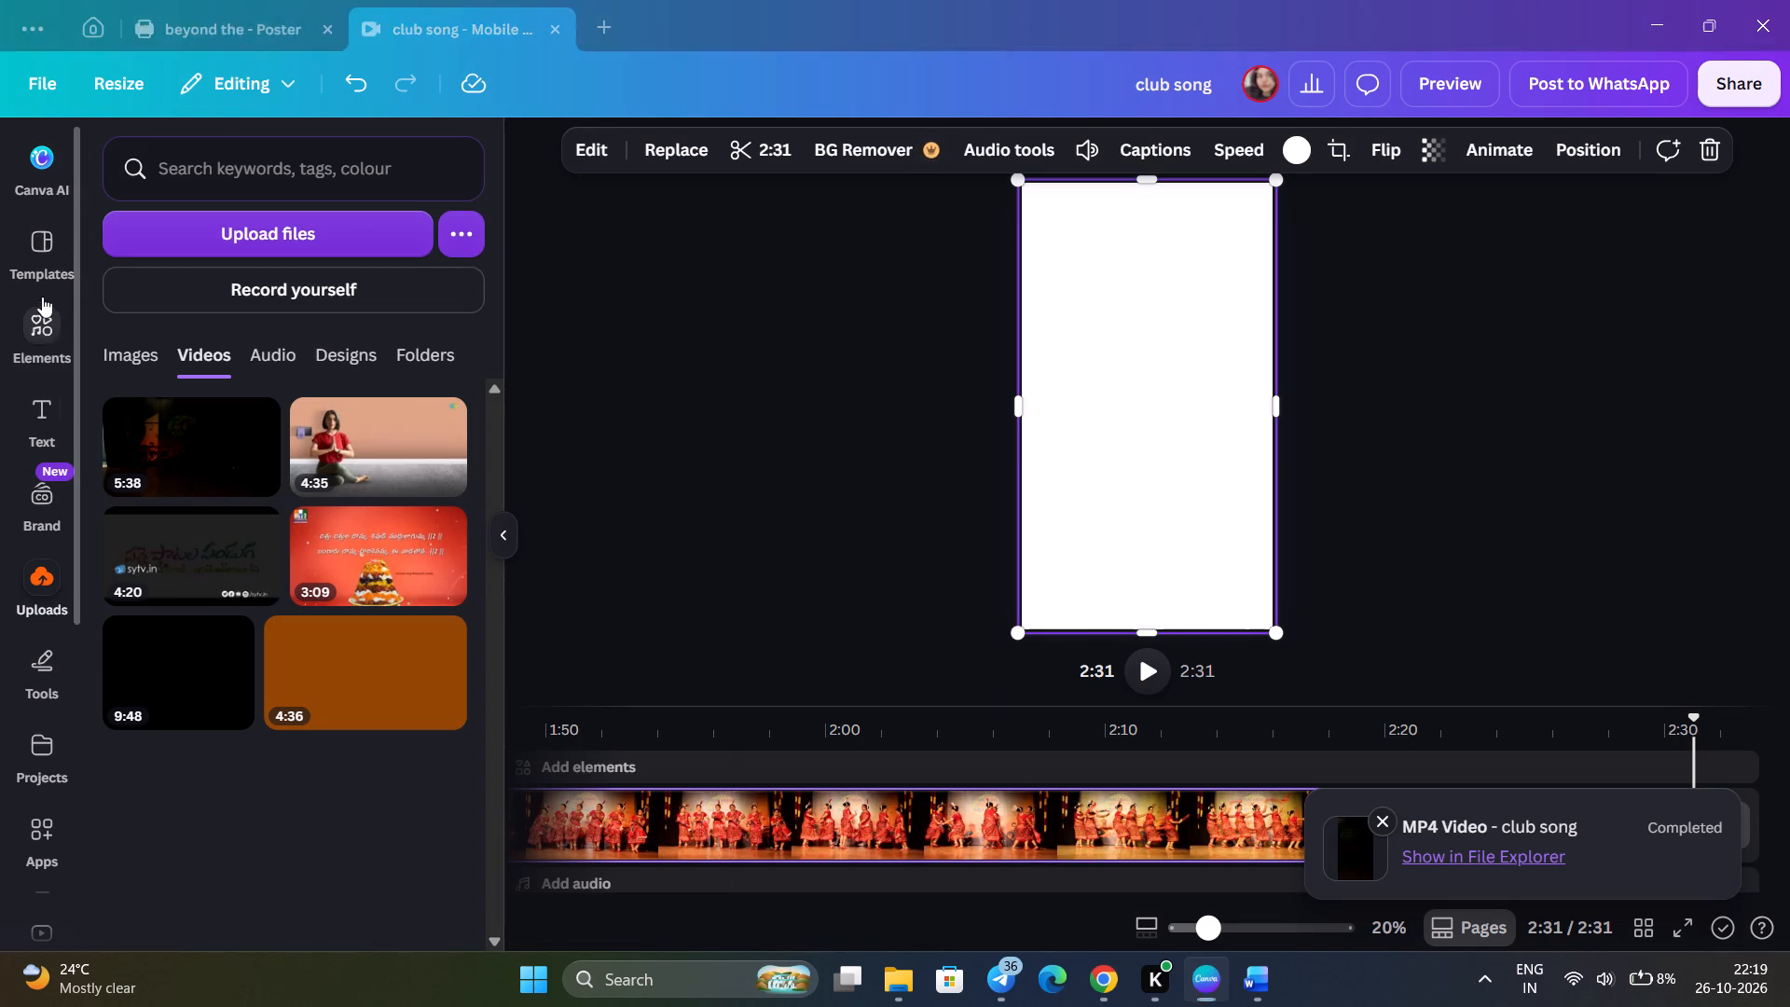
click(186, 40)
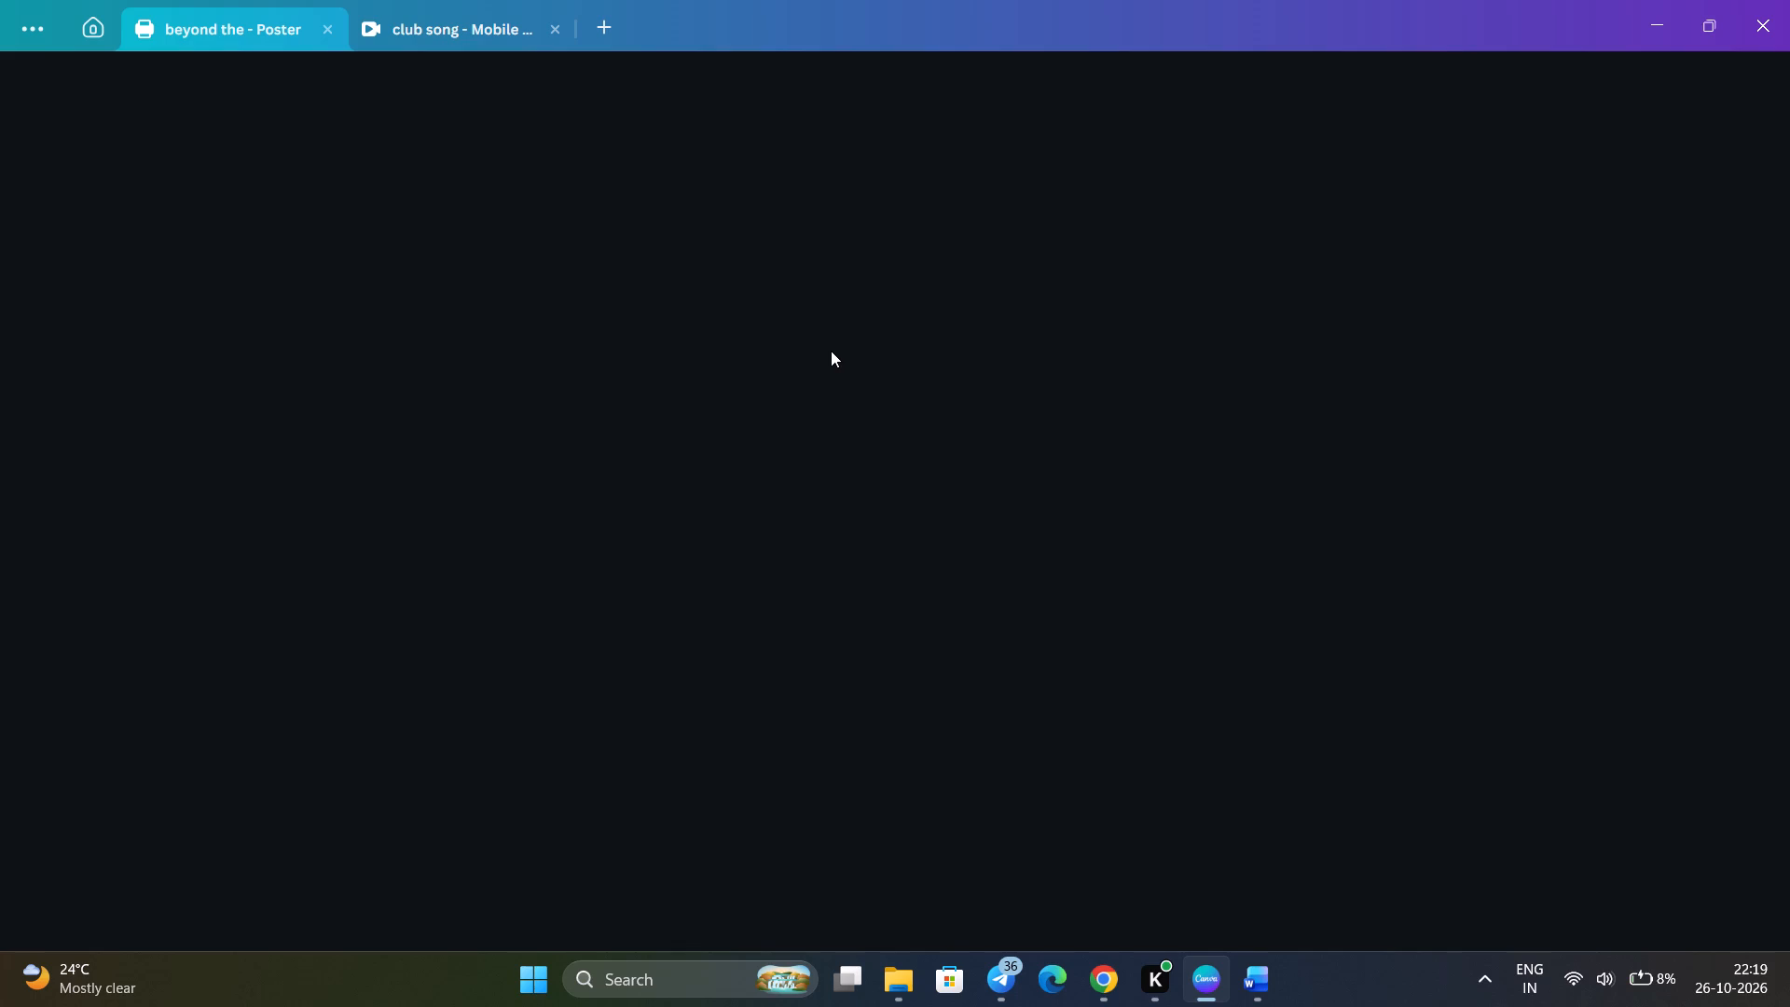
scroll(831, 351, down, 3)
scroll(831, 351, up, 4)
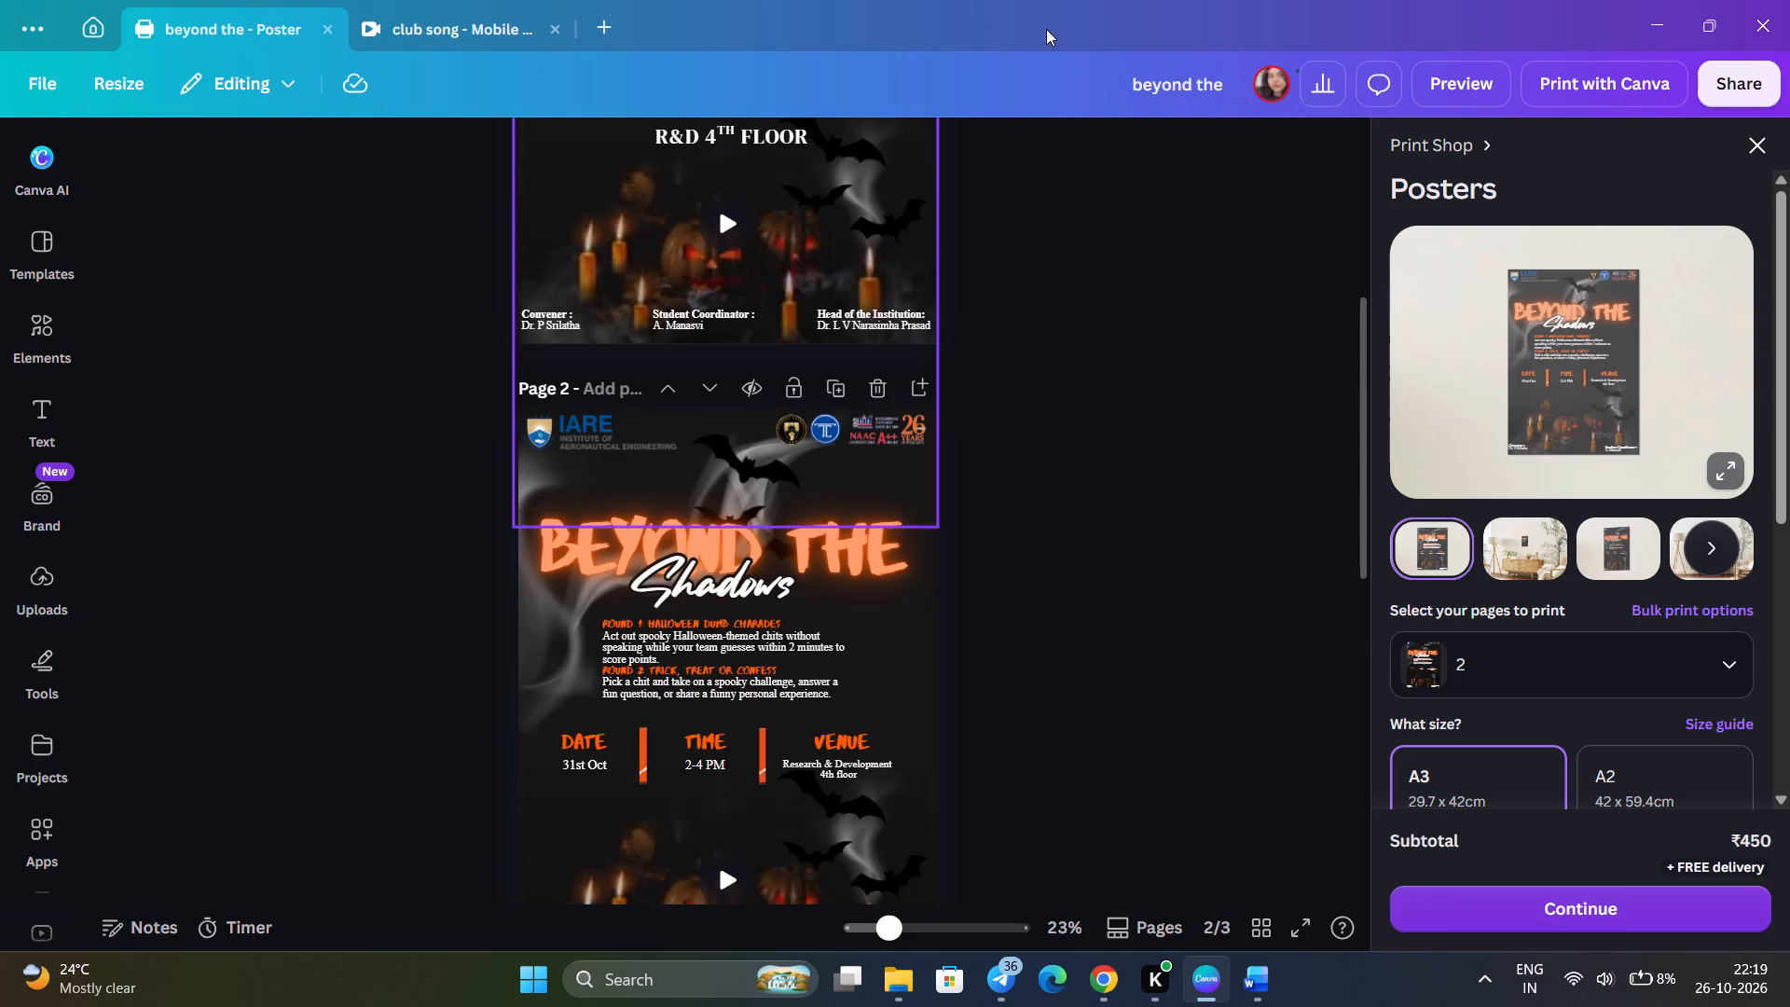
scroll(1071, 524, down, 7)
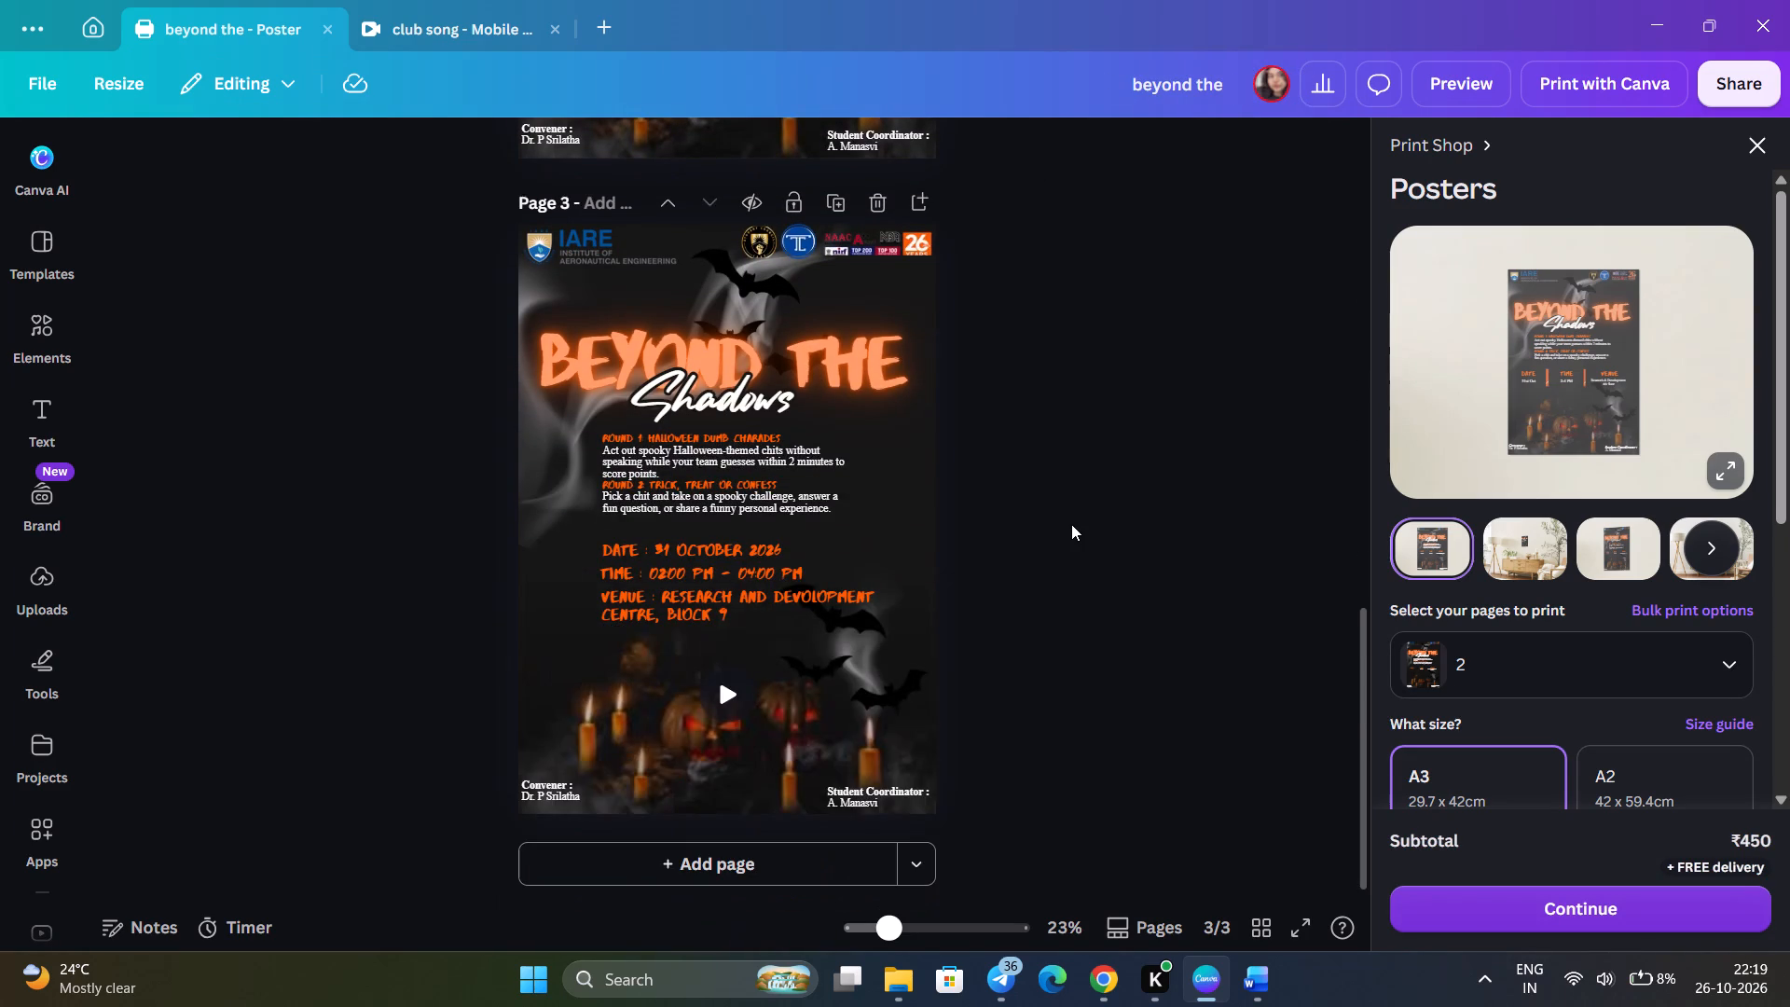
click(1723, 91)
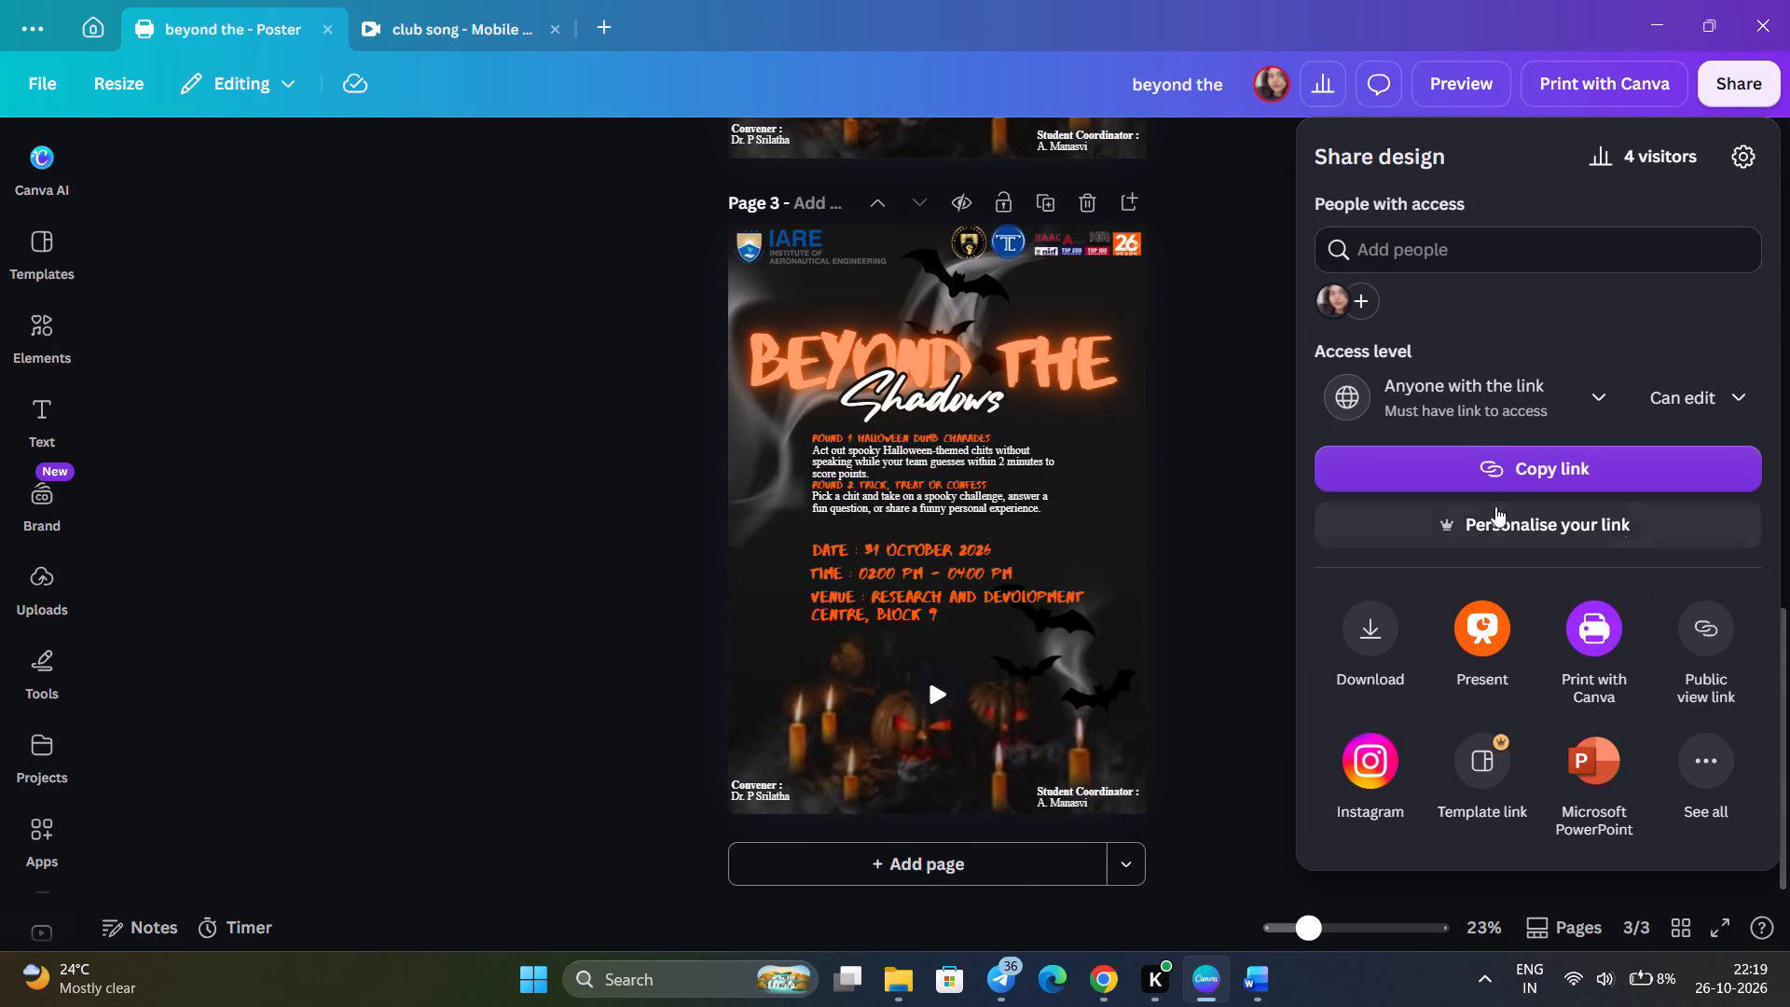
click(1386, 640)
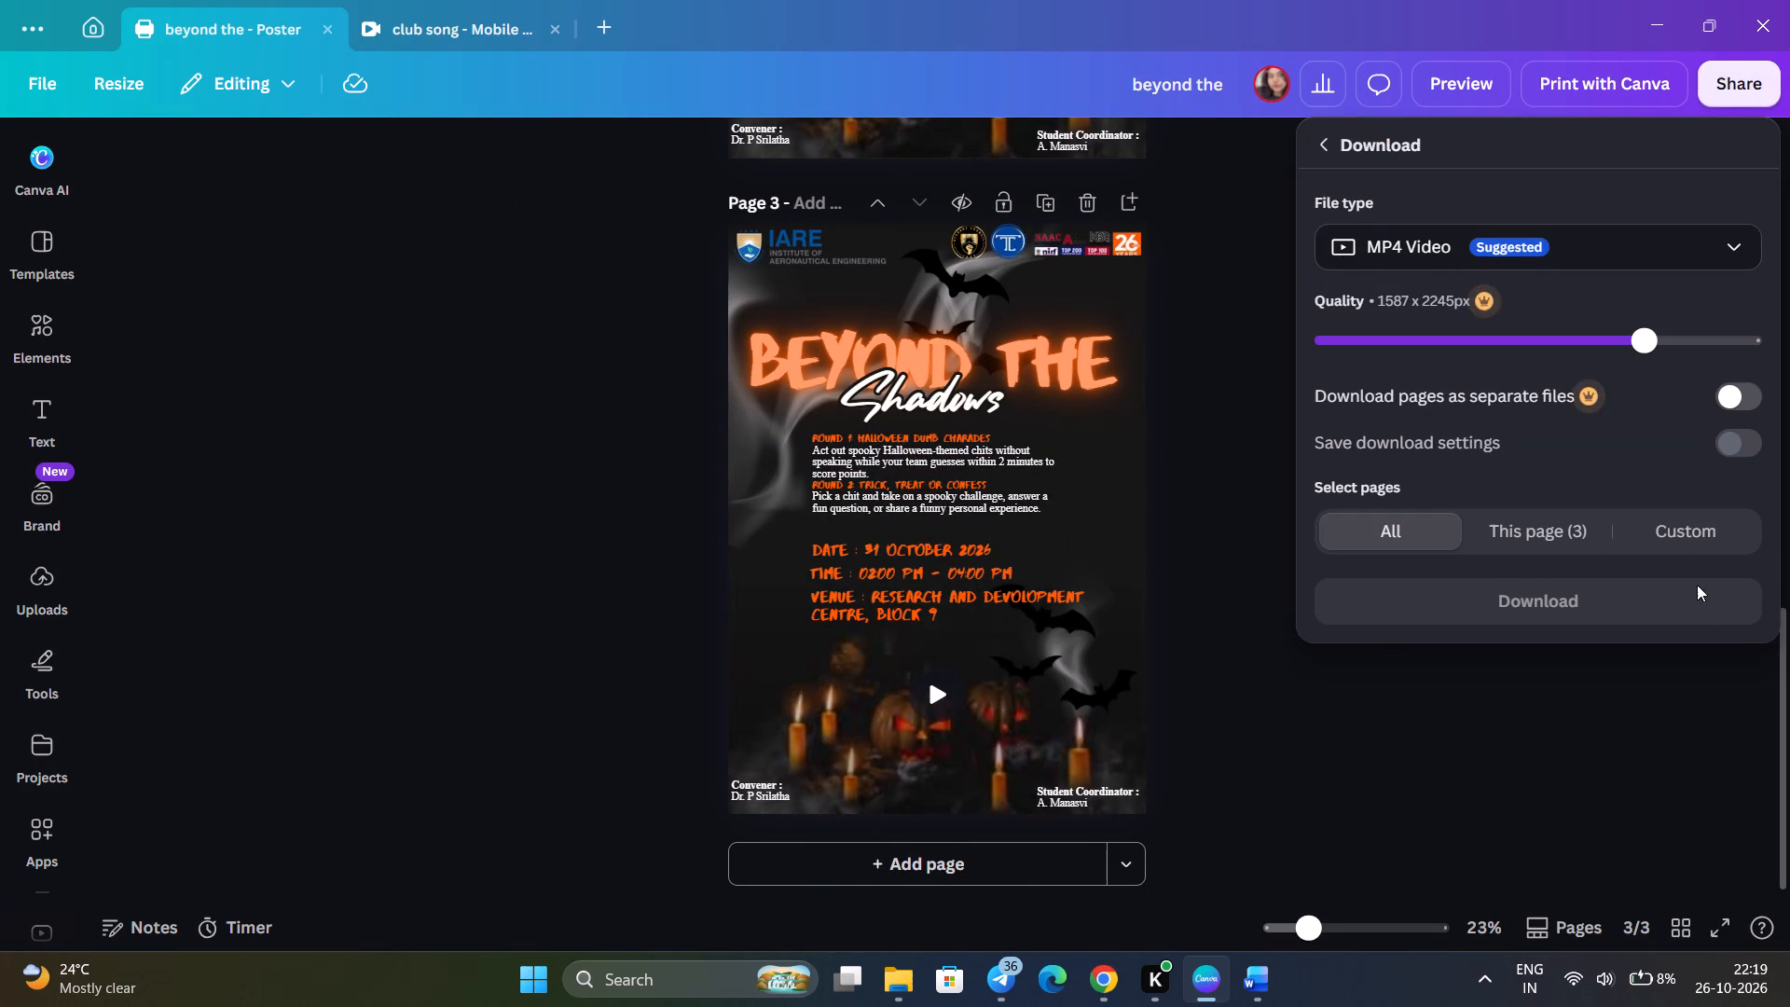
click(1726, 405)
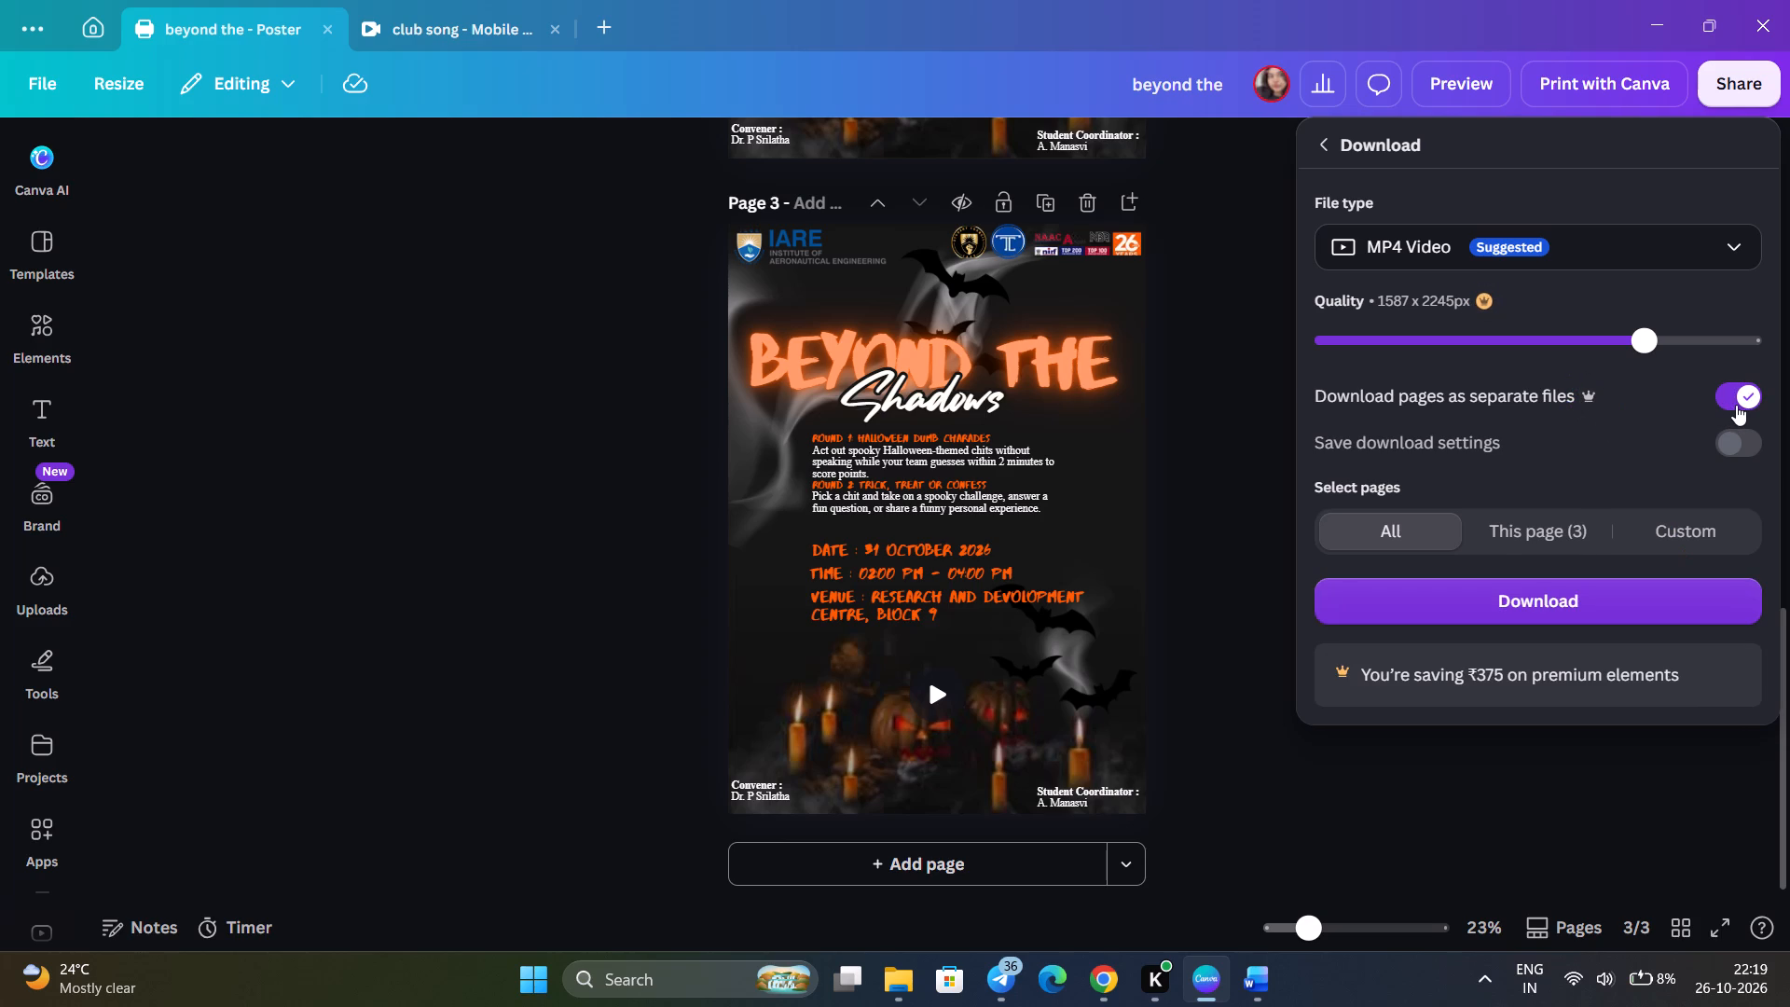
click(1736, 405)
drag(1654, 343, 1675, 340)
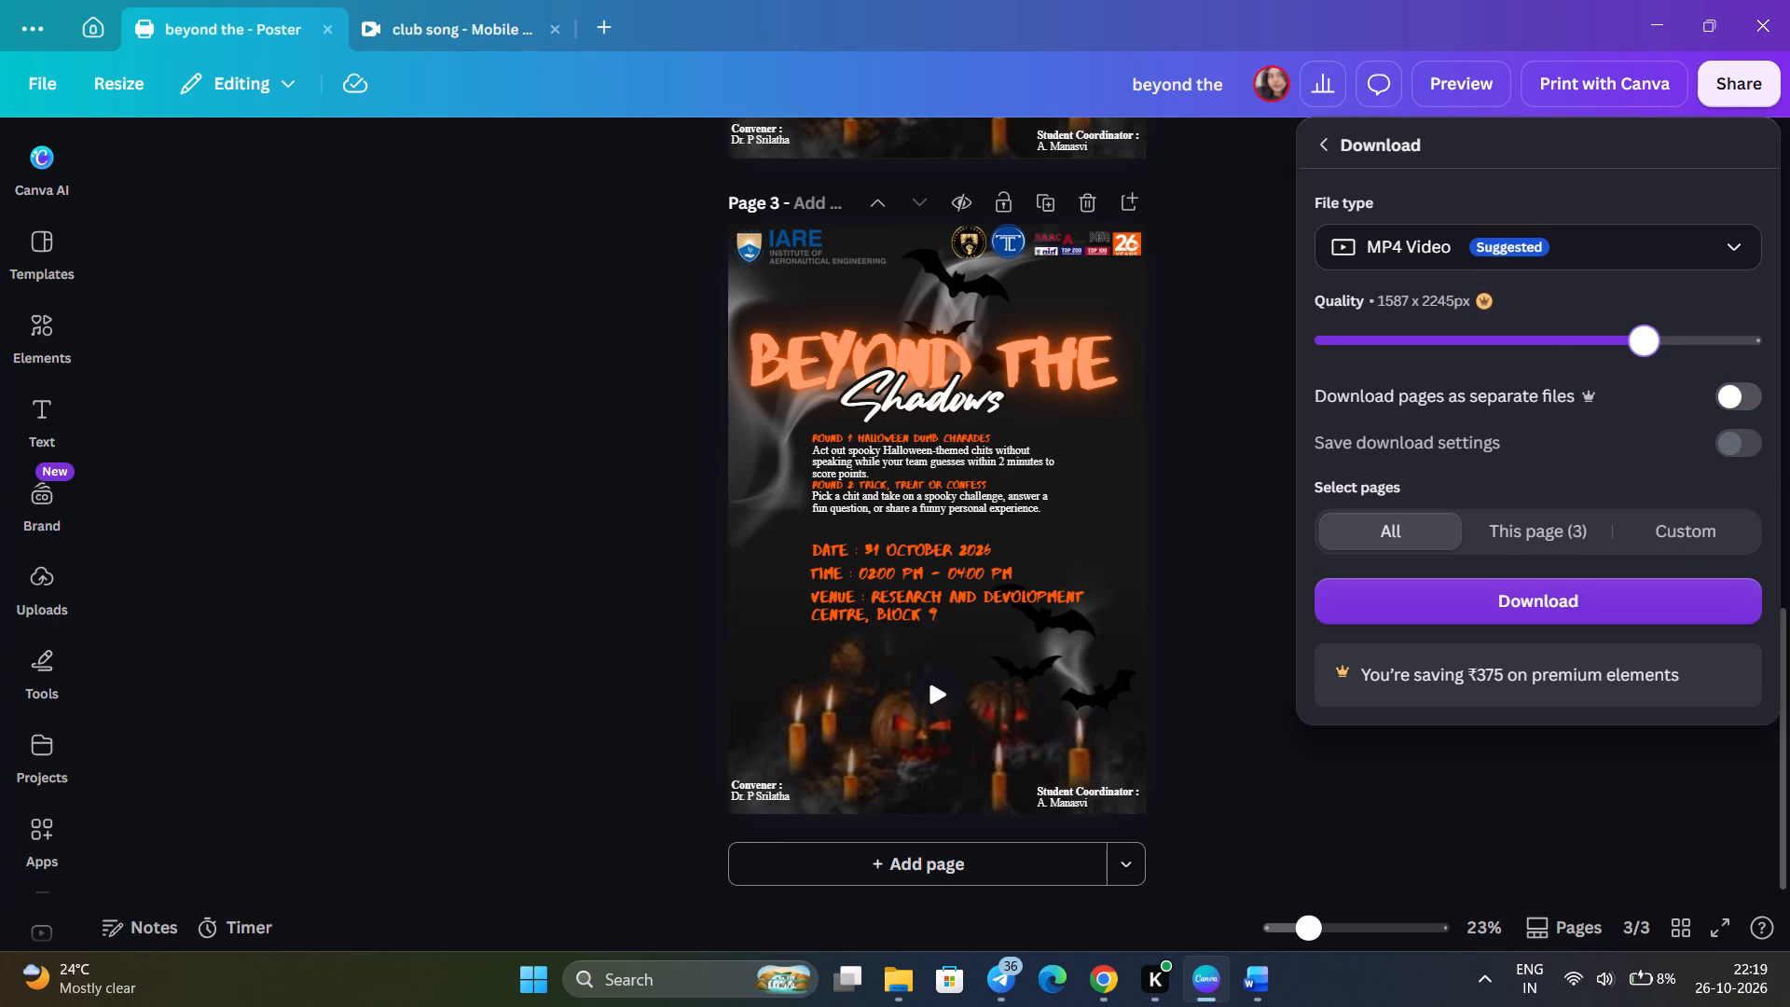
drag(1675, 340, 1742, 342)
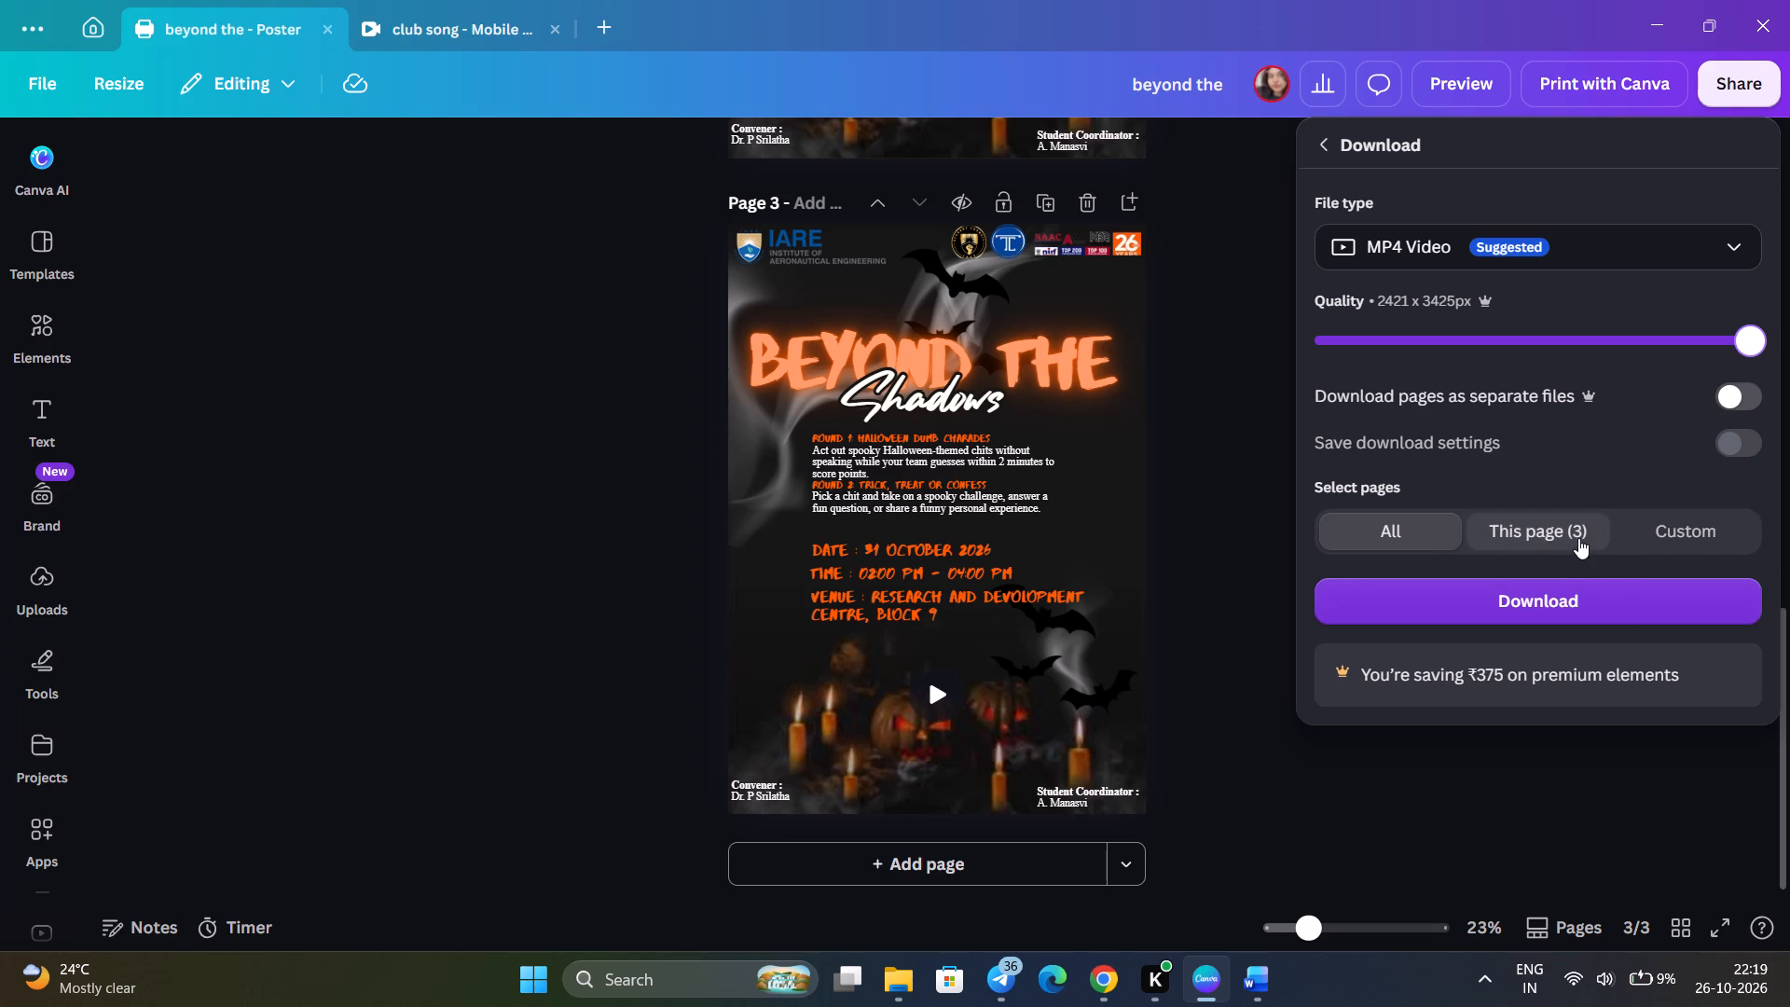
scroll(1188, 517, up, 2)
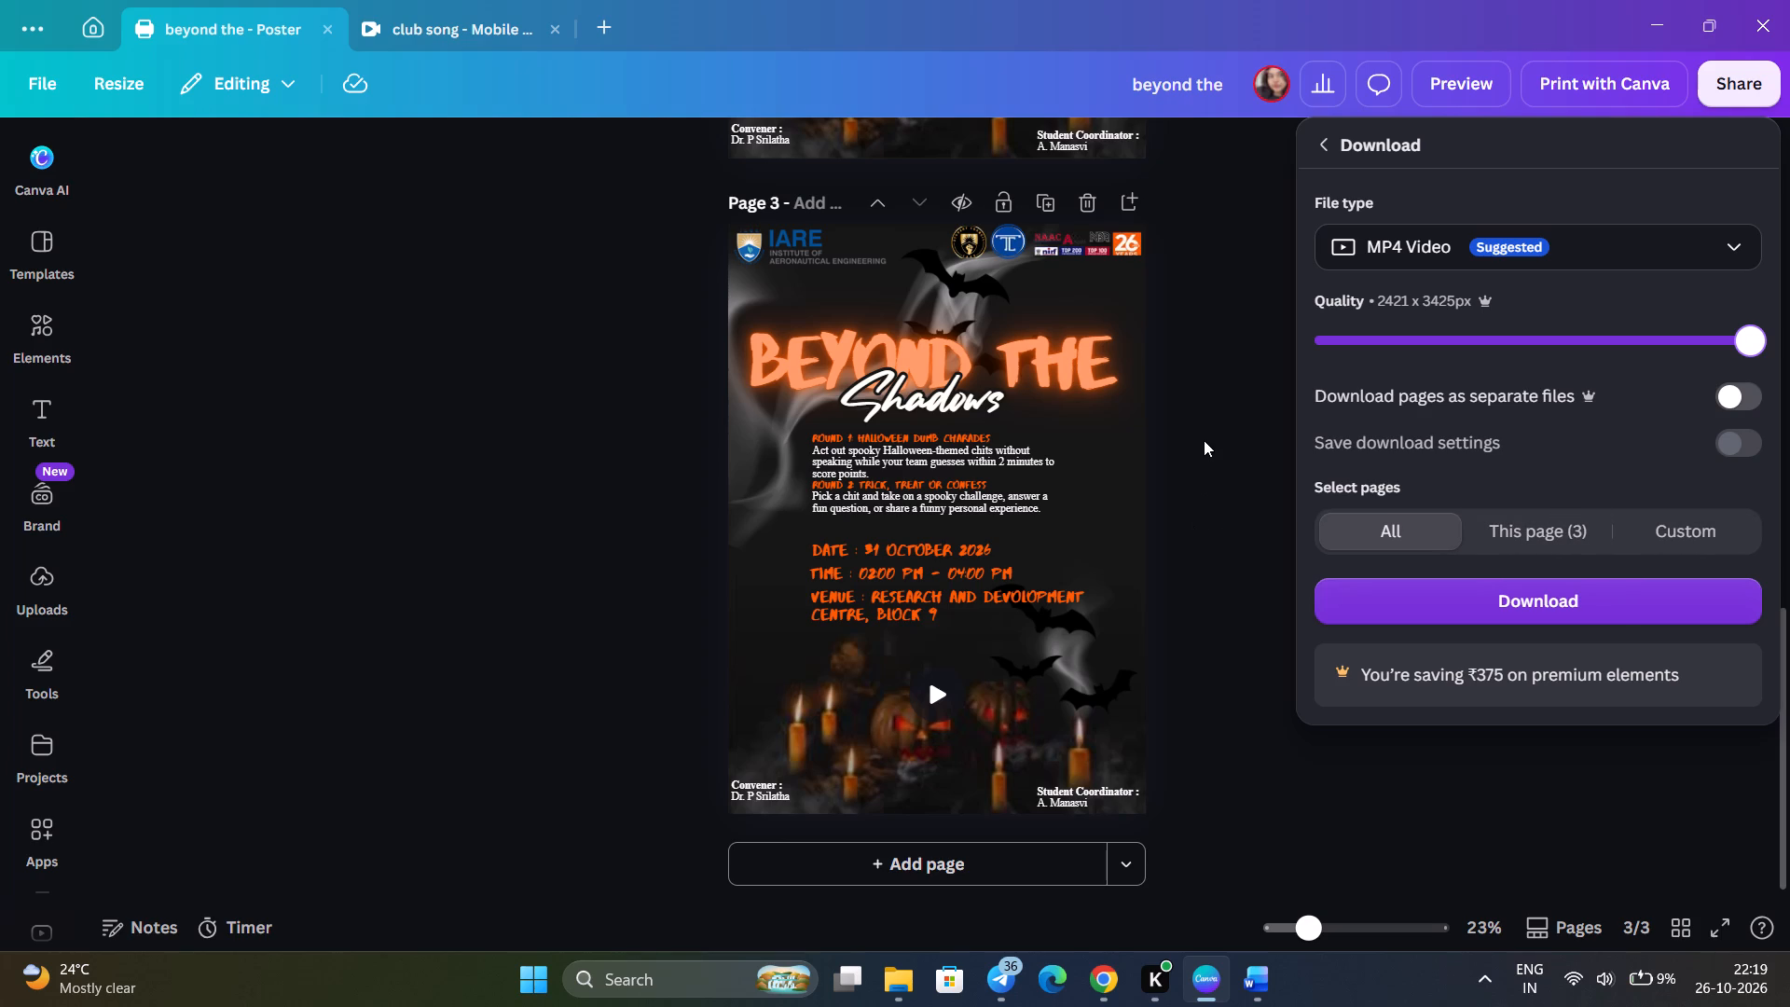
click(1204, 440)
Look through all three poster pages to compare their layouts and event details.
scroll(1288, 448, up, 4)
scroll(1288, 448, down, 1)
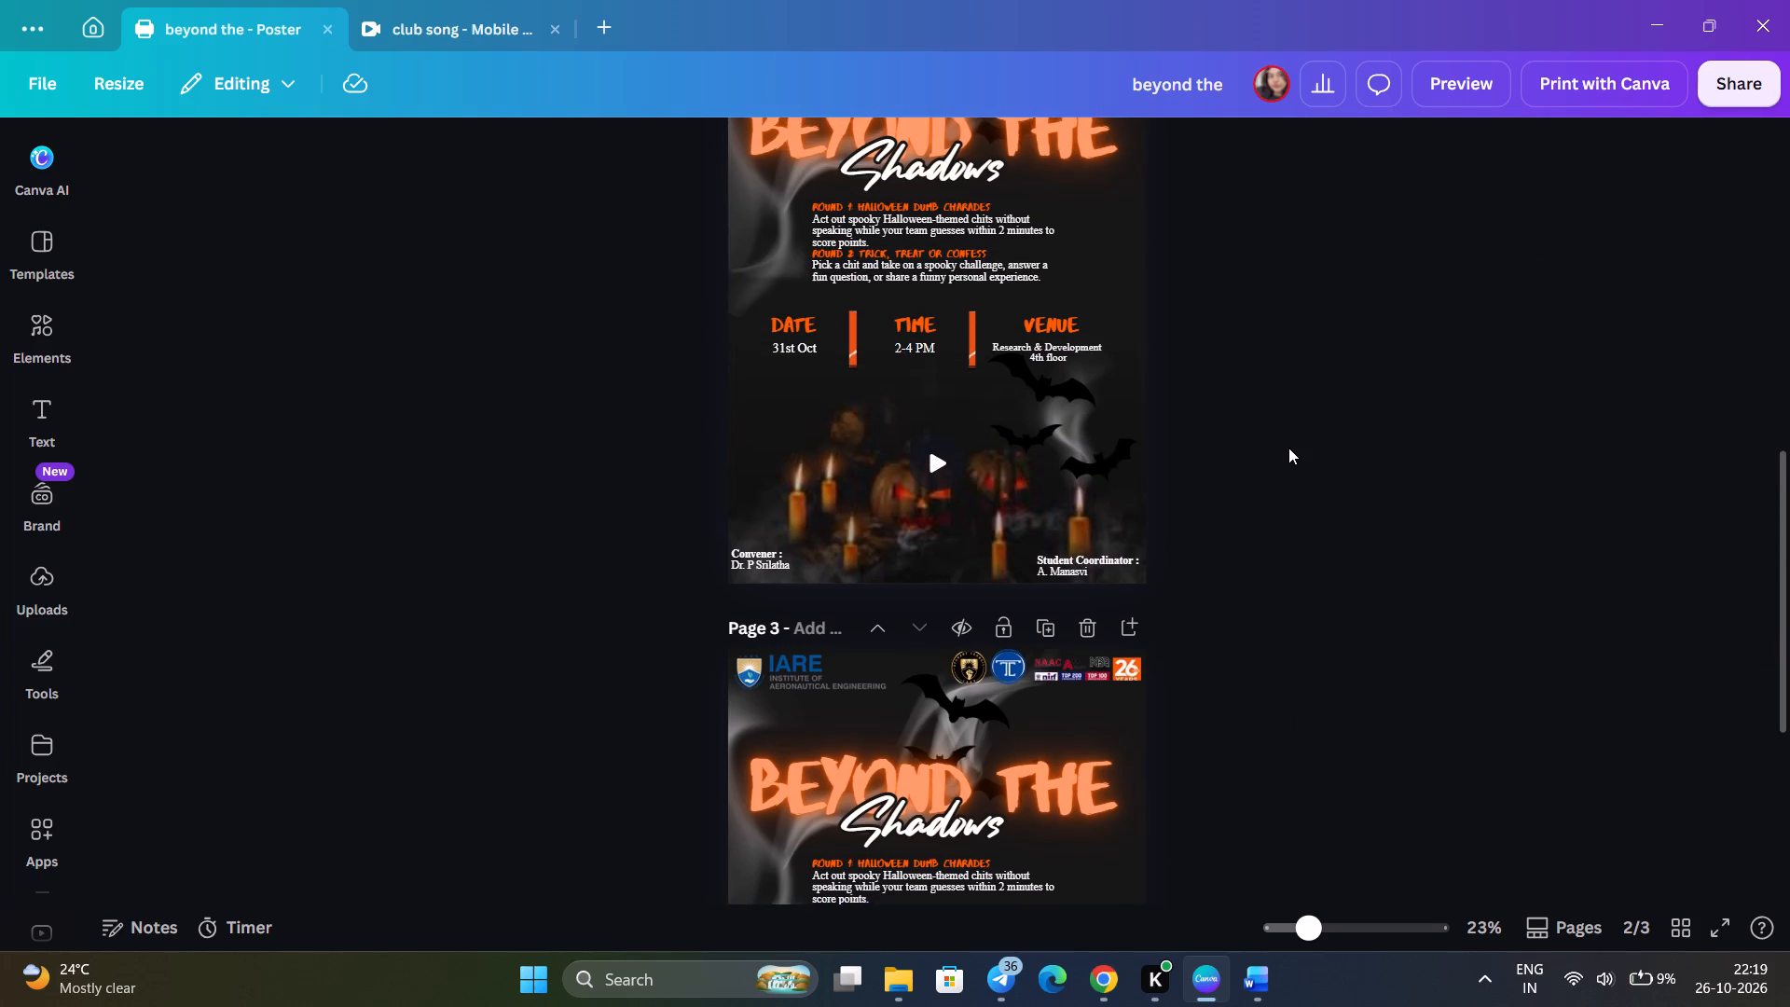
scroll(1288, 448, down, 1)
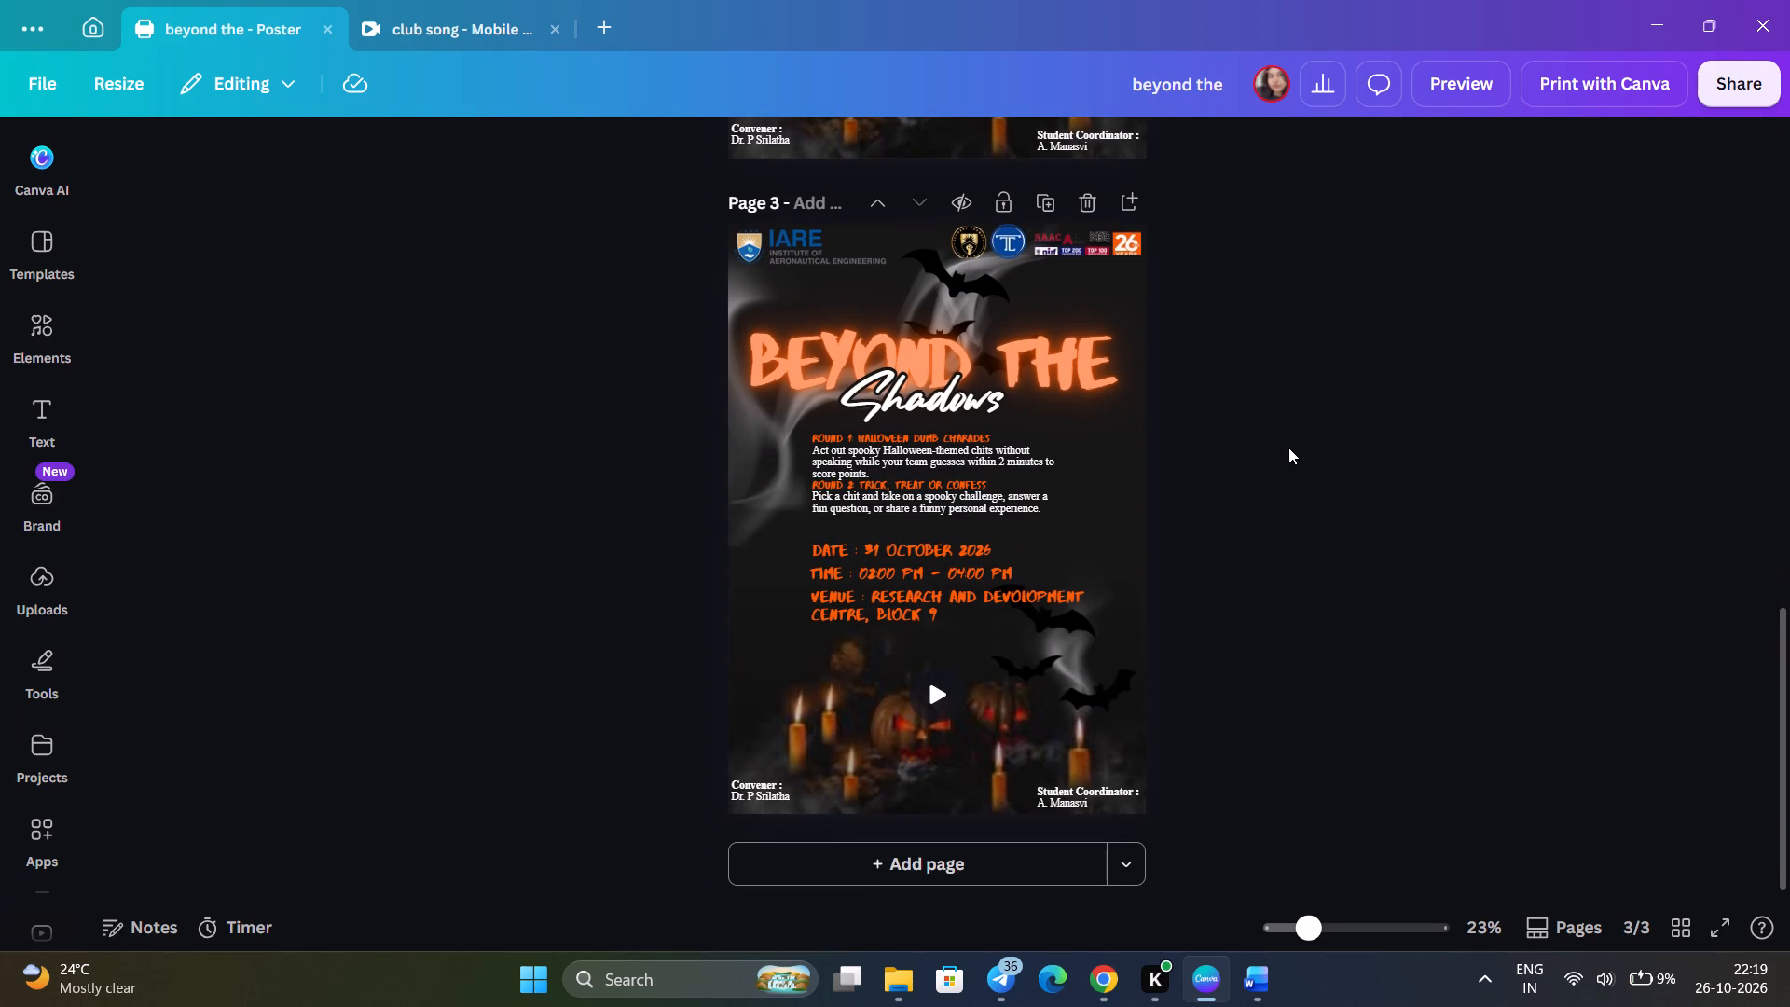
scroll(1288, 448, up, 9)
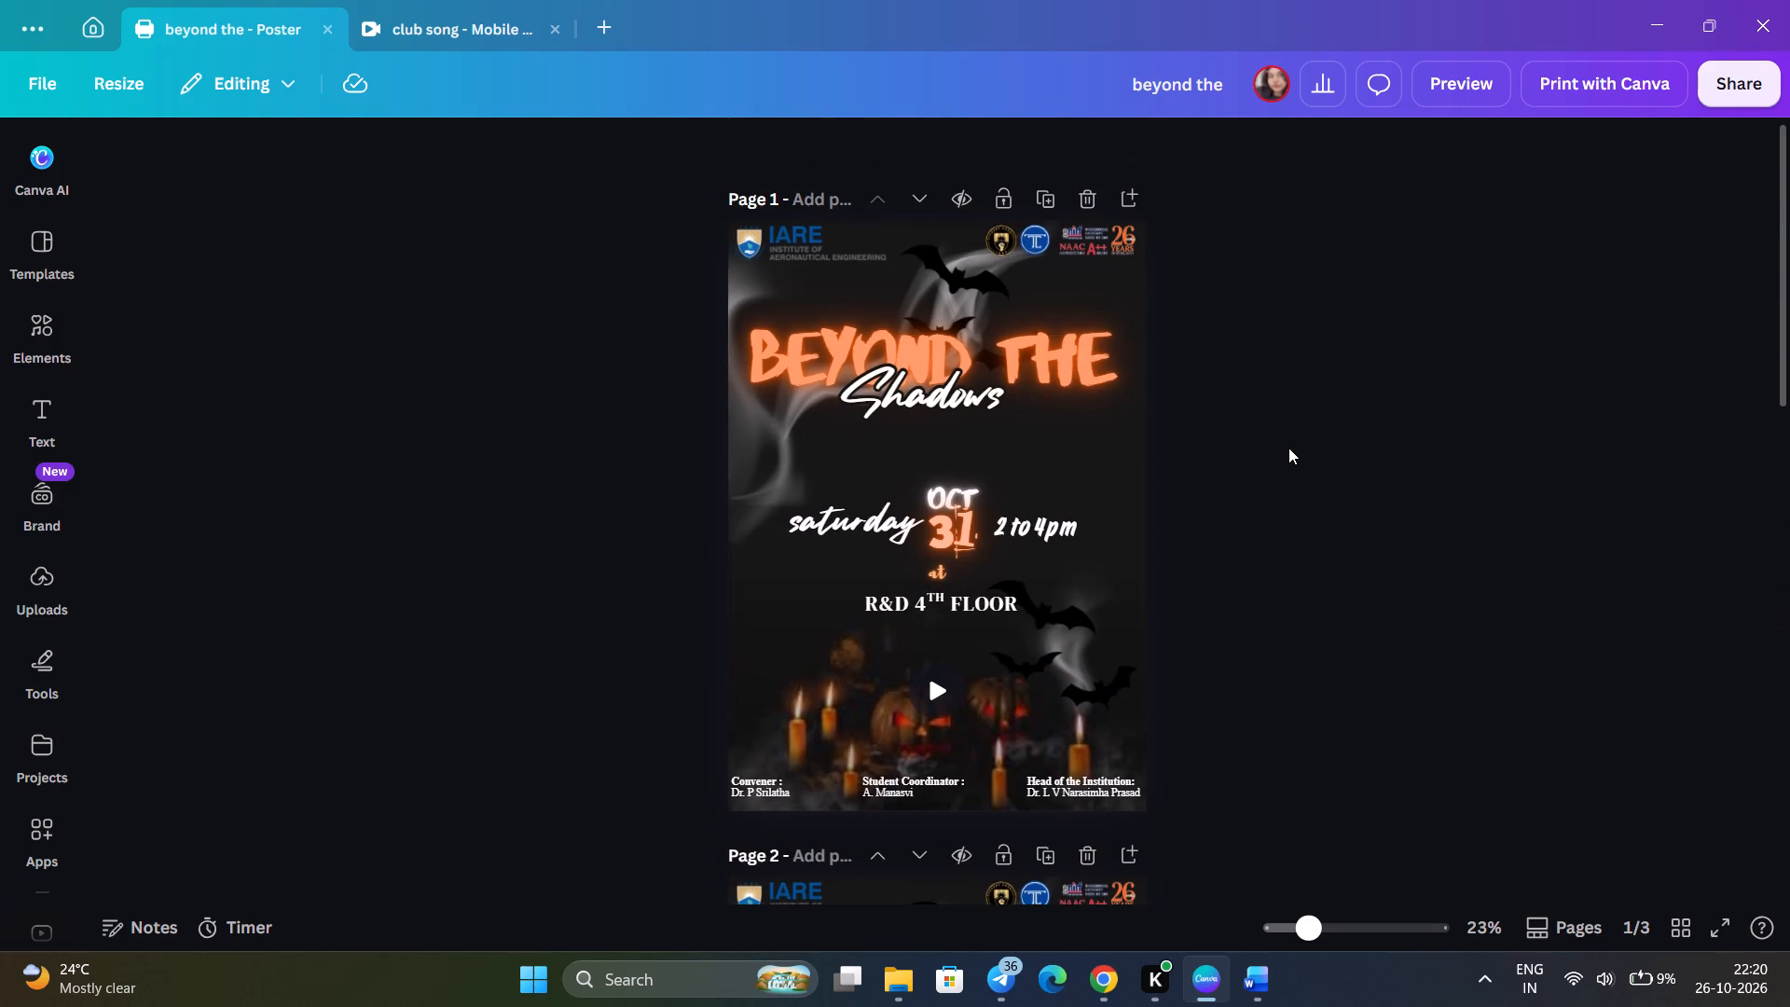
scroll(1288, 448, up, 2)
scroll(1288, 448, down, 8)
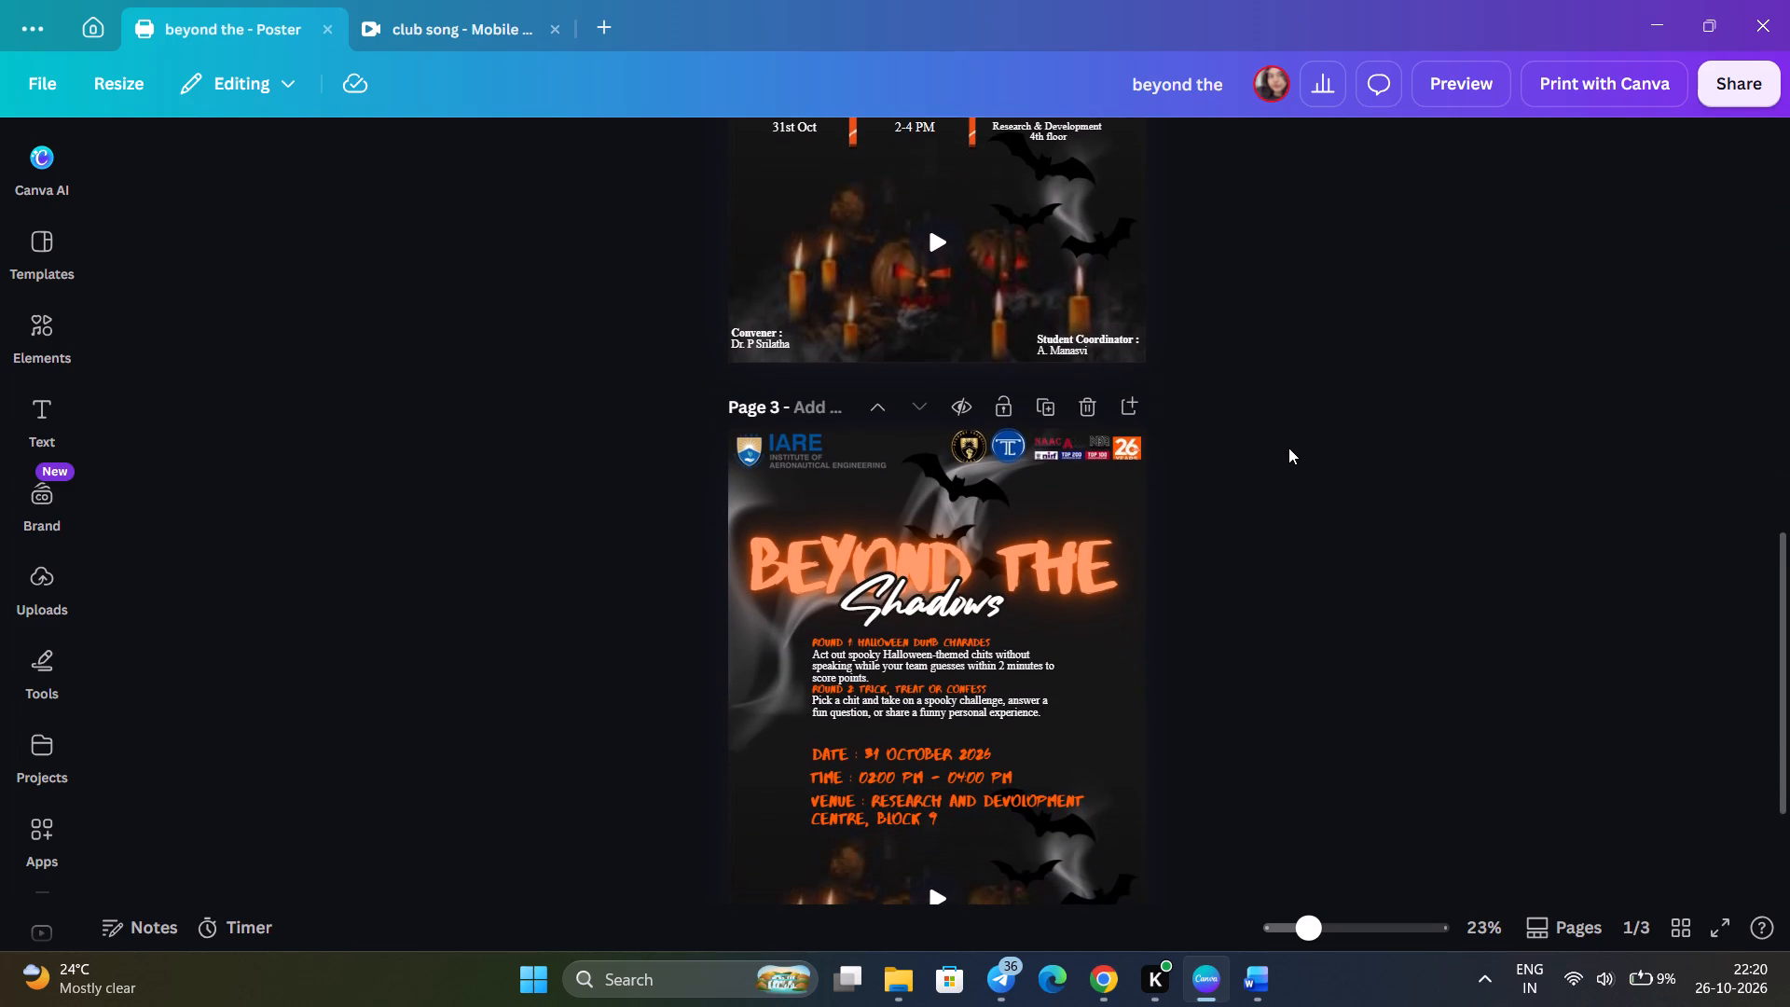
scroll(1288, 448, down, 2)
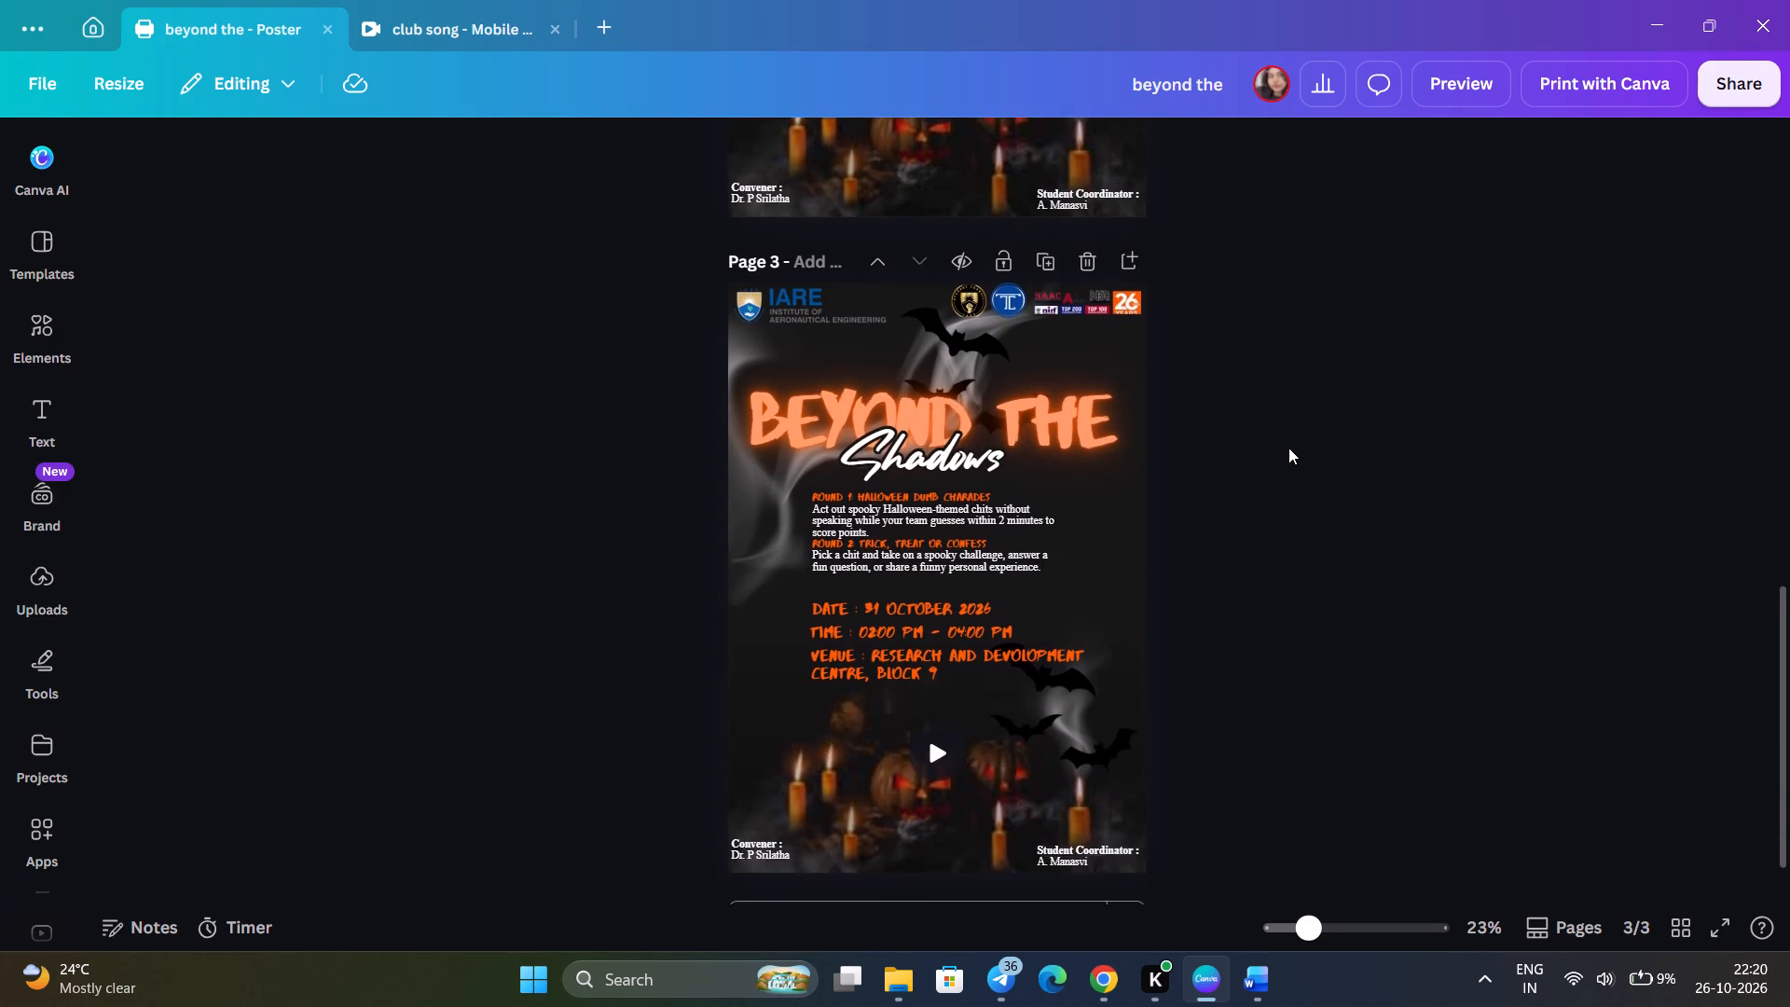
scroll(1288, 448, down, 2)
click(1288, 448)
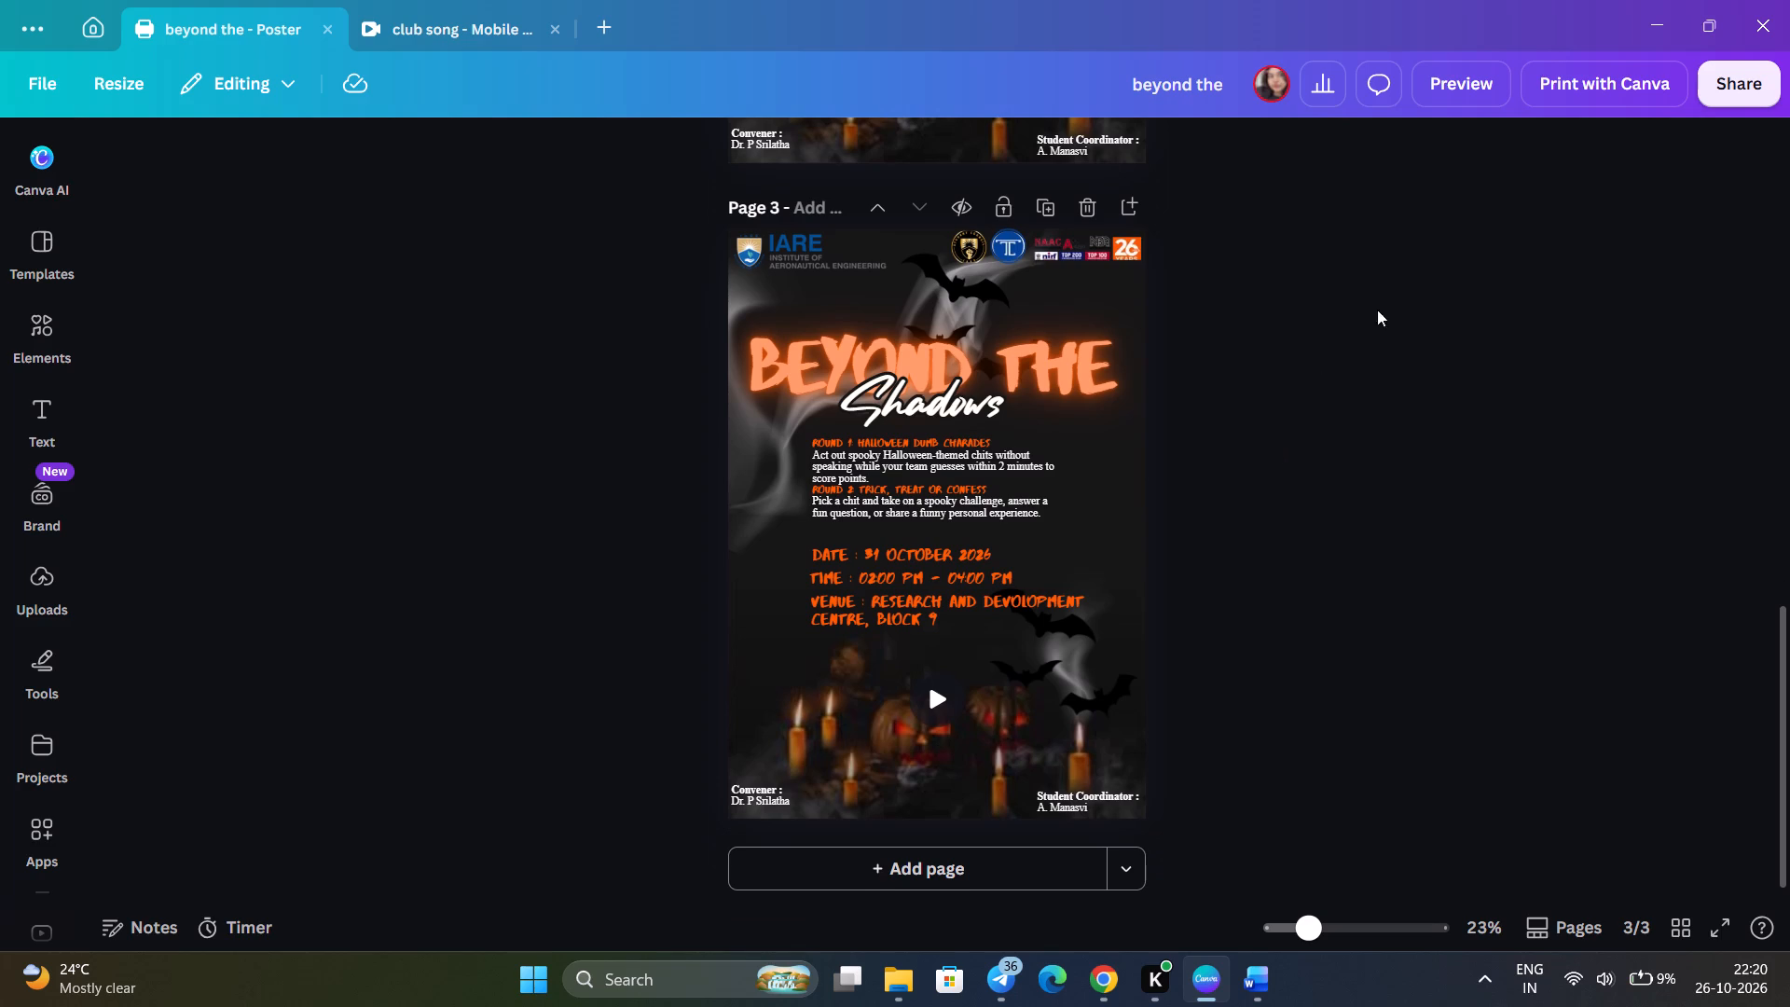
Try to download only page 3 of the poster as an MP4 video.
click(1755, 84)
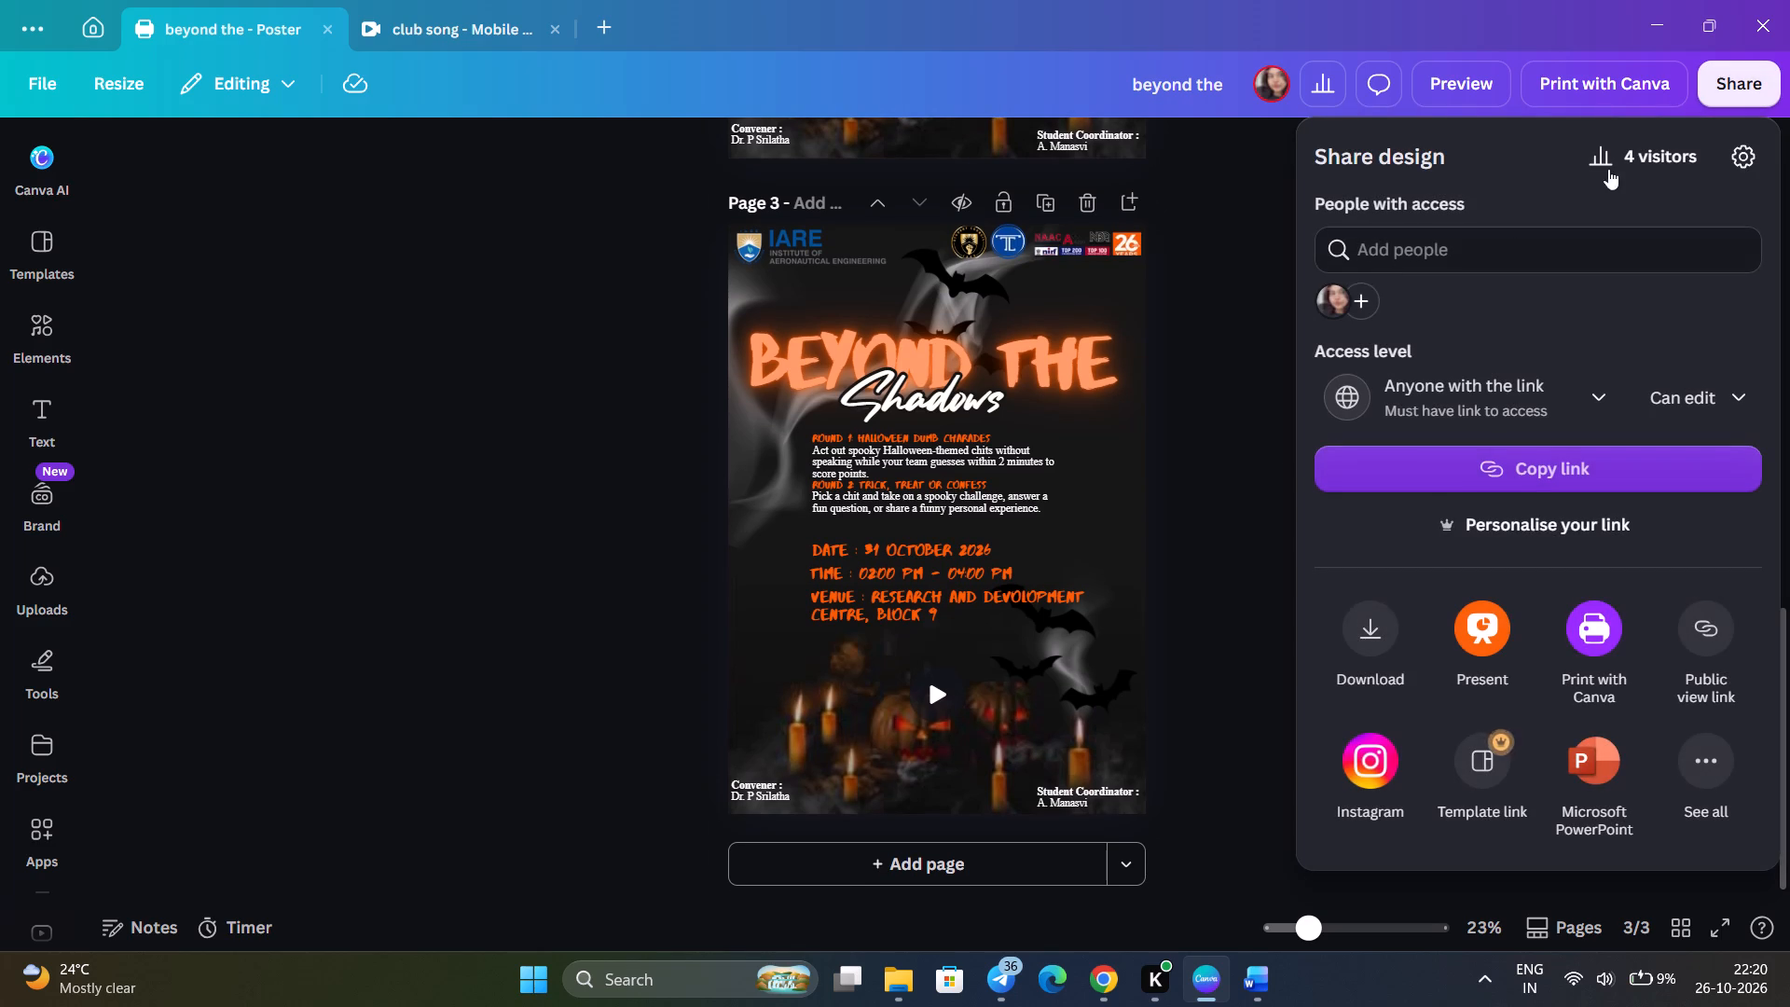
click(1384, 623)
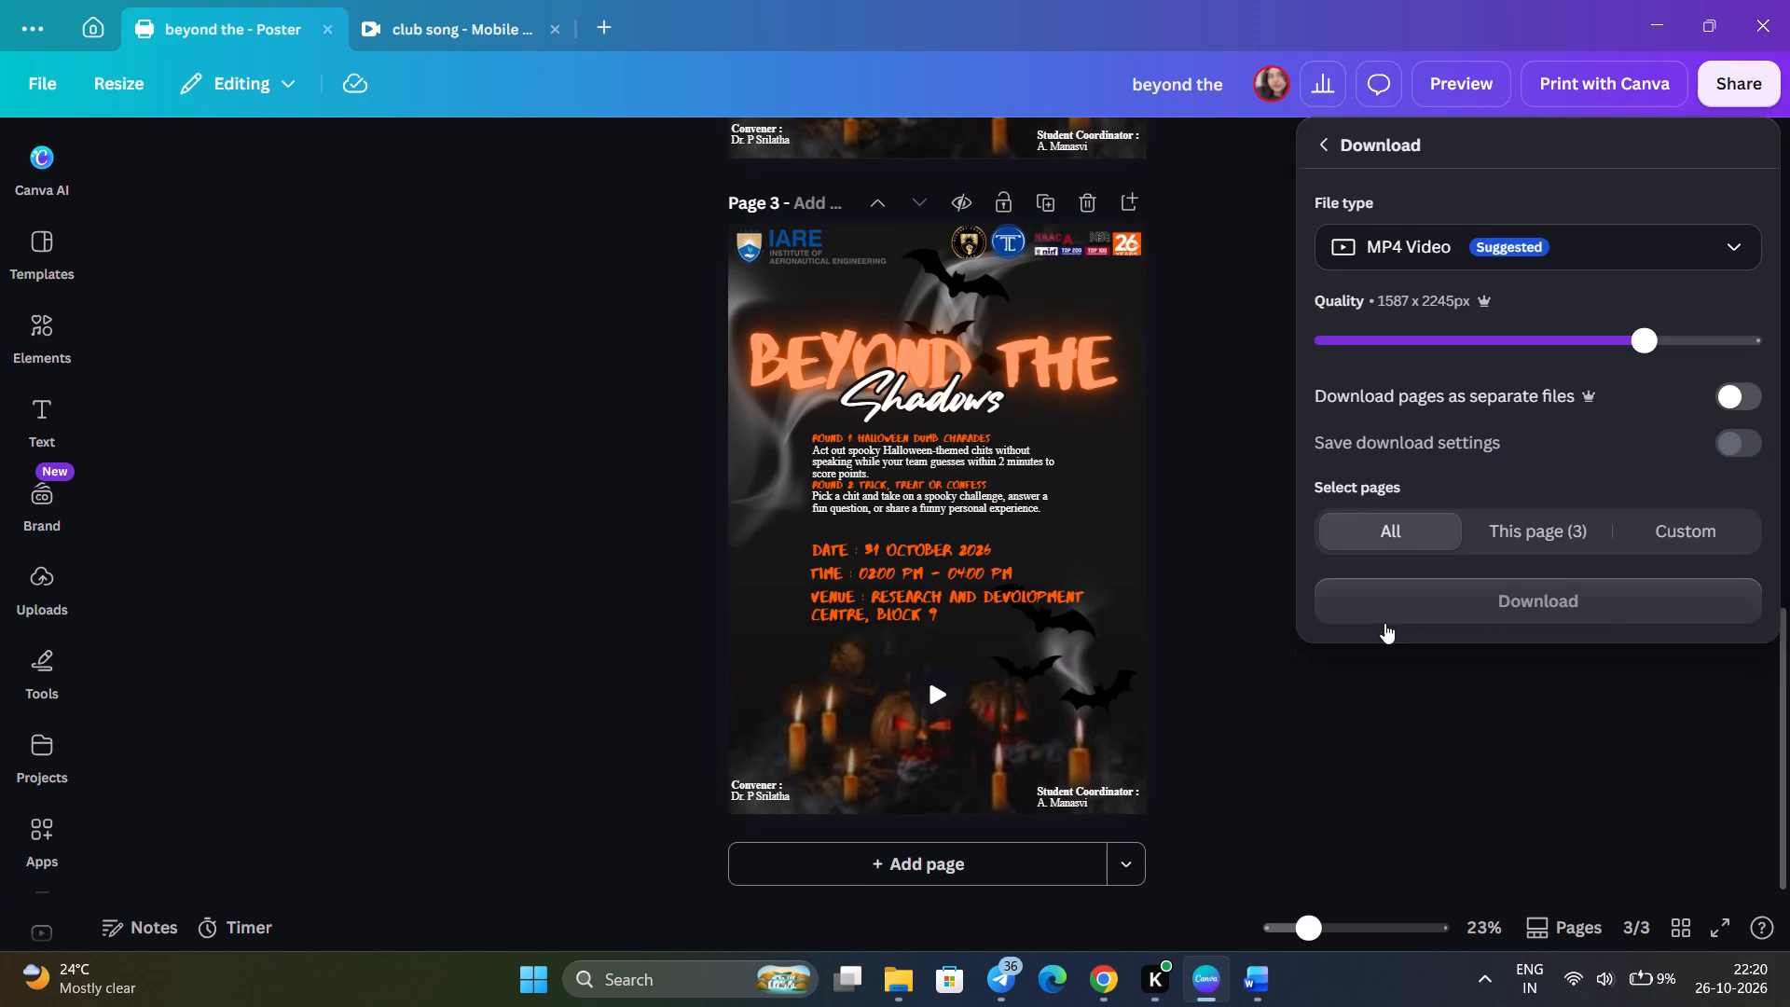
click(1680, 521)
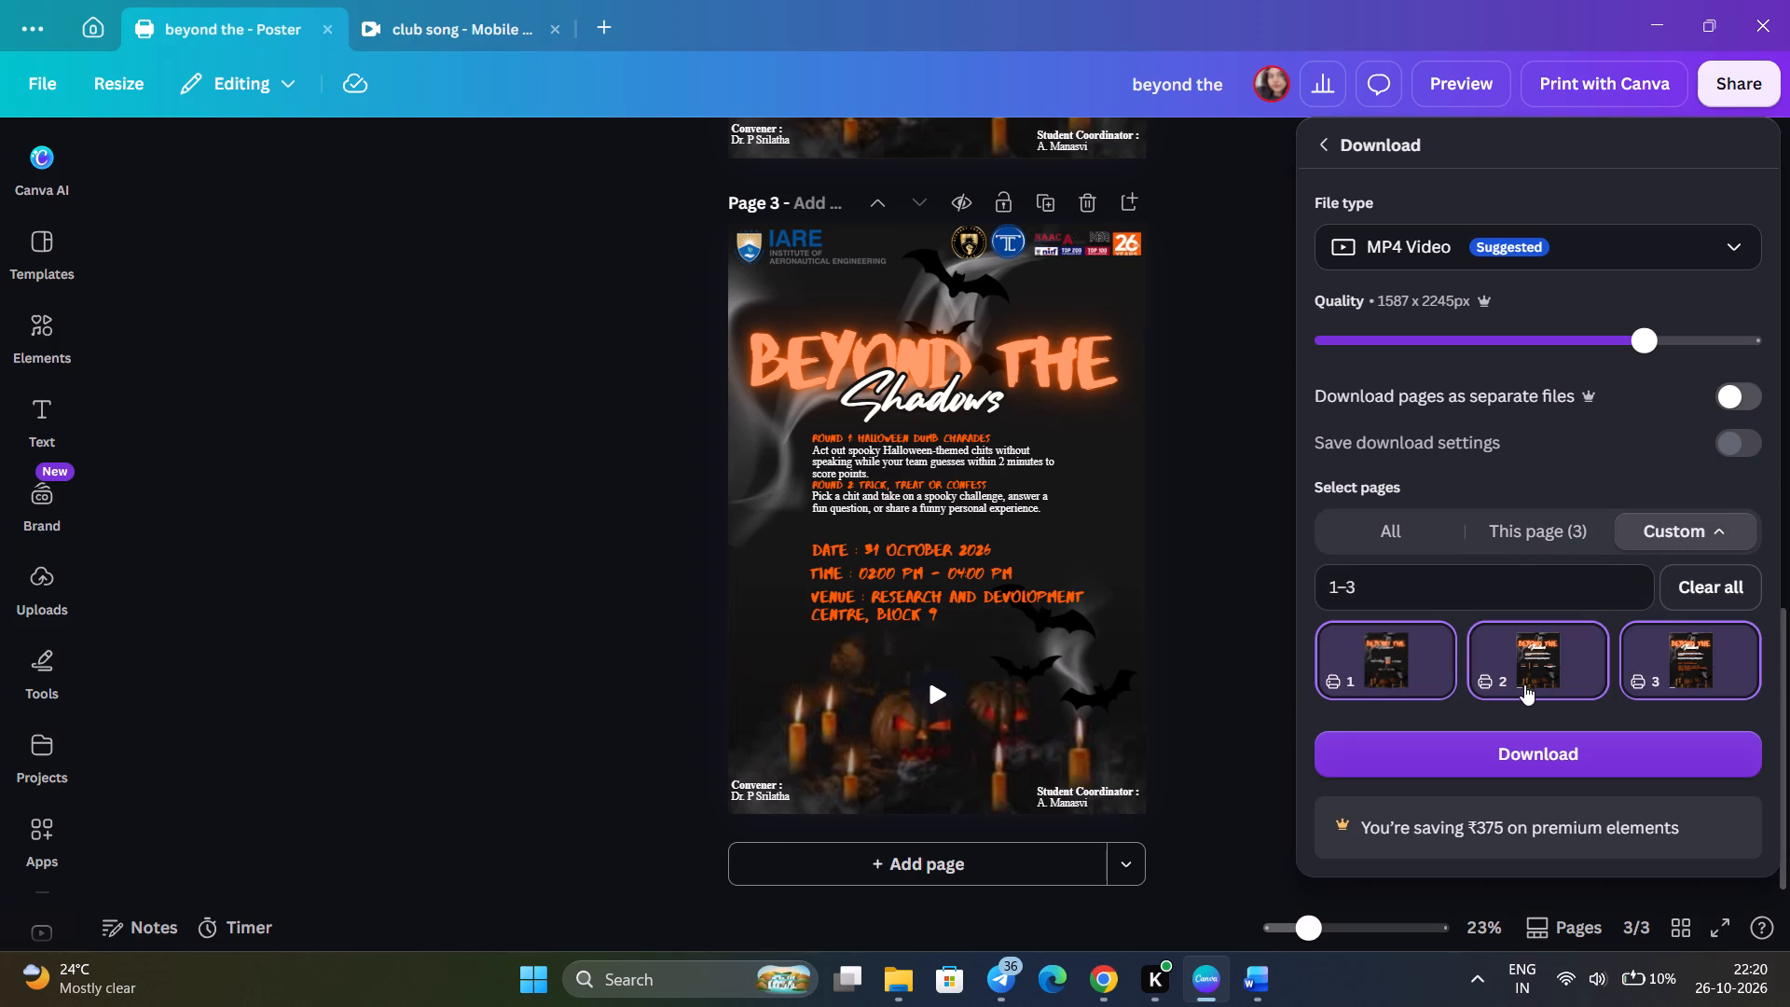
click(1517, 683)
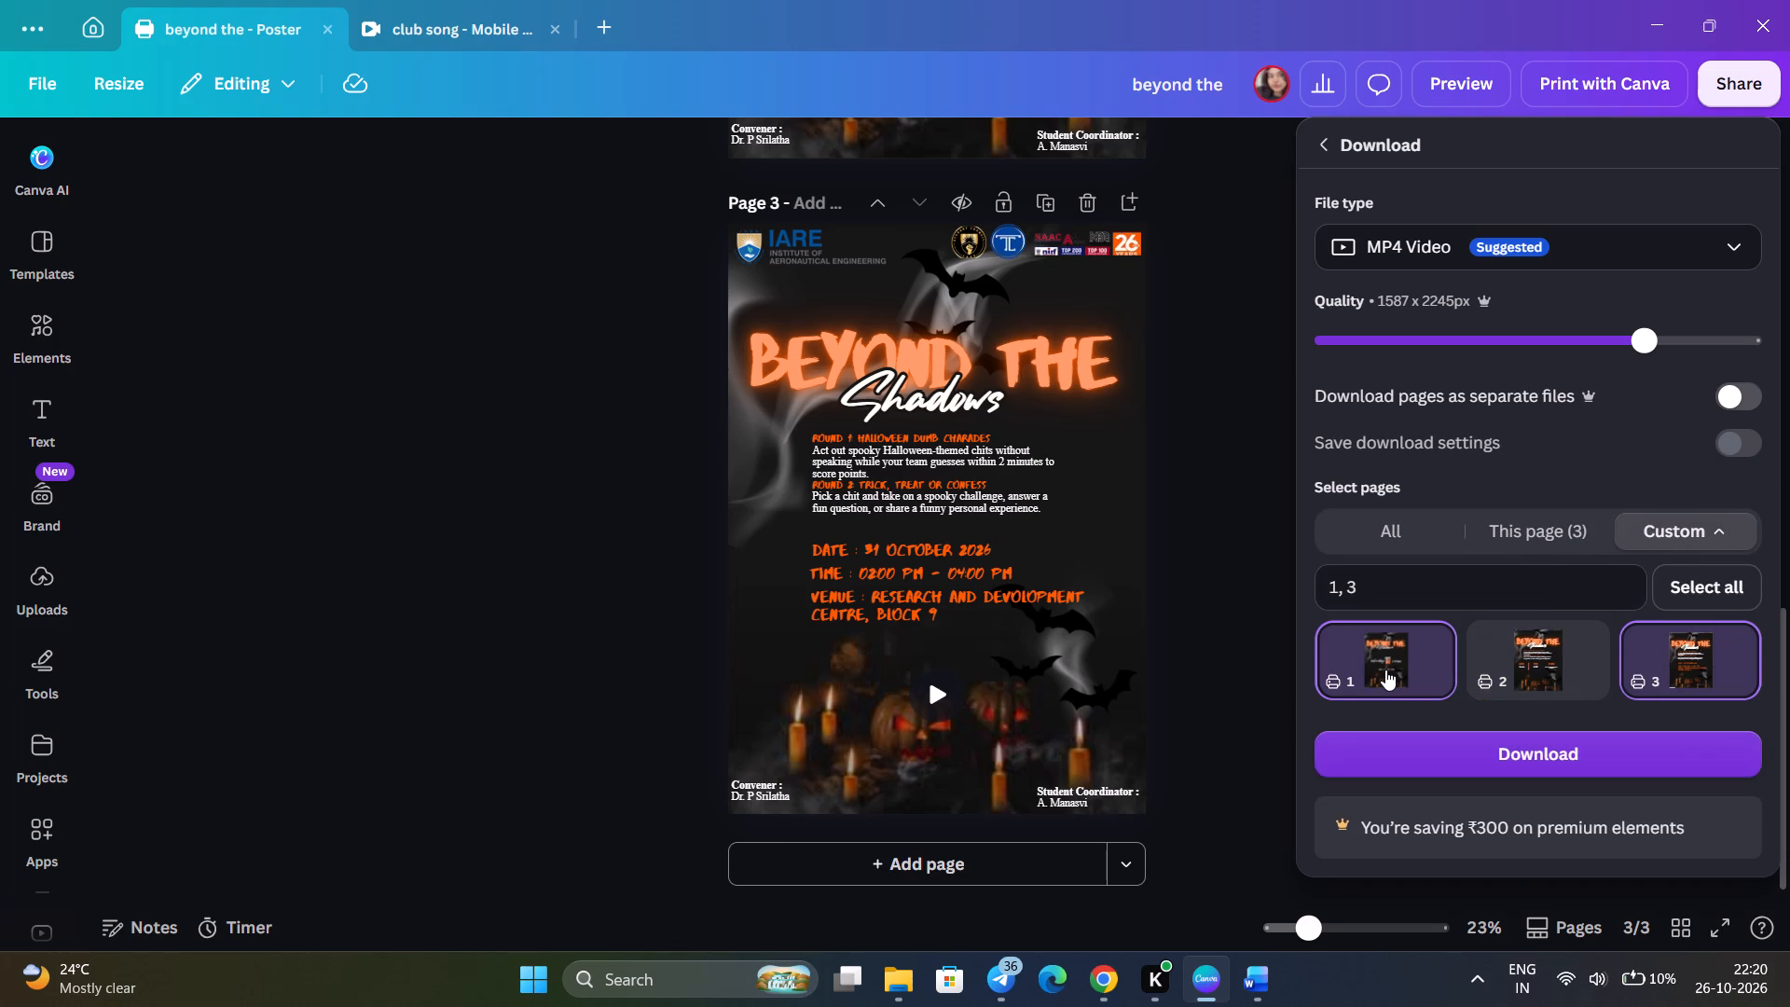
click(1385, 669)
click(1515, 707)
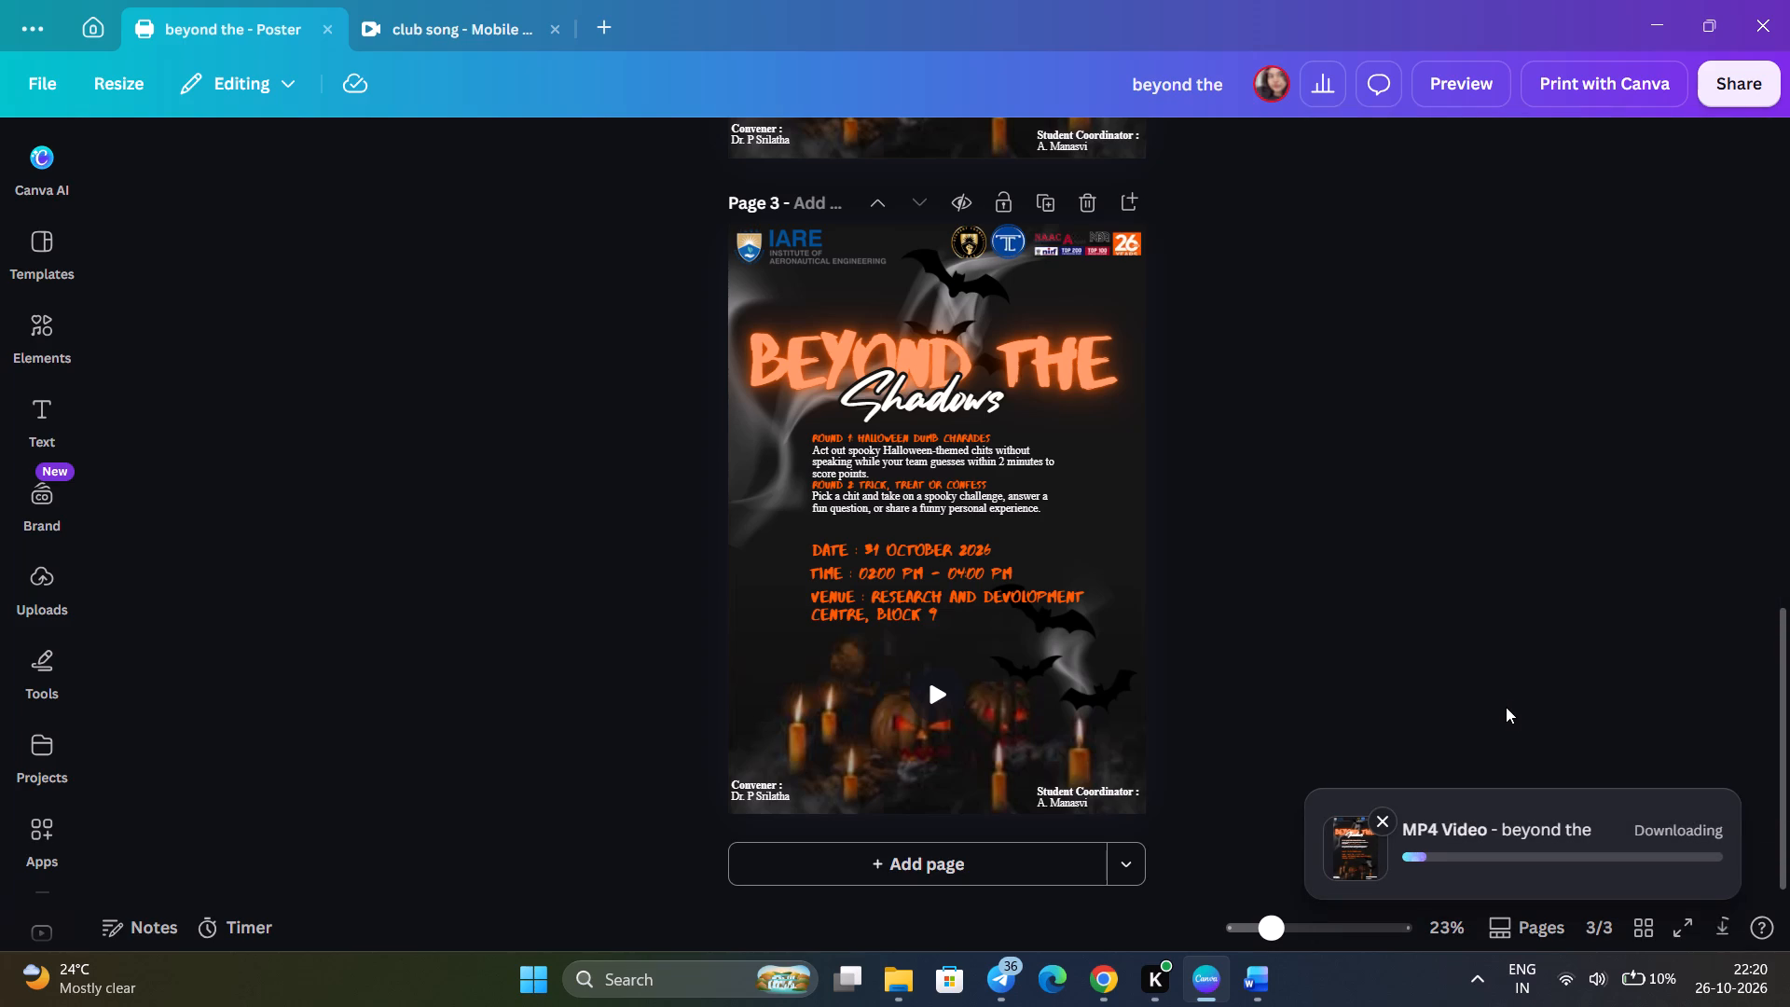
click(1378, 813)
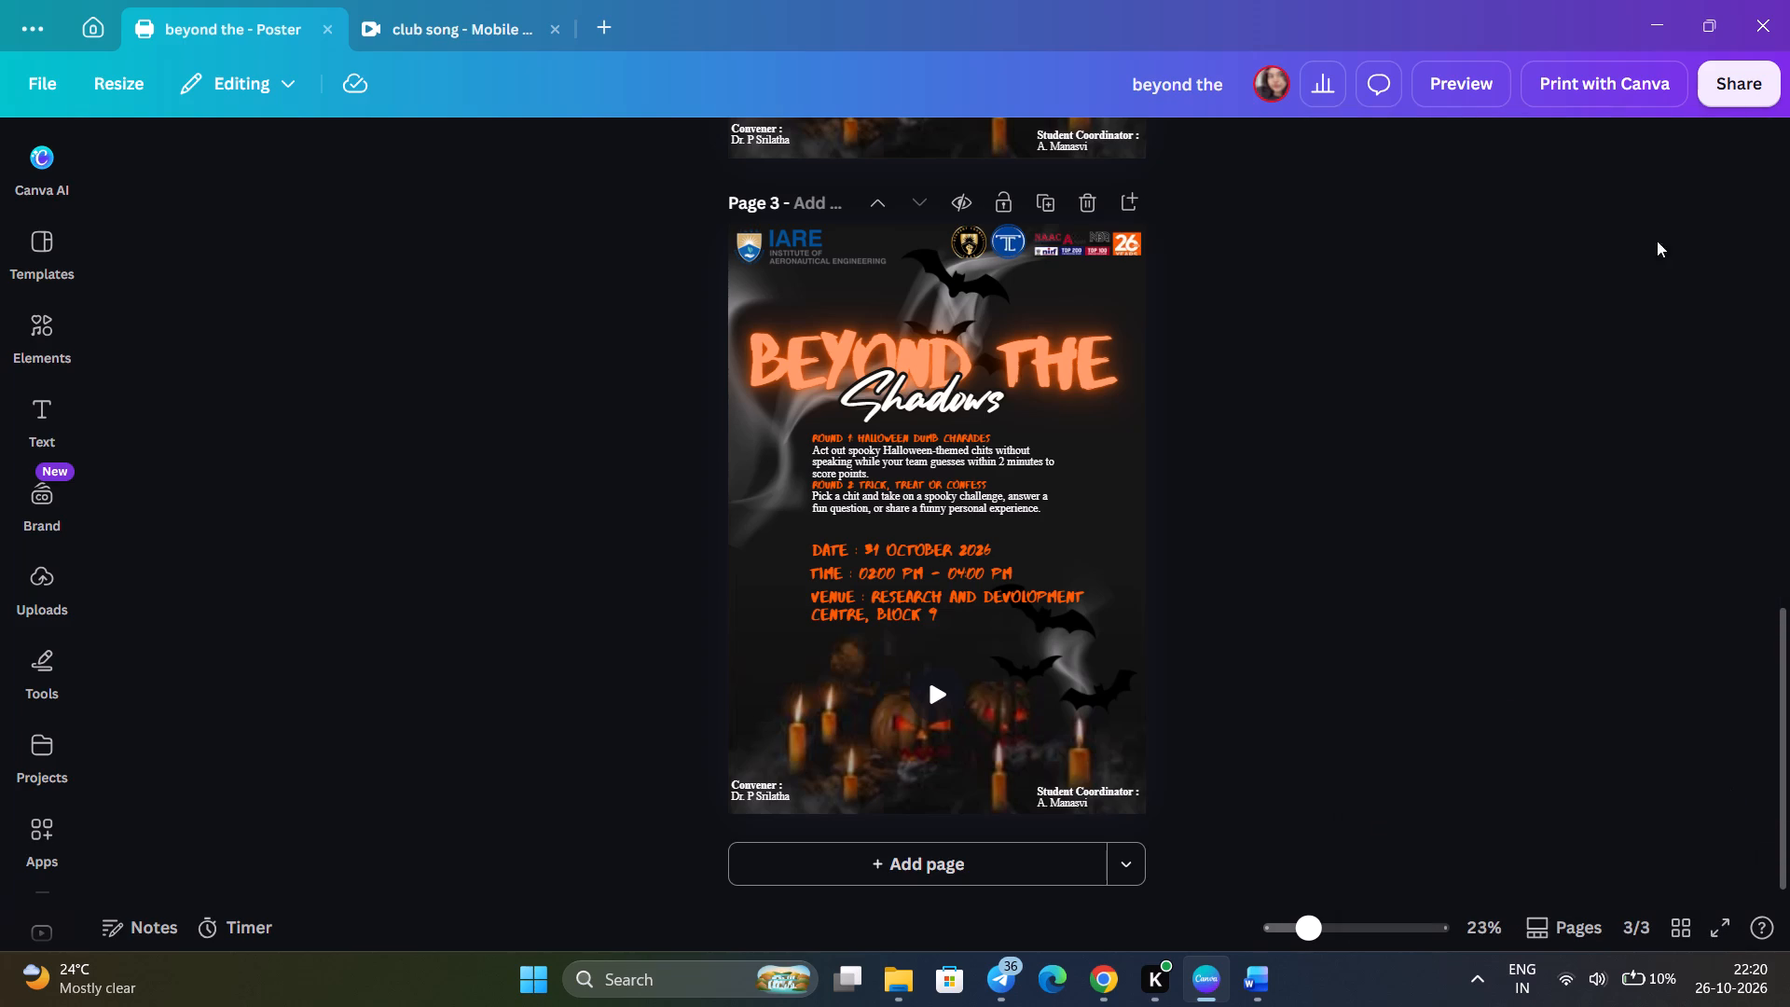
Download only page 3 of the poster as a PNG at size 1 (1,587 × 2,245 px).
click(1734, 93)
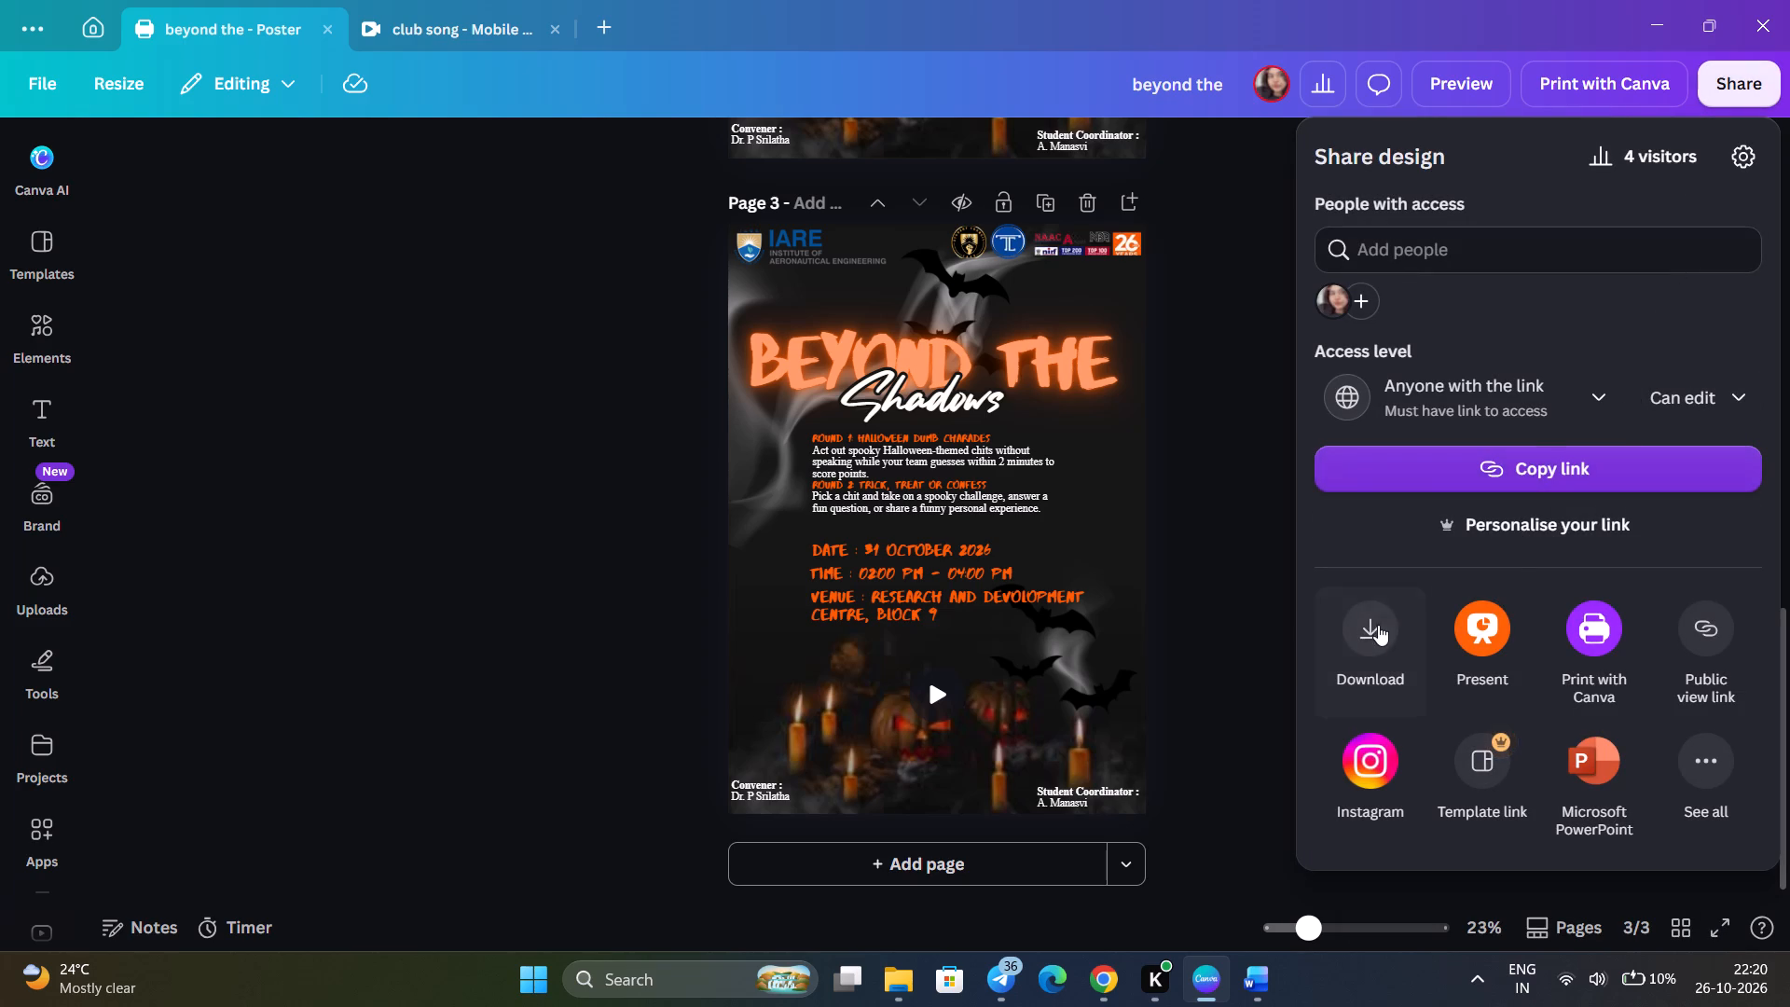
click(1376, 626)
drag(1710, 463, 1701, 476)
click(1701, 476)
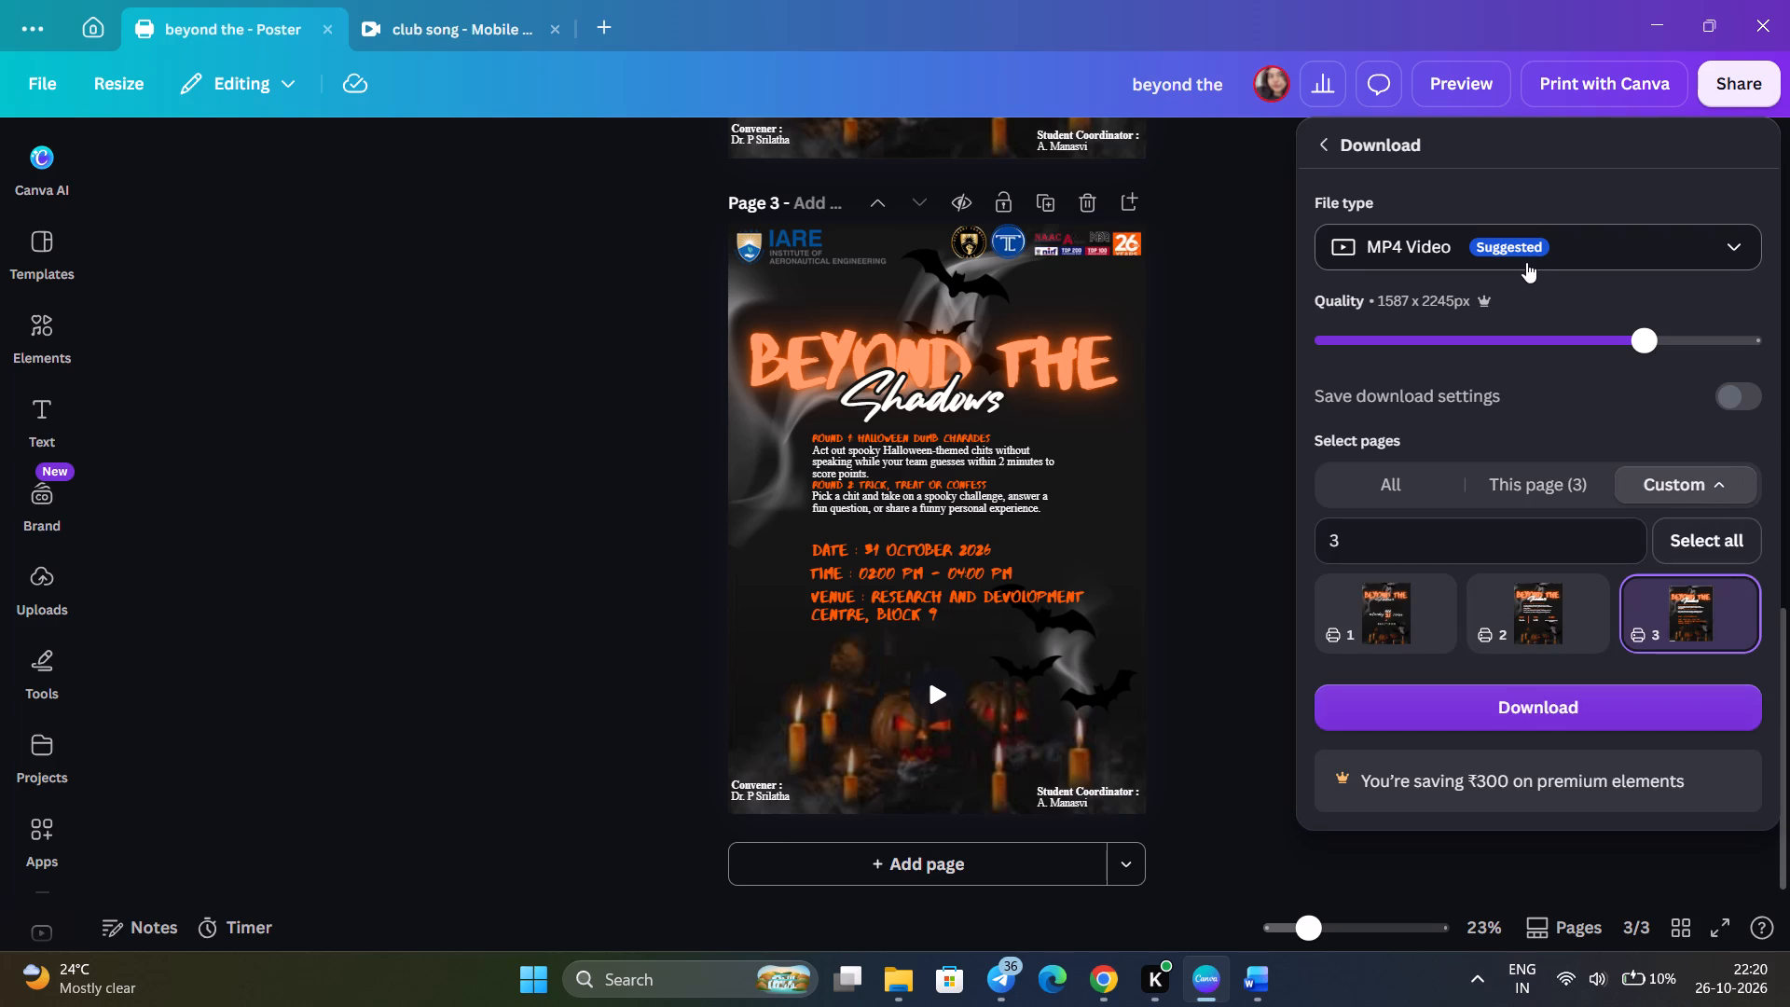
click(1526, 262)
click(1459, 370)
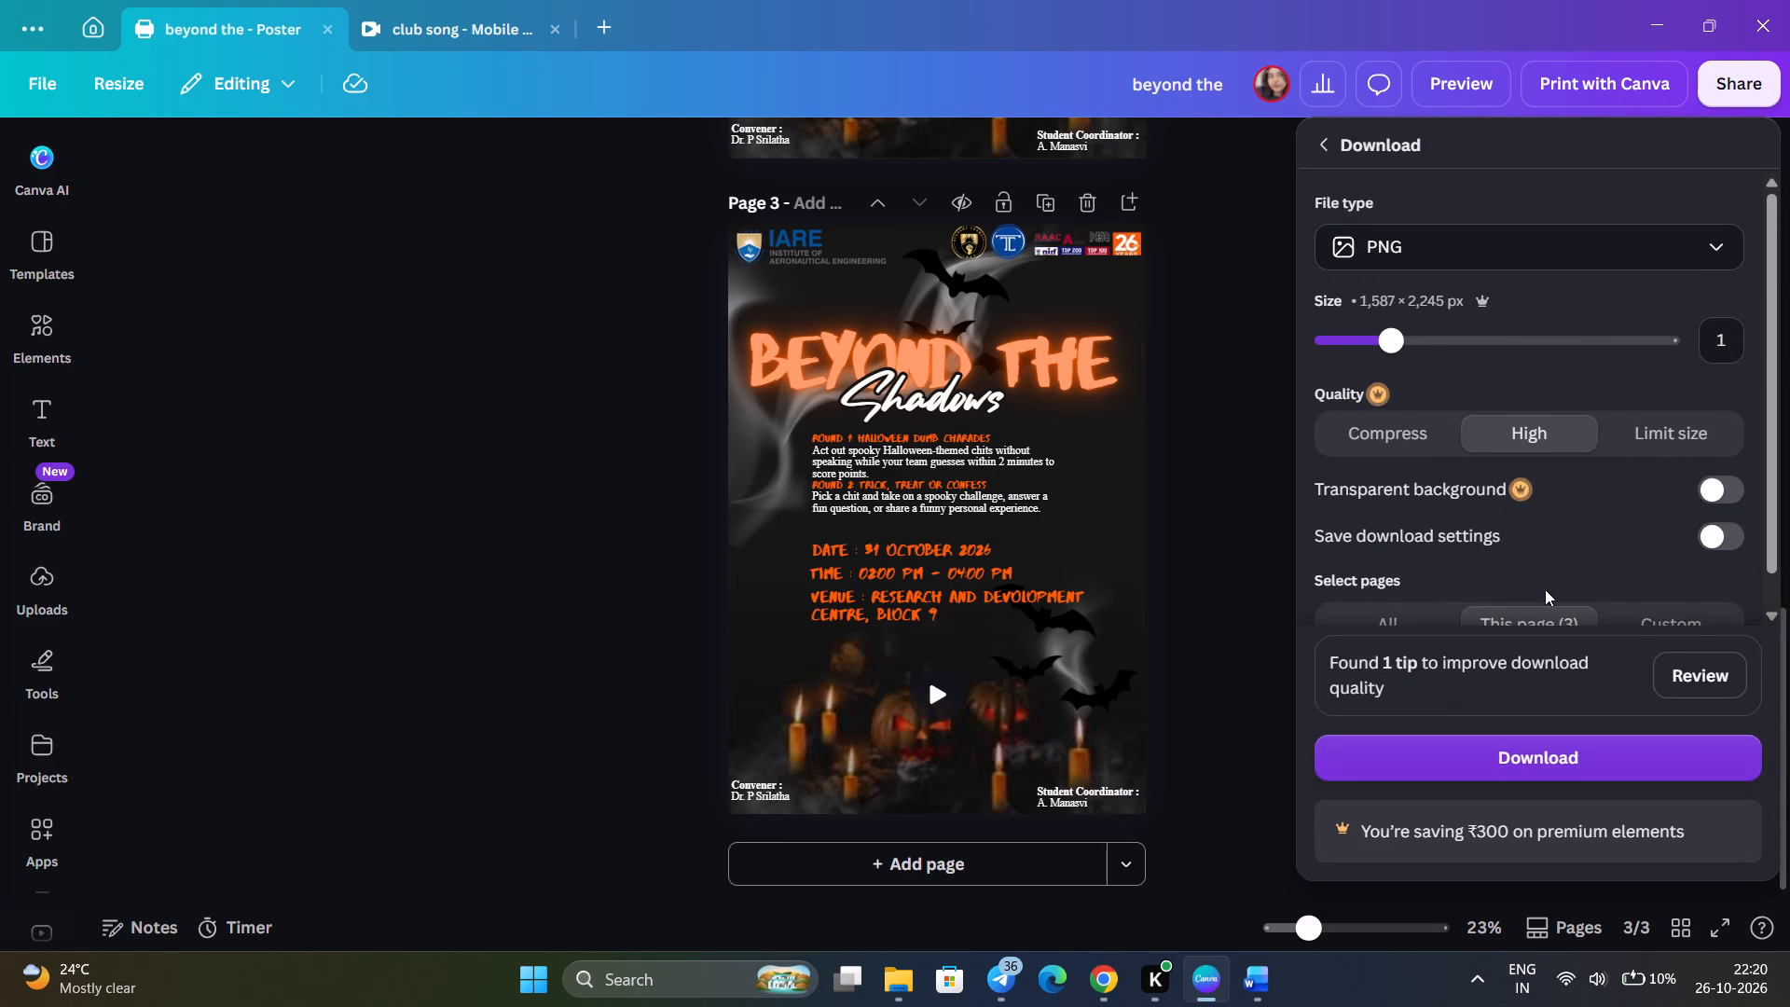
drag(1398, 345, 1408, 345)
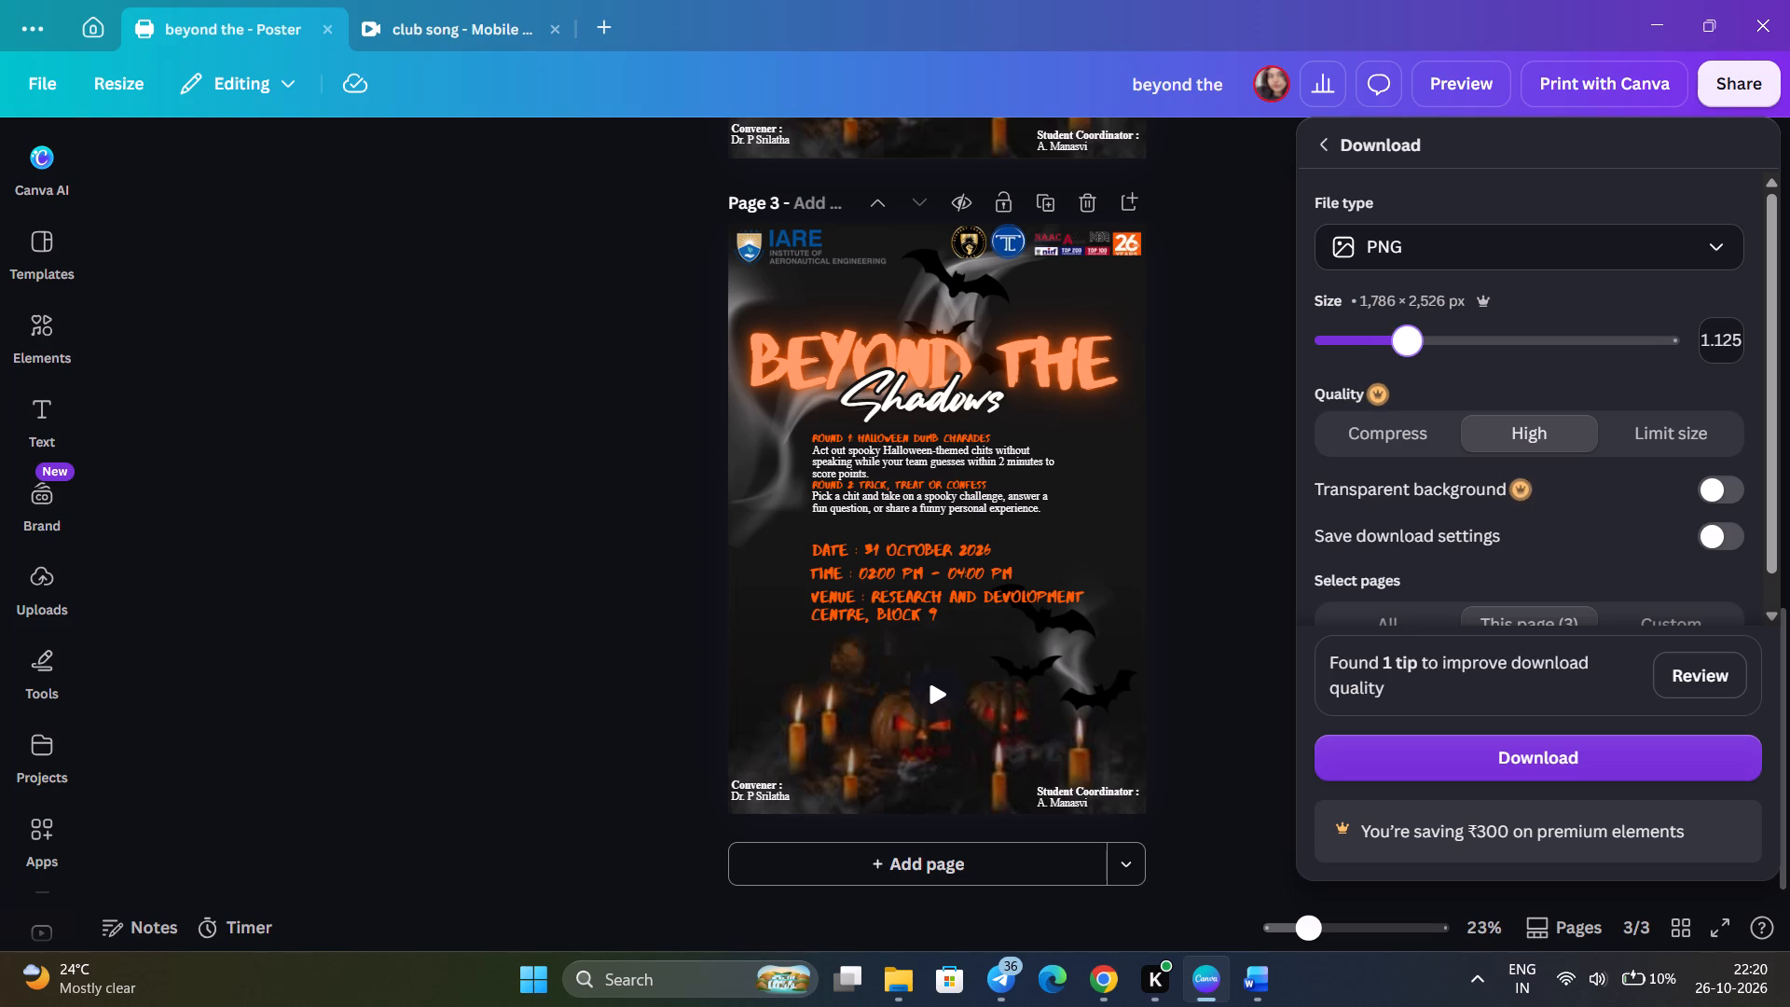
drag(1408, 345, 1388, 346)
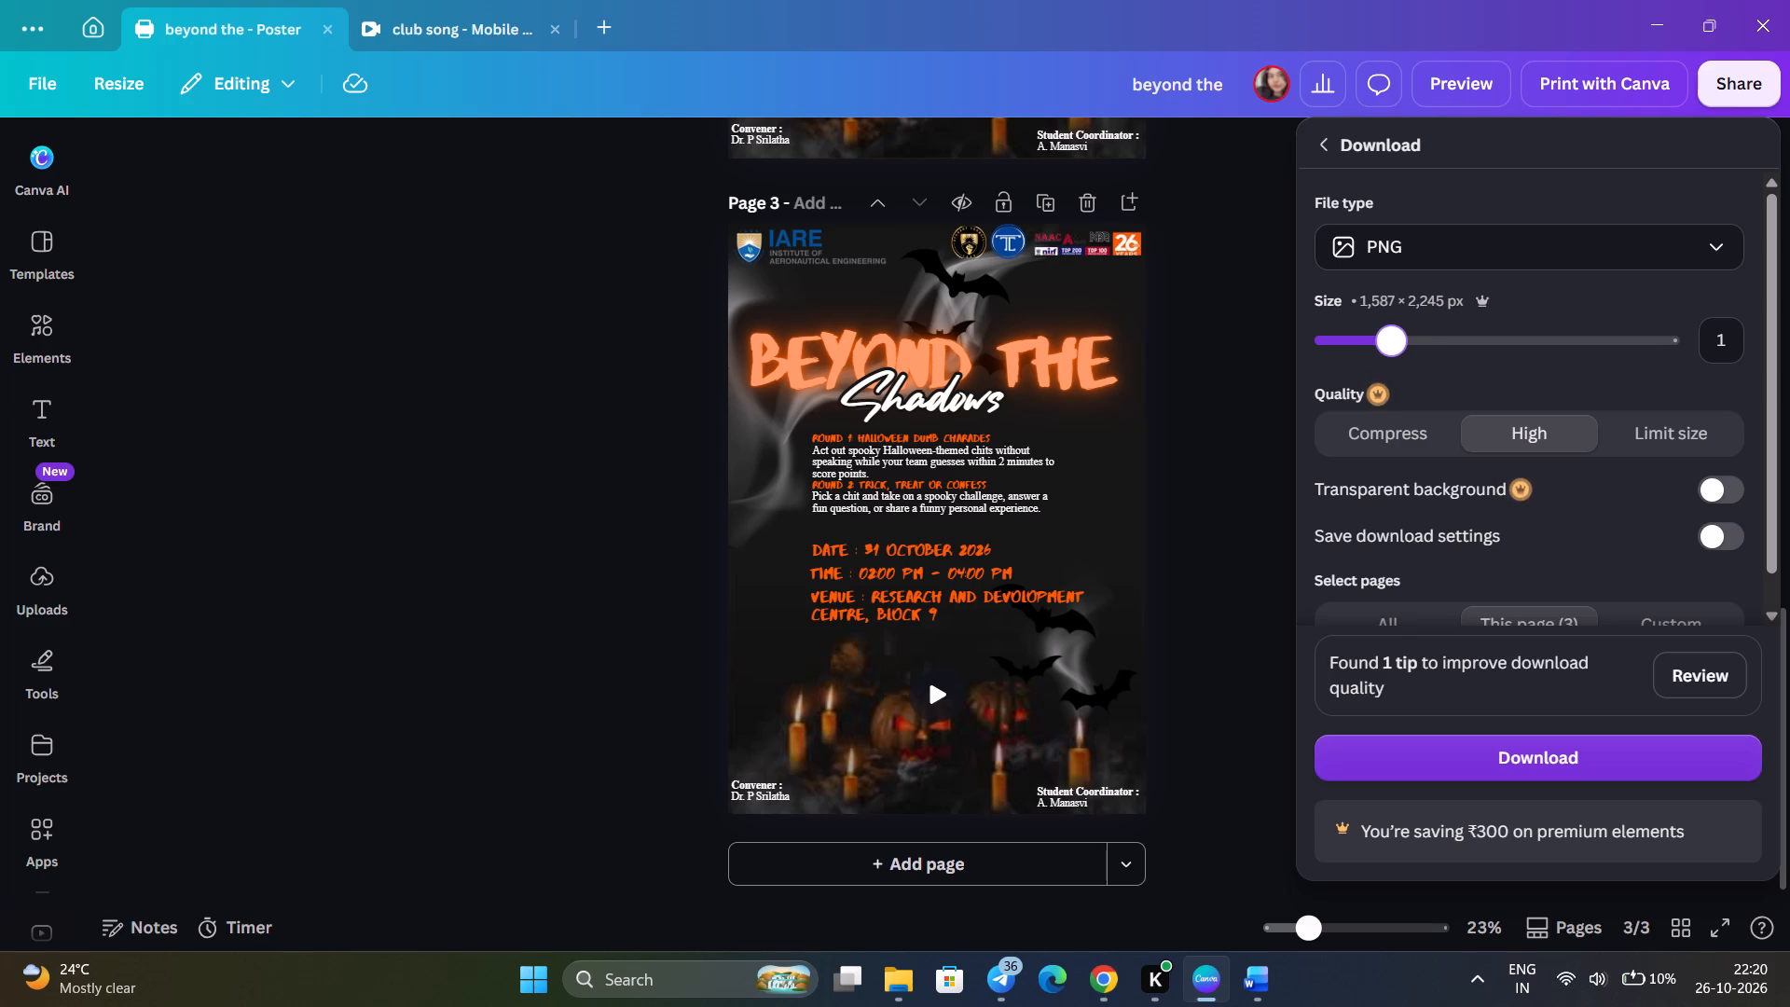
click(1508, 762)
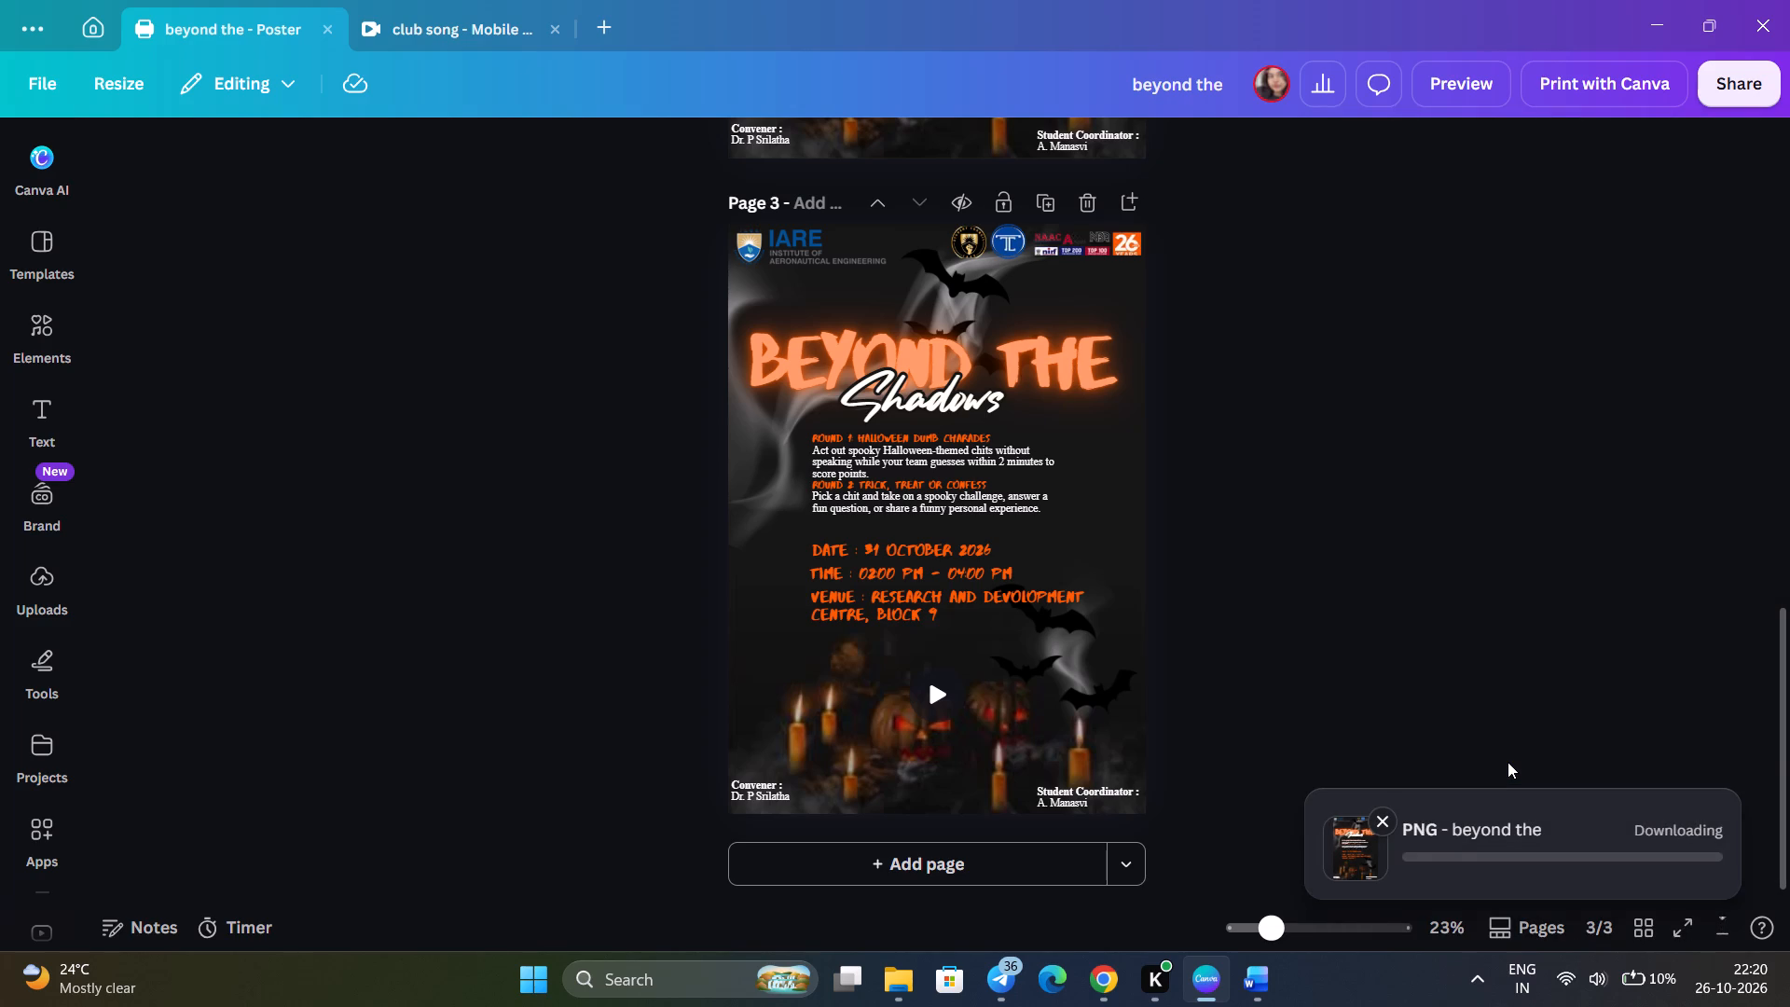
Go back to the earlier pages of the poster.
scroll(1345, 470, up, 1)
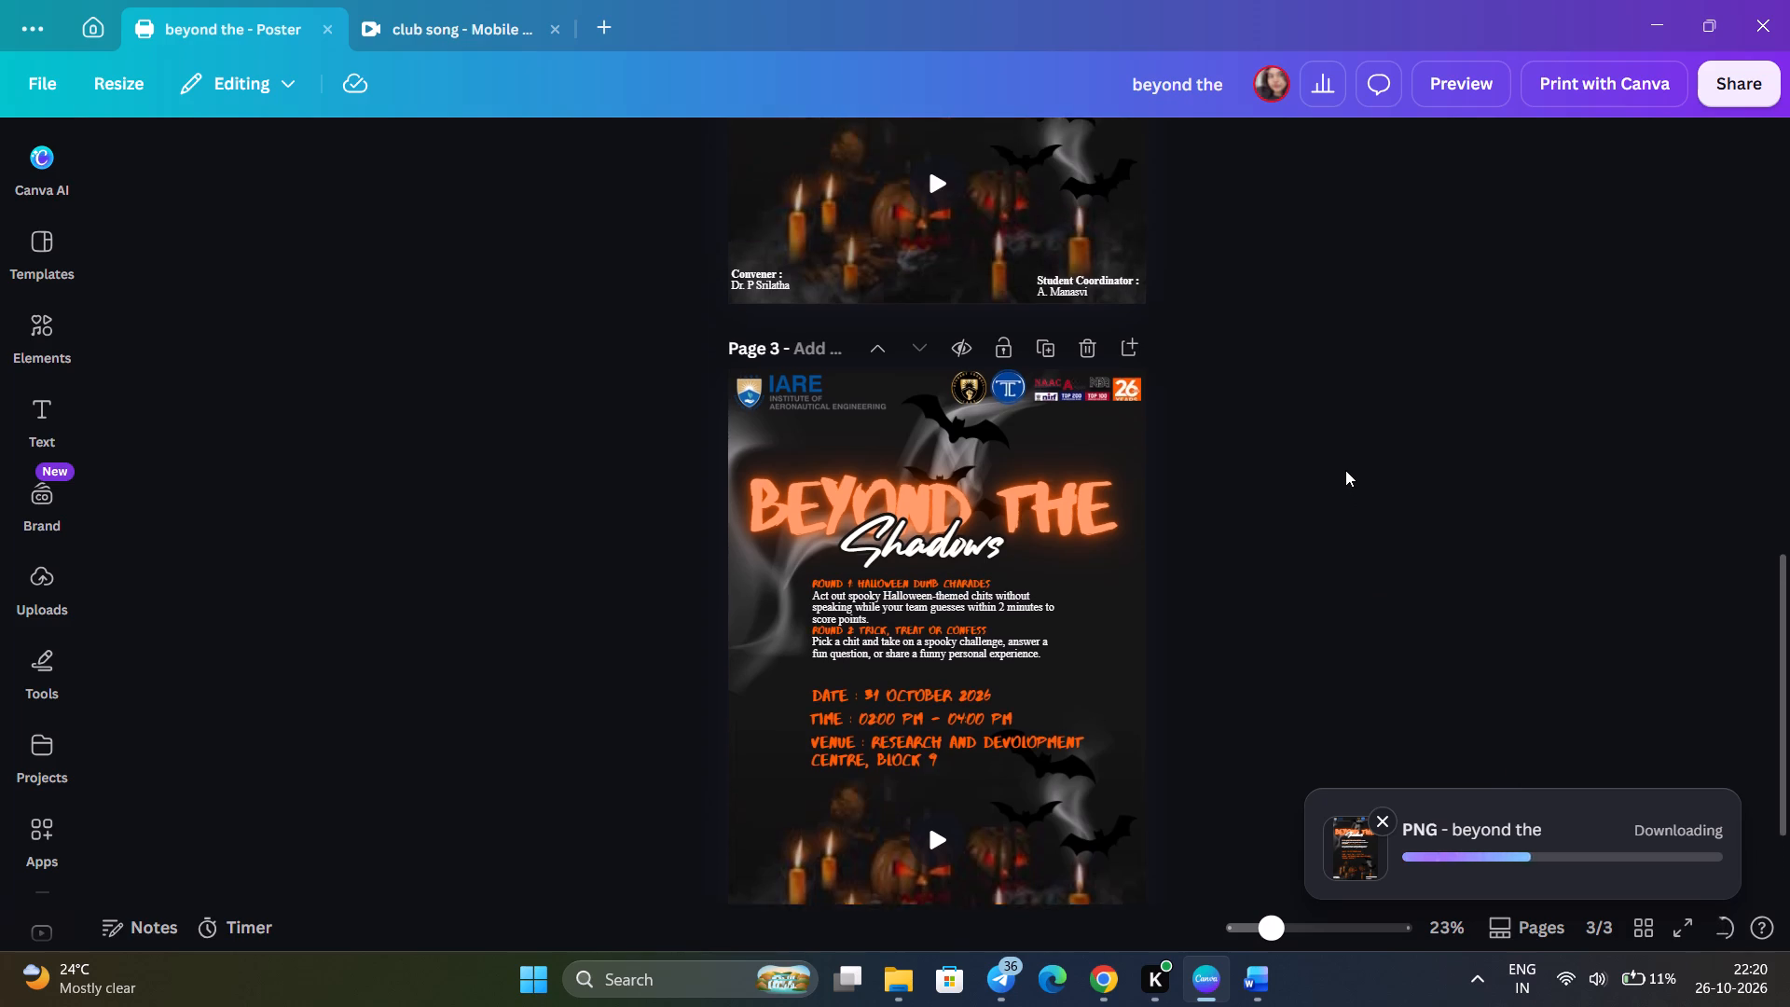
scroll(1345, 470, up, 2)
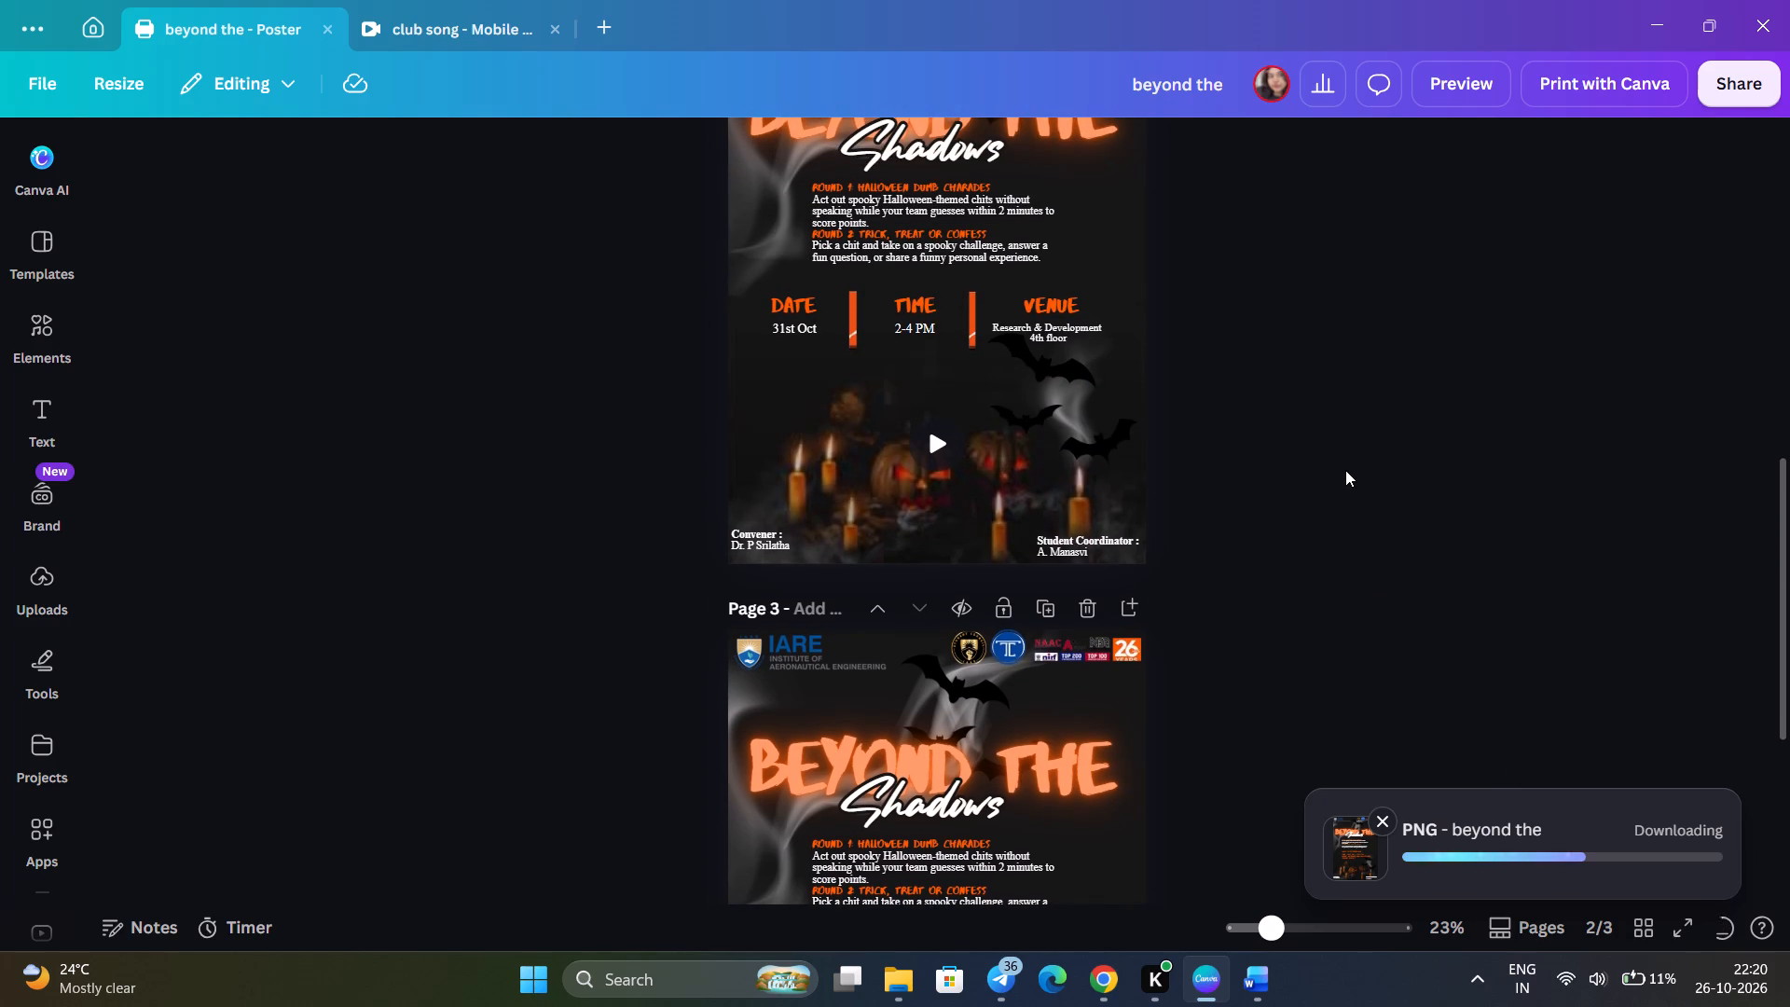
Save the exported PNG of poster page 3 to the Desktop folder under the name "beyond the".
scroll(1345, 470, up, 1)
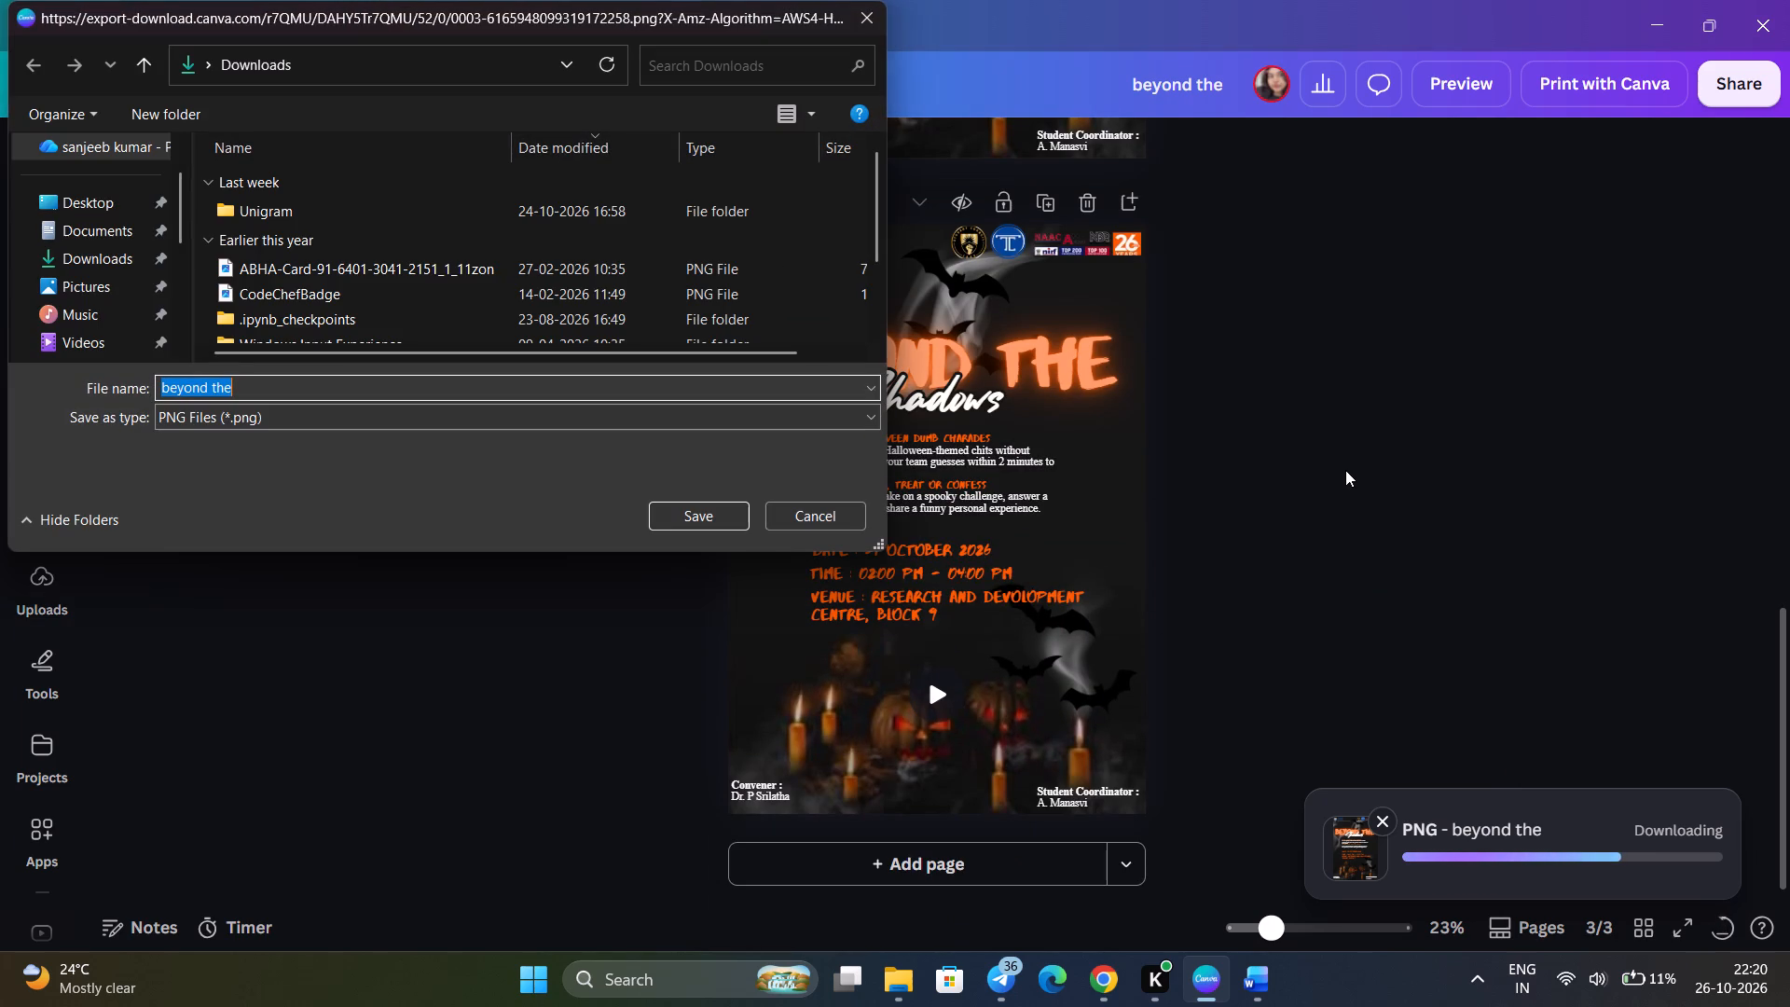
double_click(87, 198)
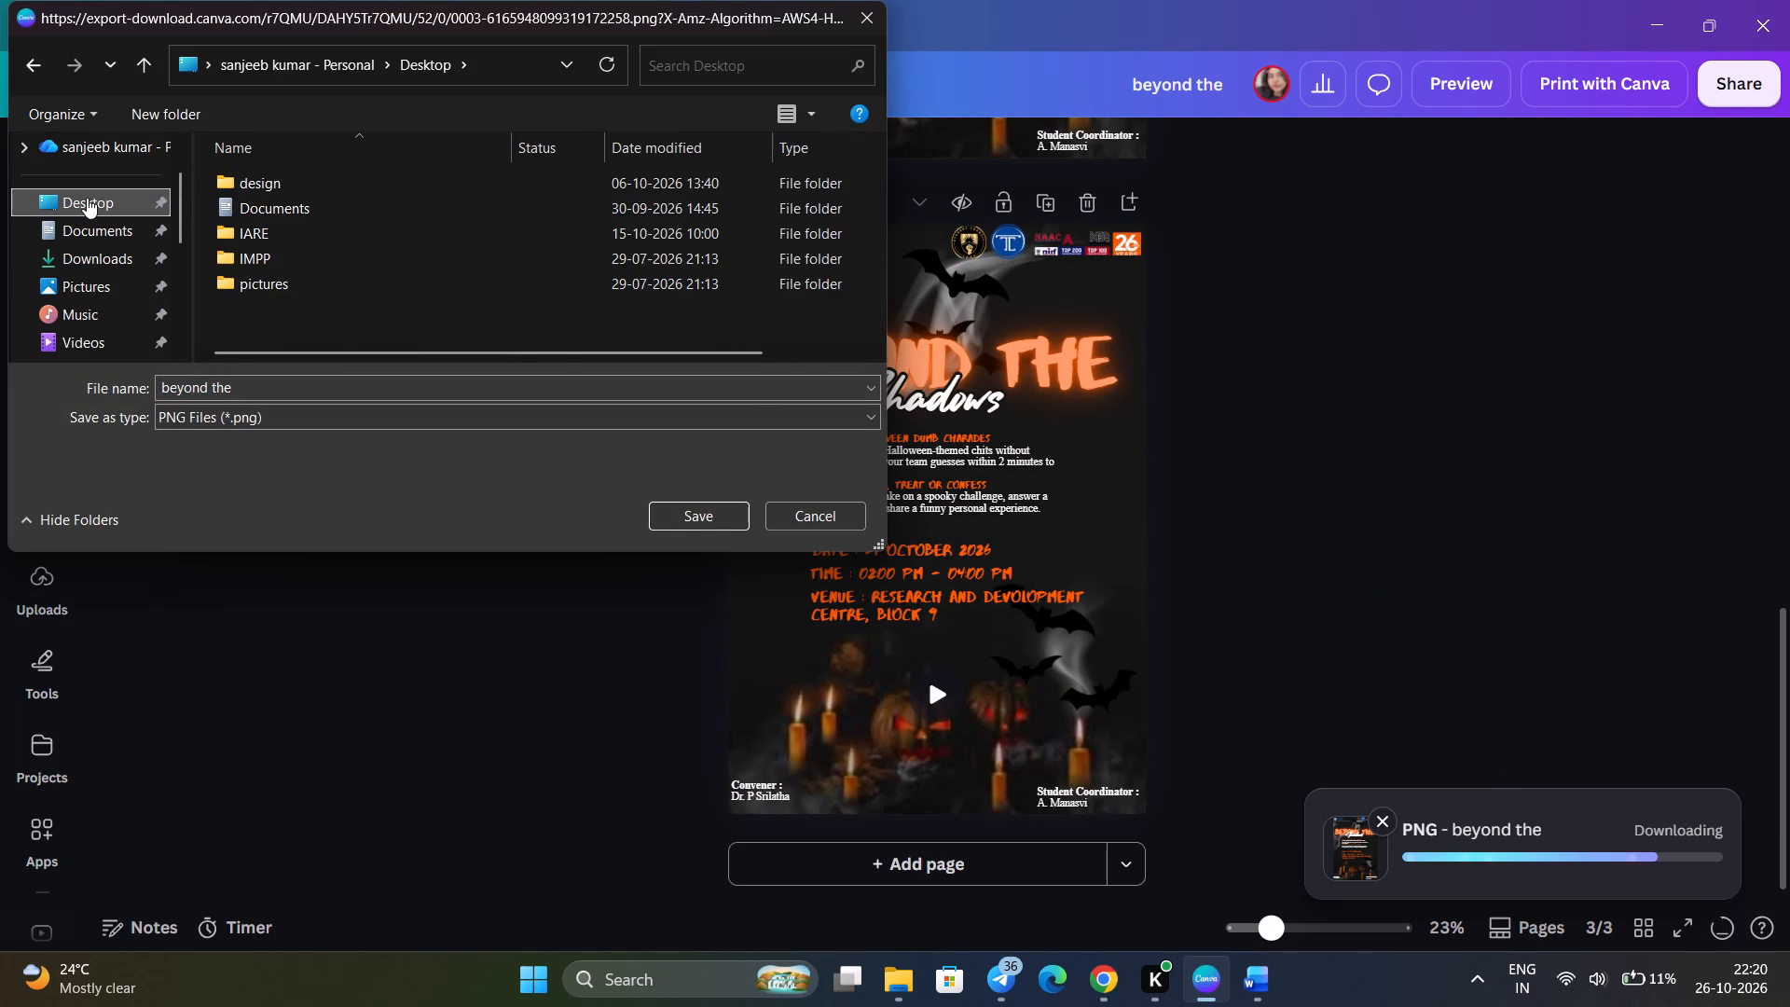
click(692, 510)
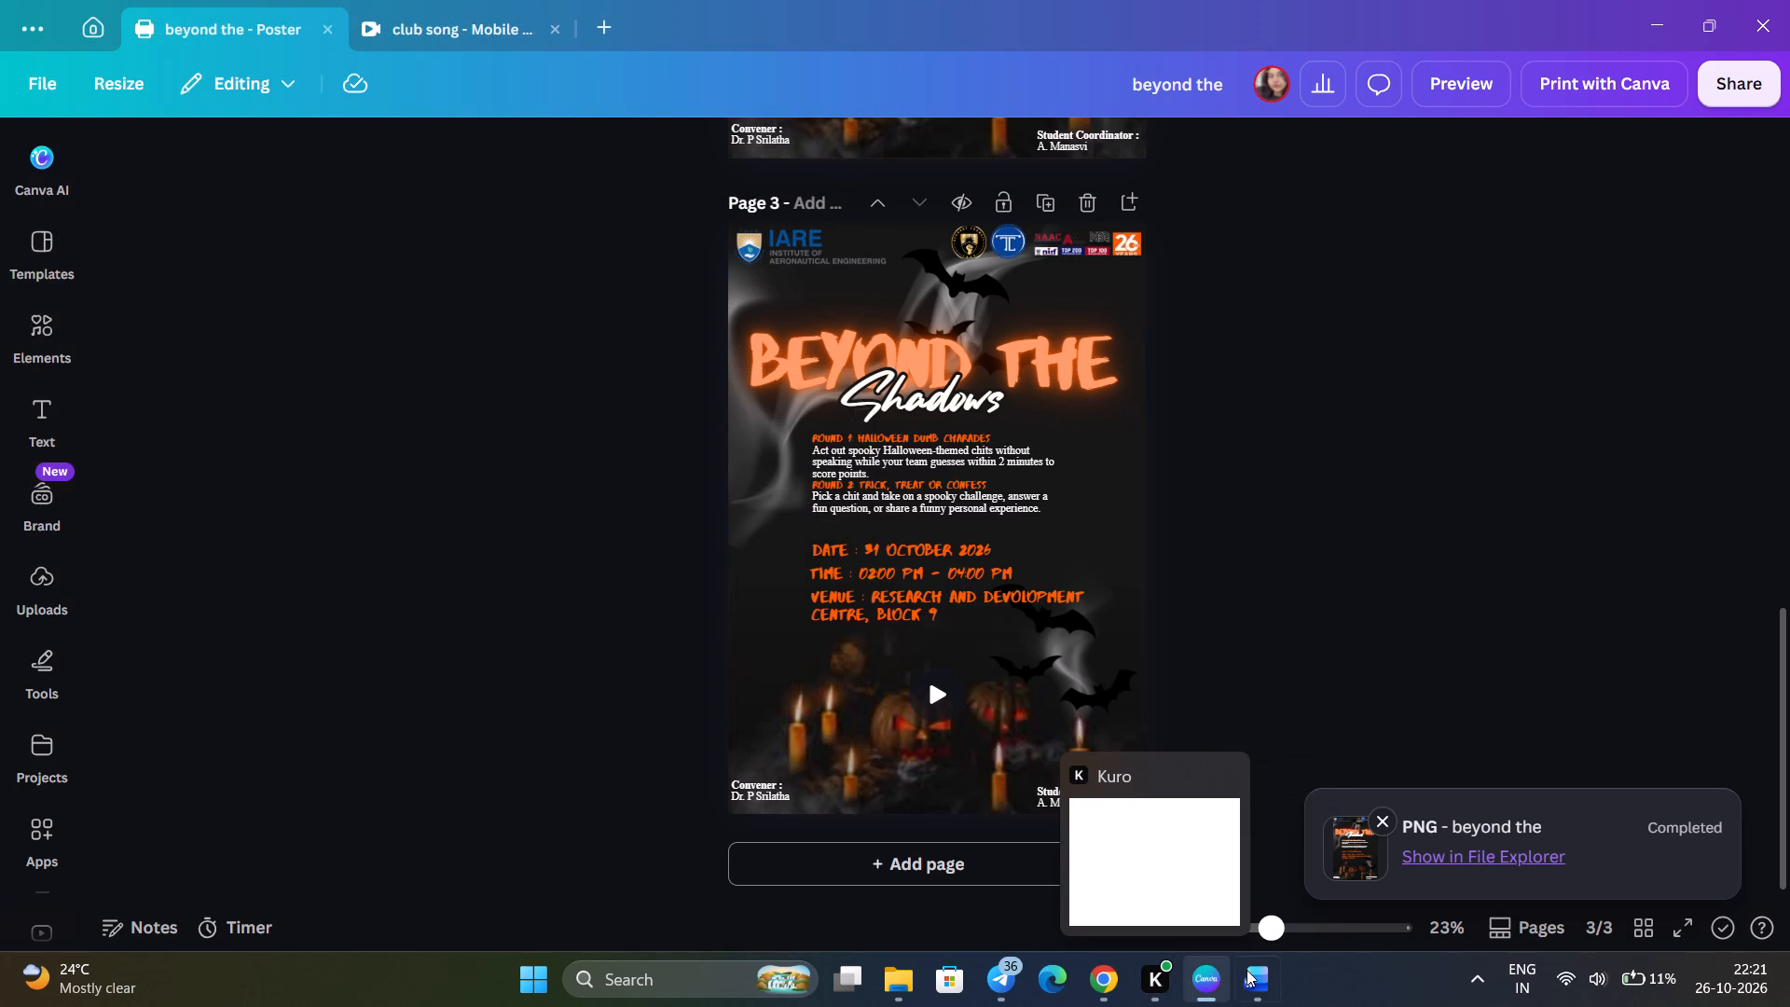
Switch to the Chrome browser window.
click(1116, 993)
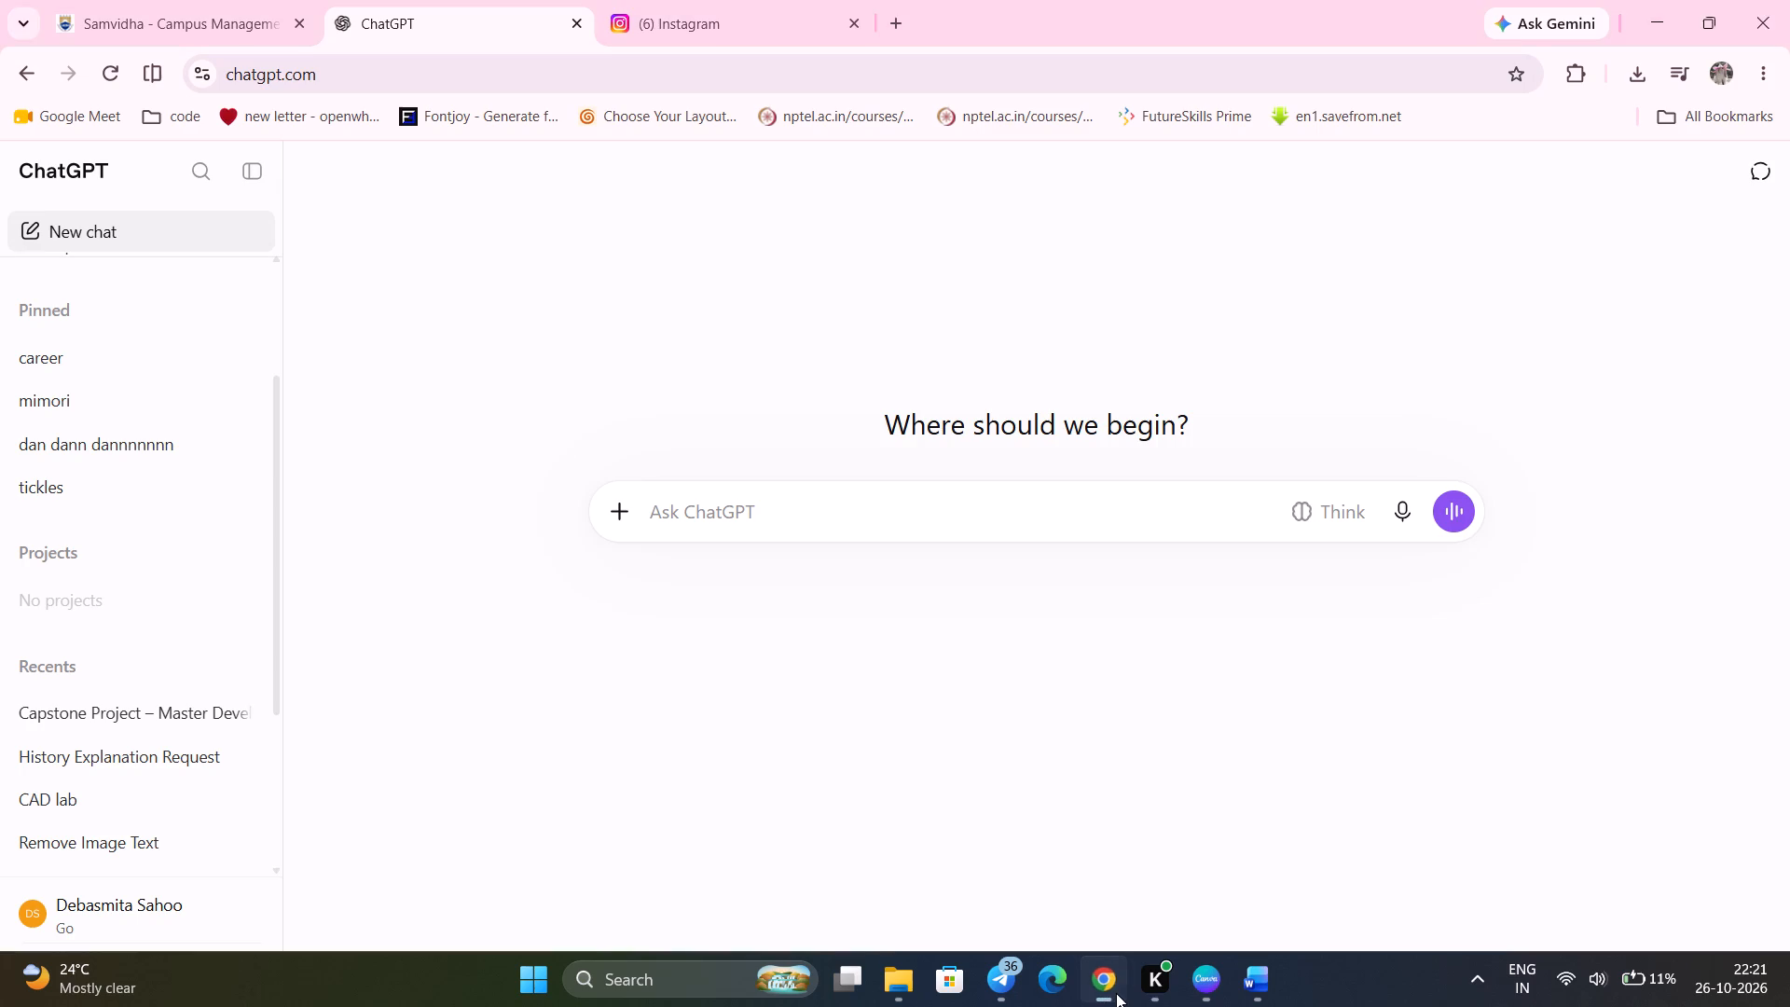
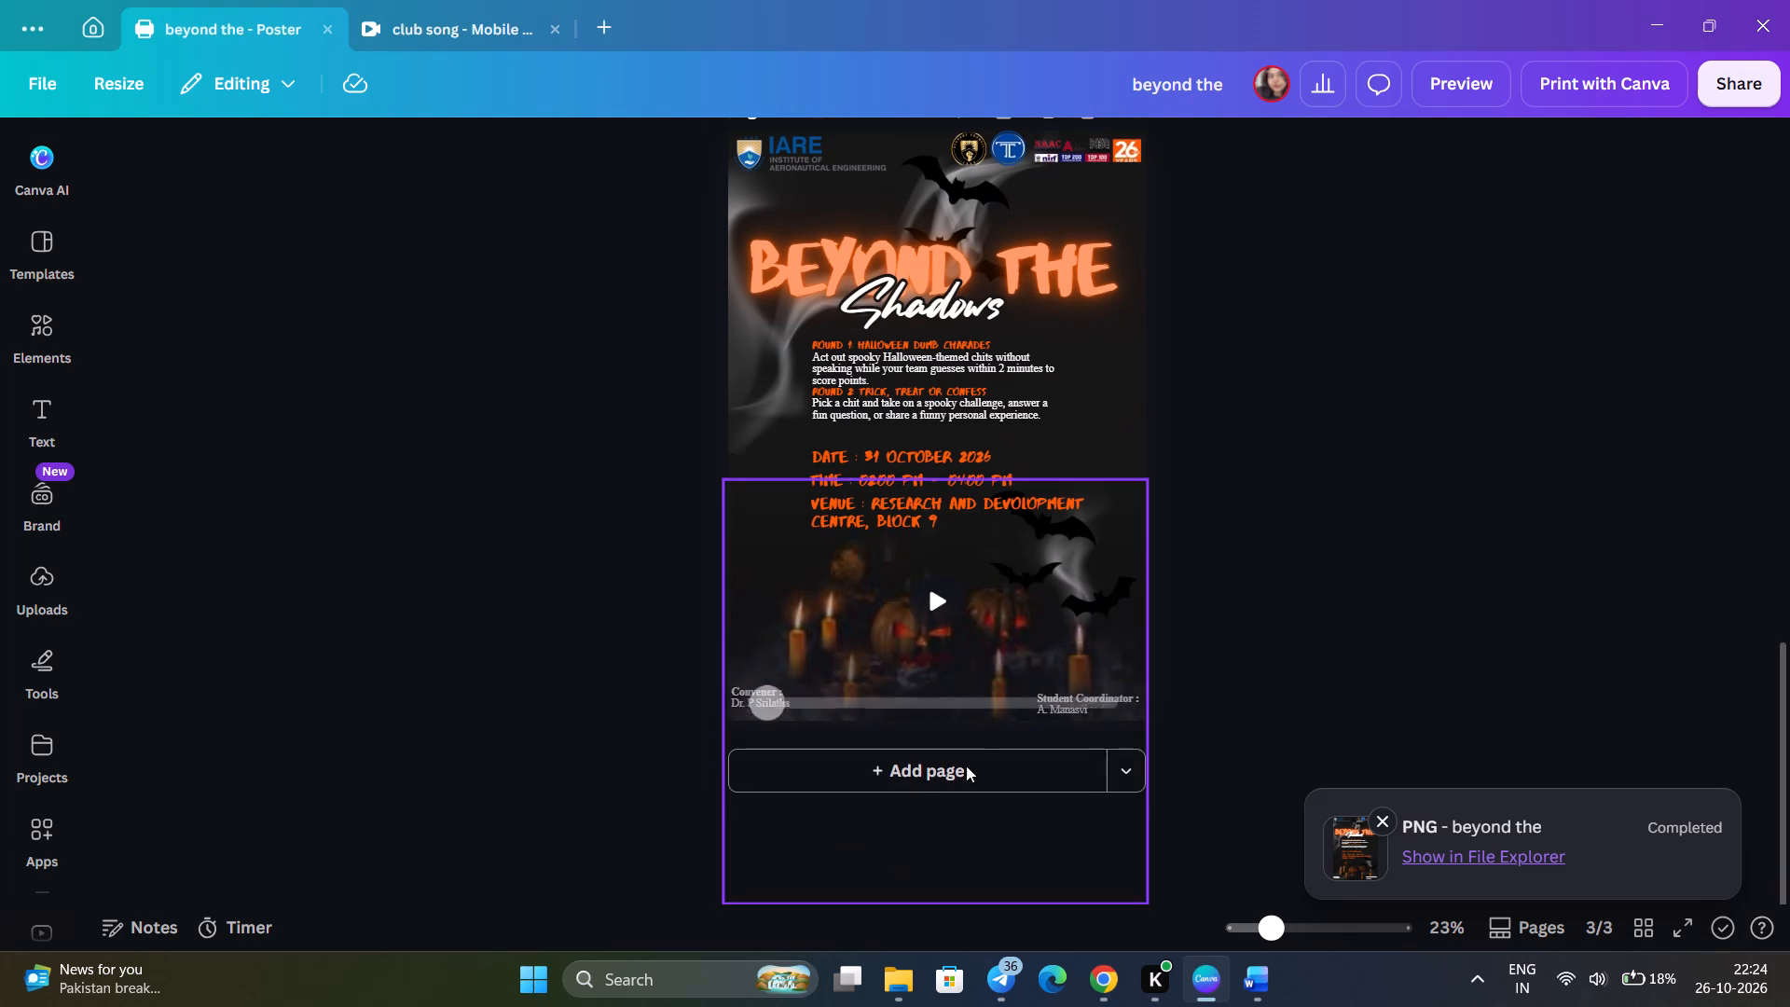
click(952, 881)
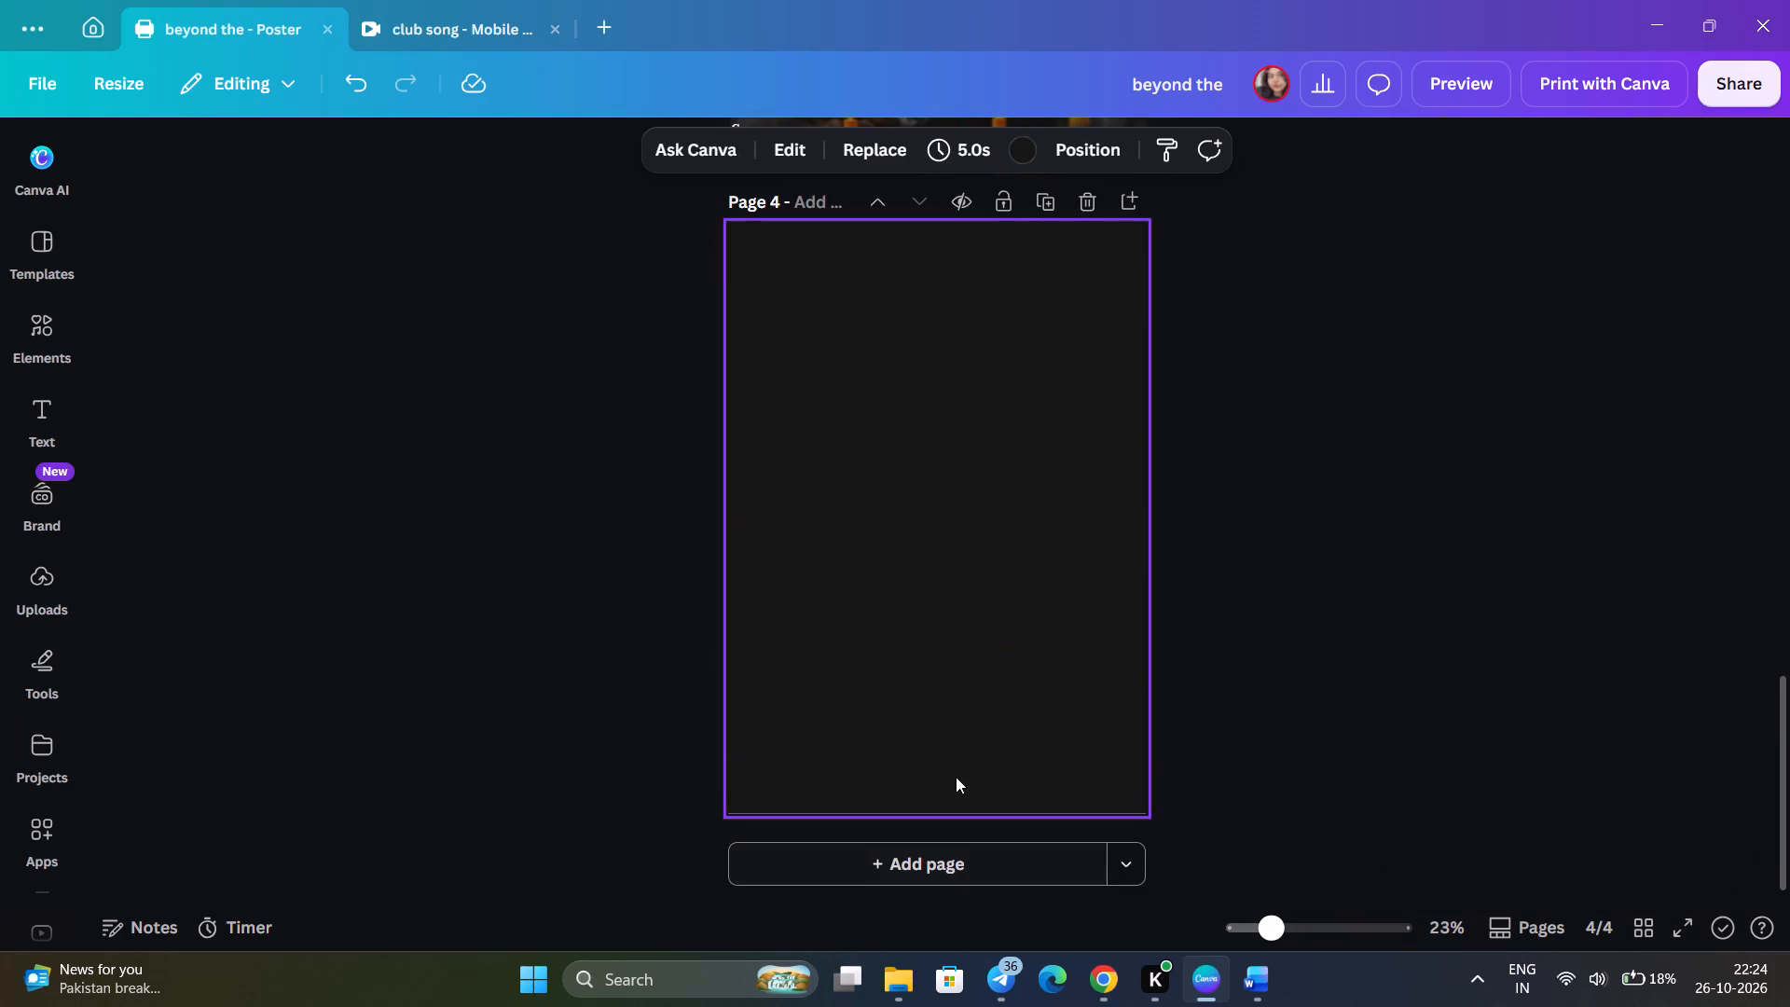
key(ctrl+v)
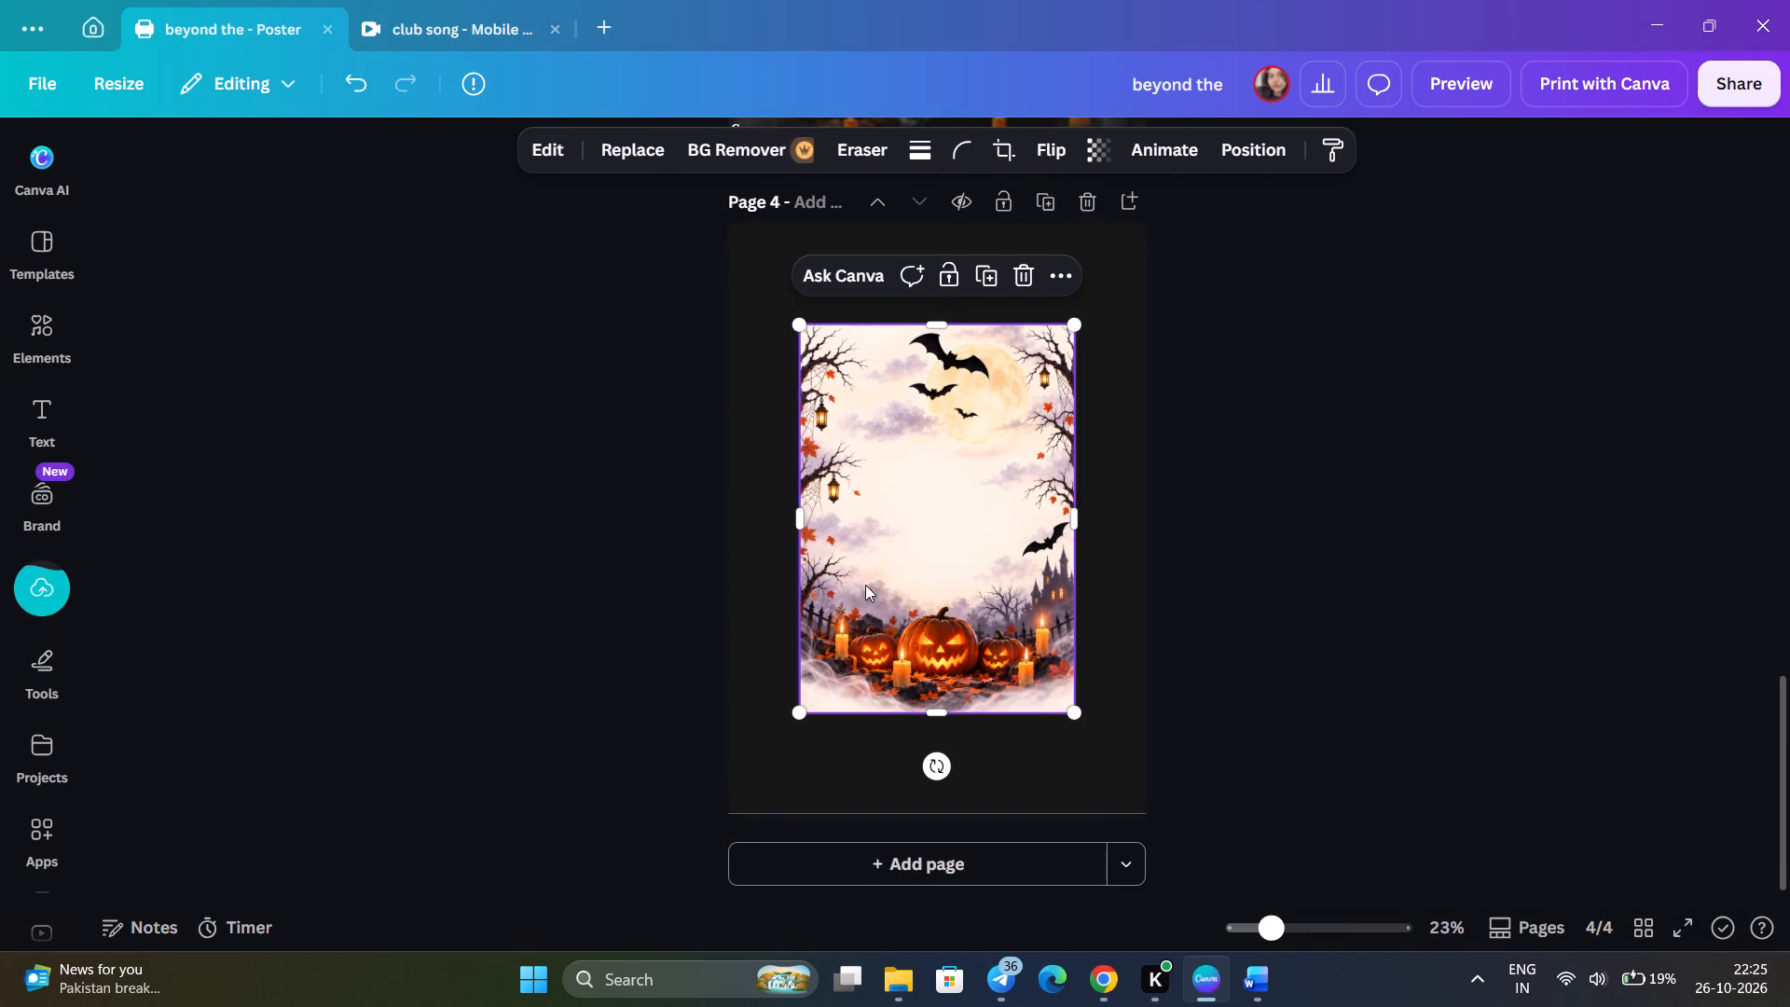
Set the pasted Halloween image as the background of page 4.
right_click(892, 495)
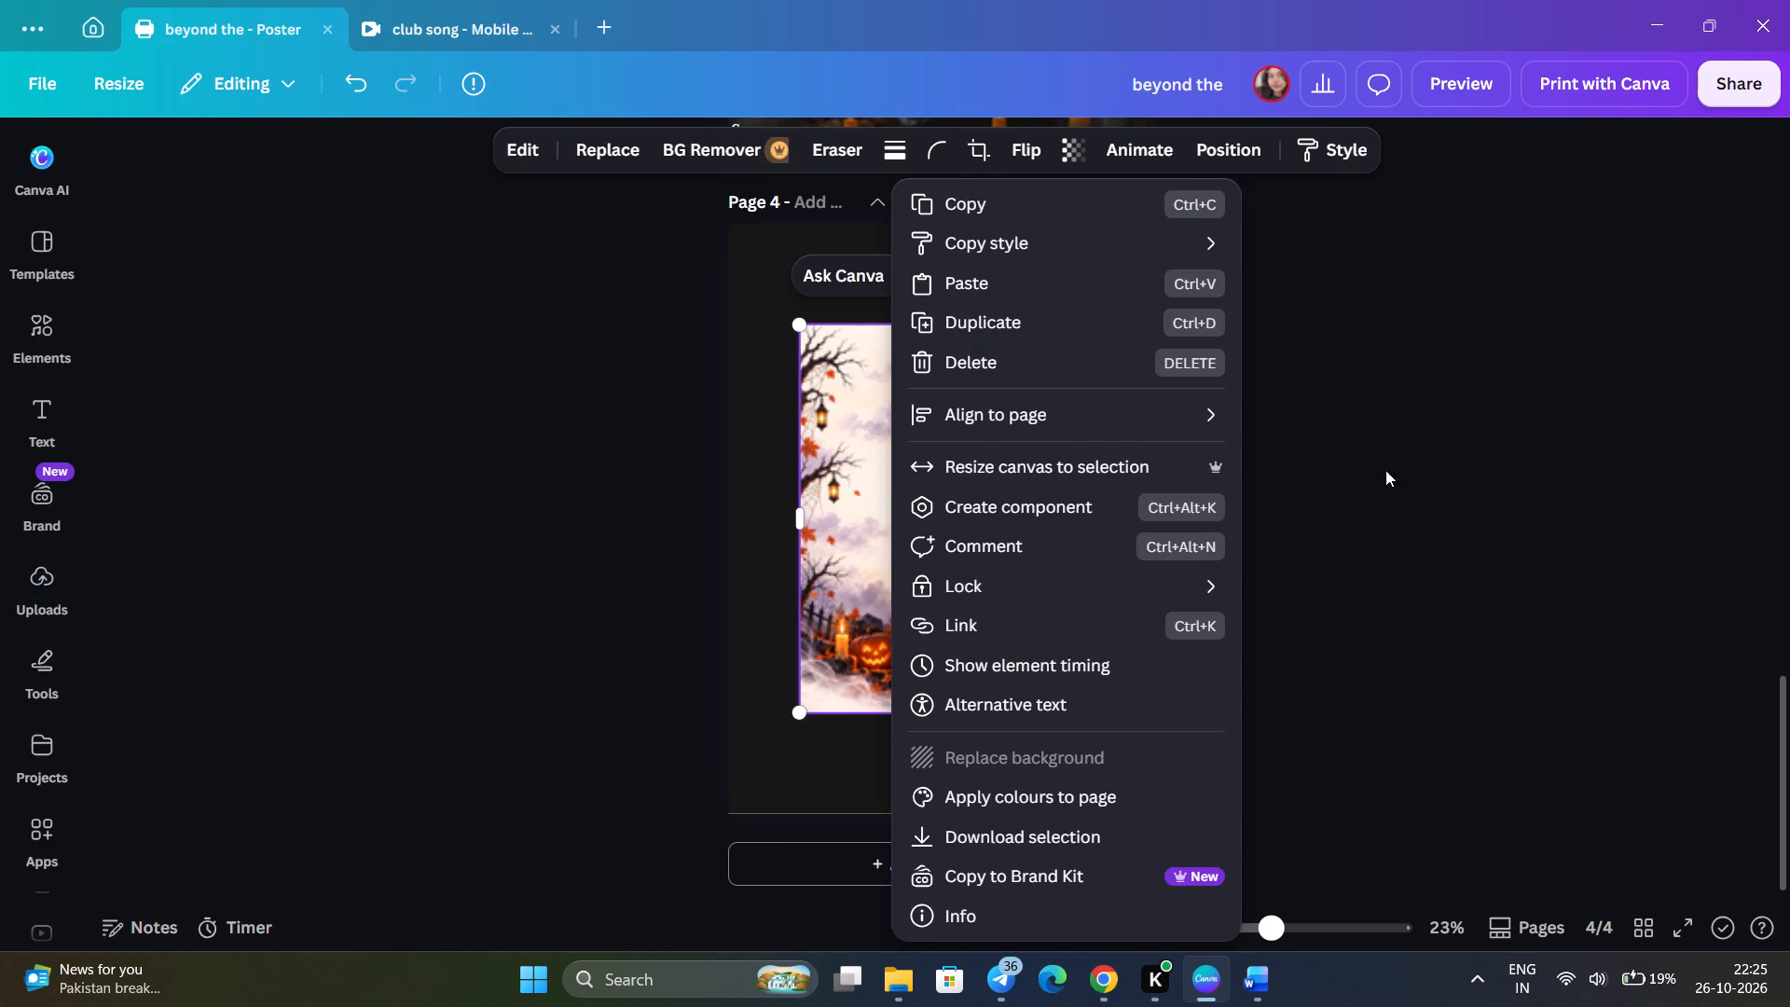
click(1375, 628)
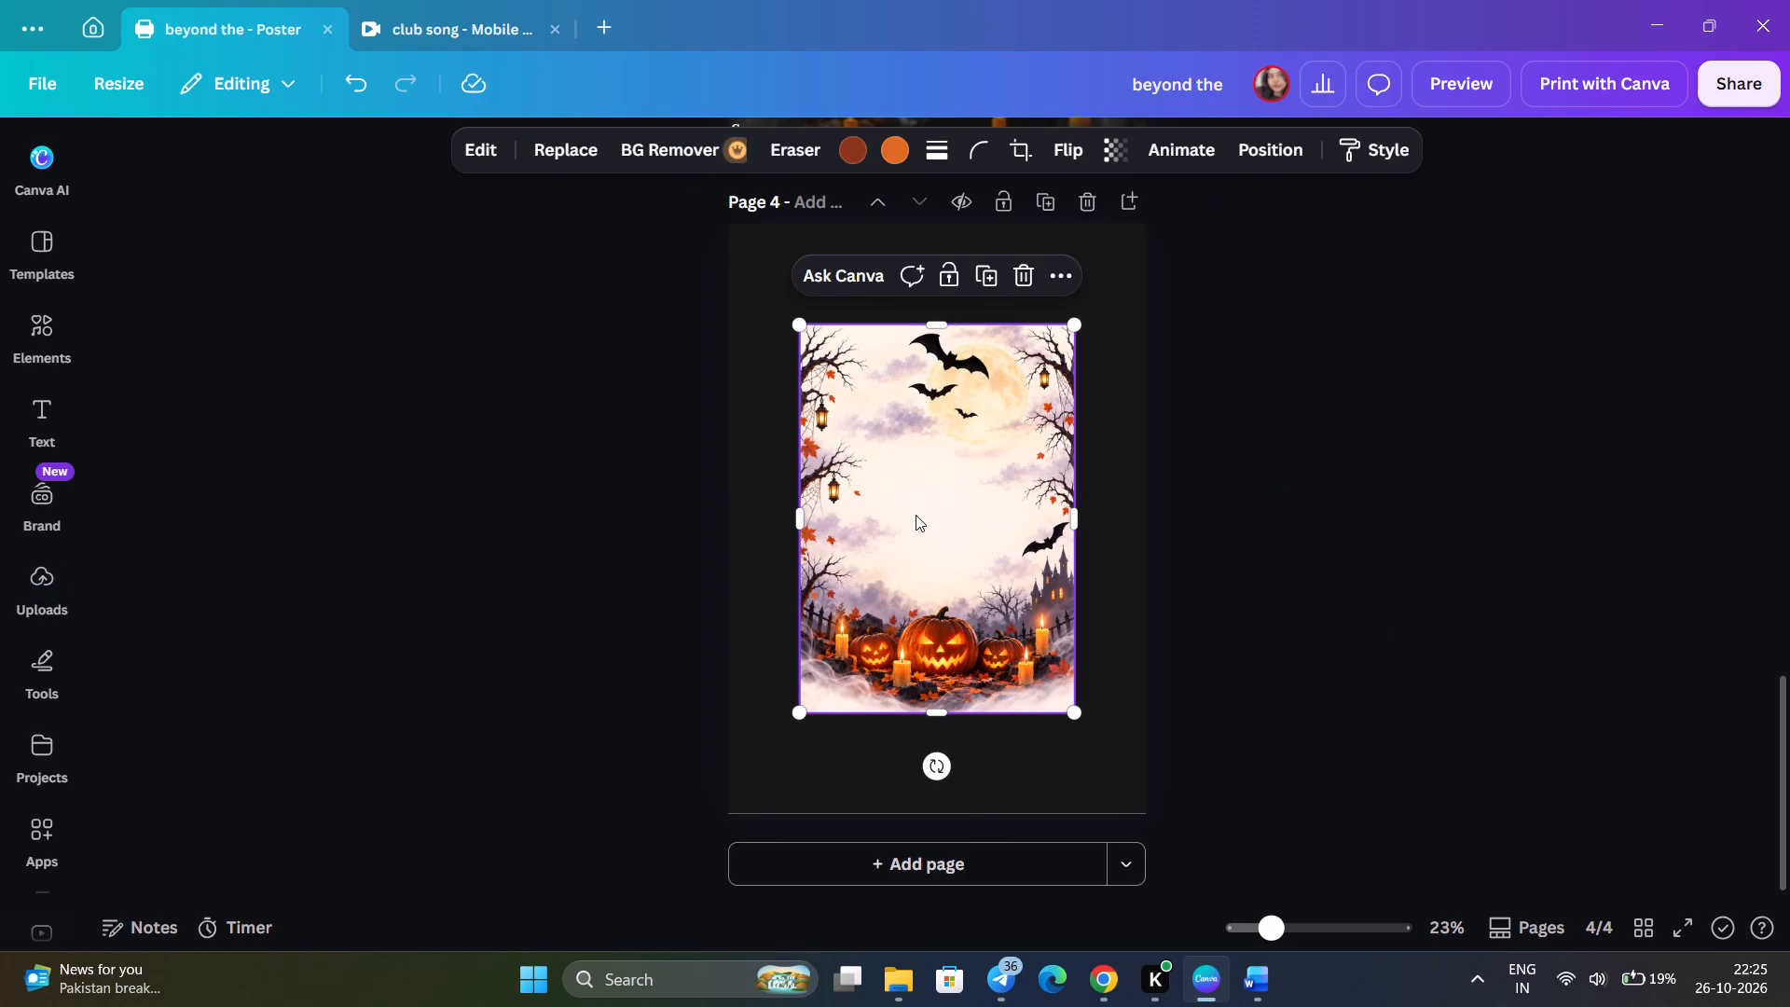
right_click(920, 512)
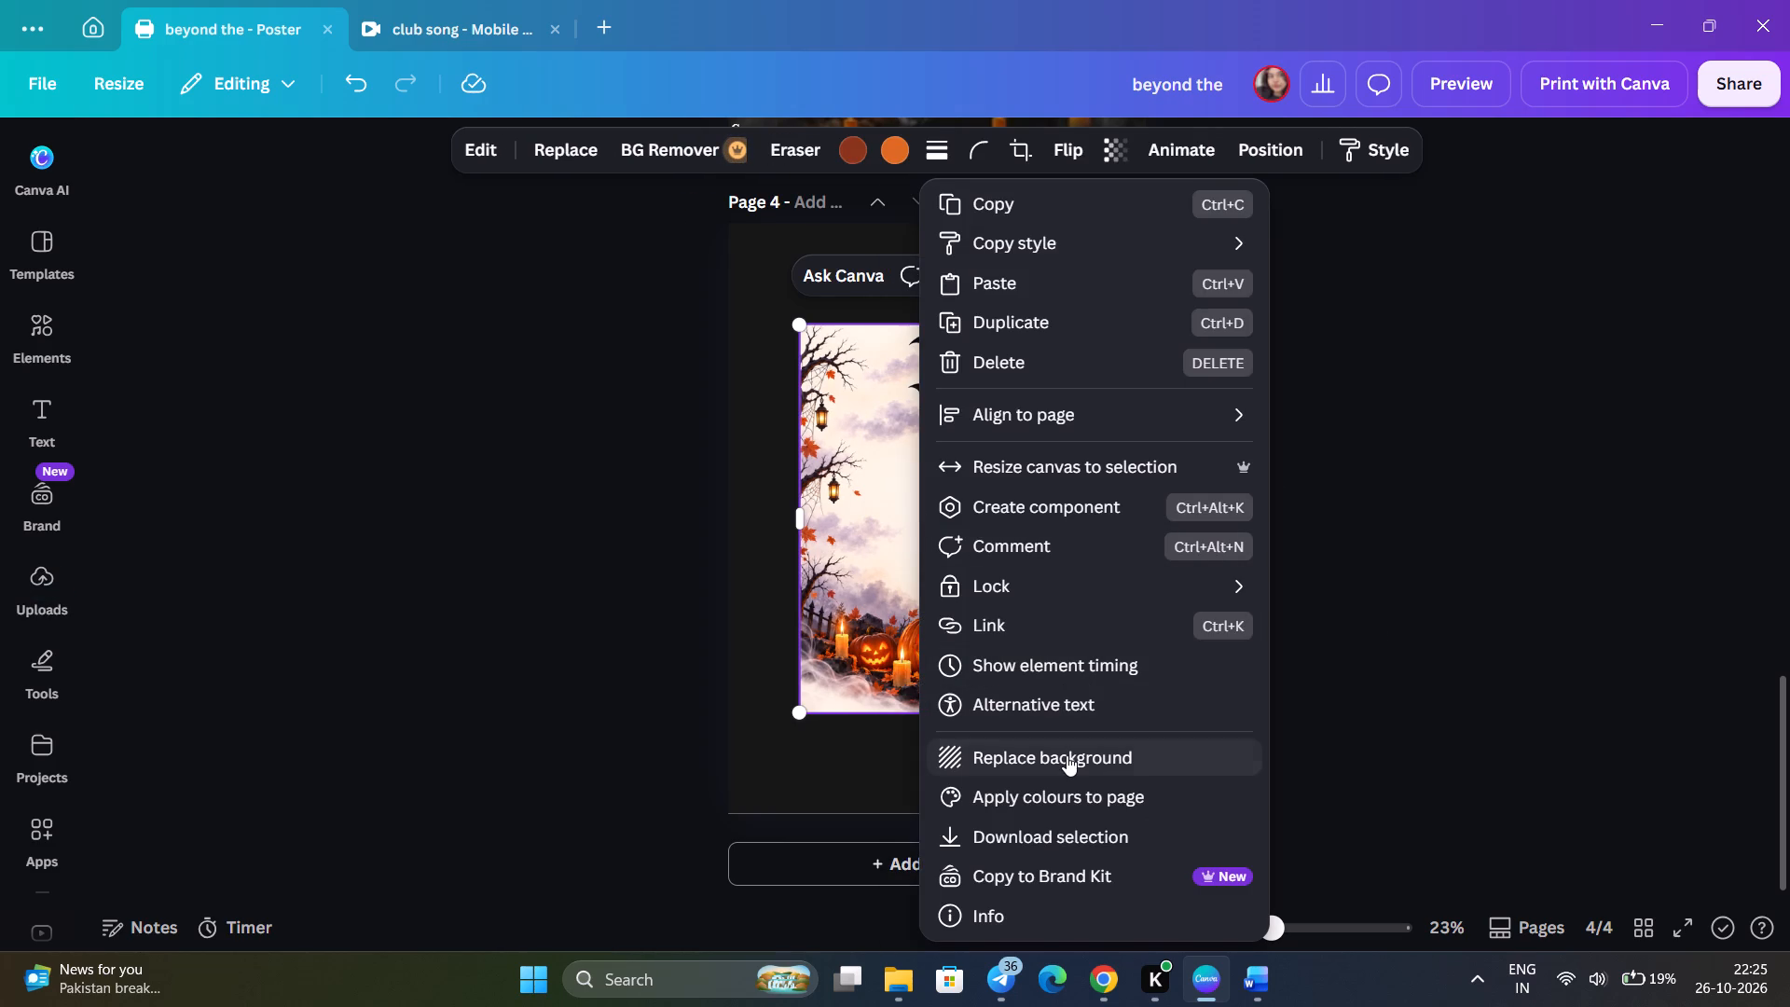
click(1067, 755)
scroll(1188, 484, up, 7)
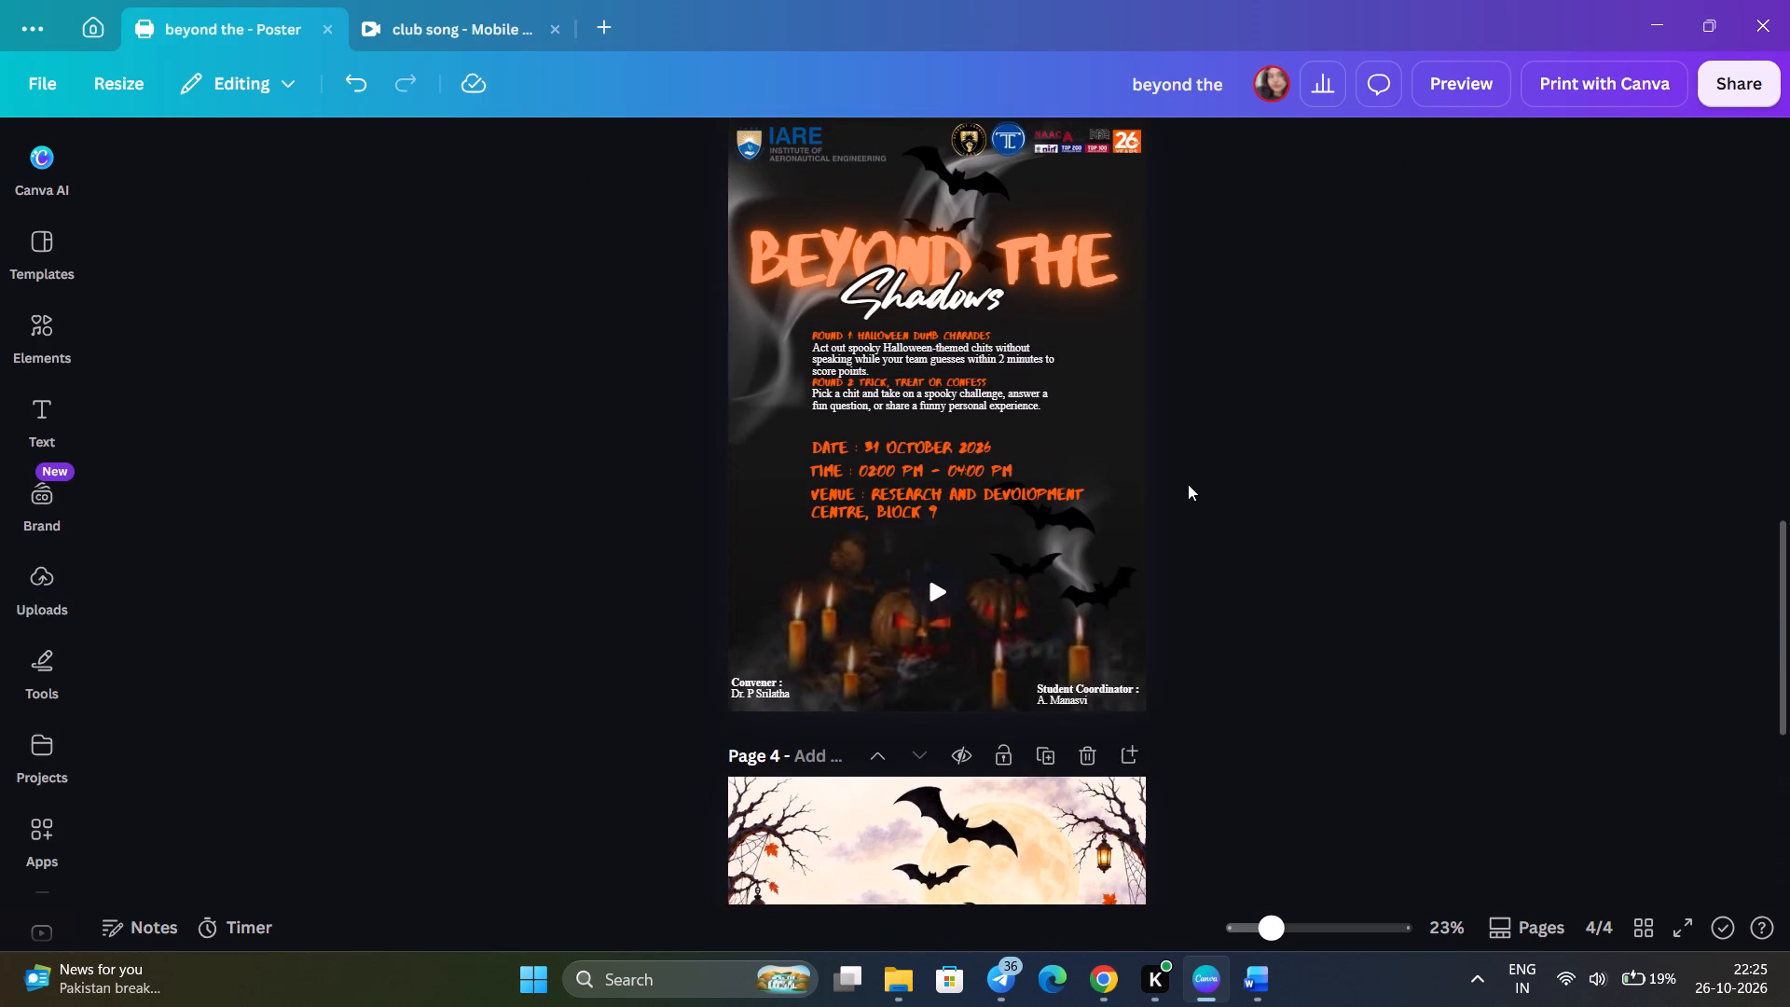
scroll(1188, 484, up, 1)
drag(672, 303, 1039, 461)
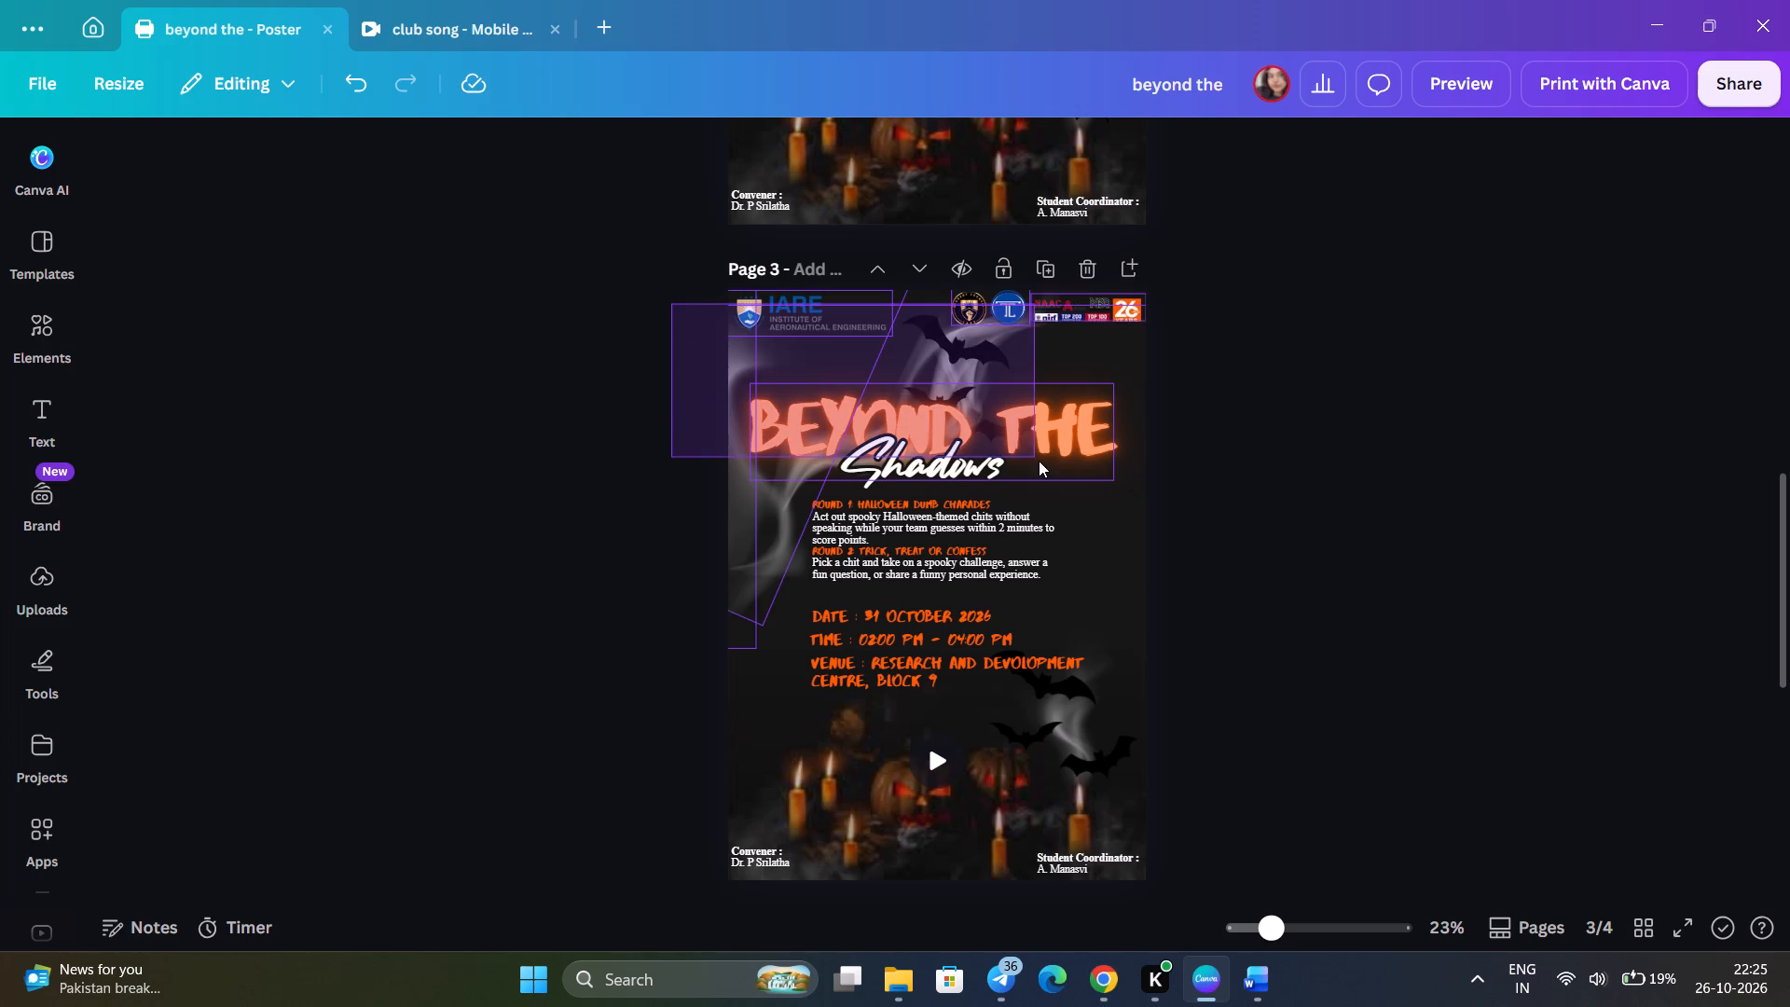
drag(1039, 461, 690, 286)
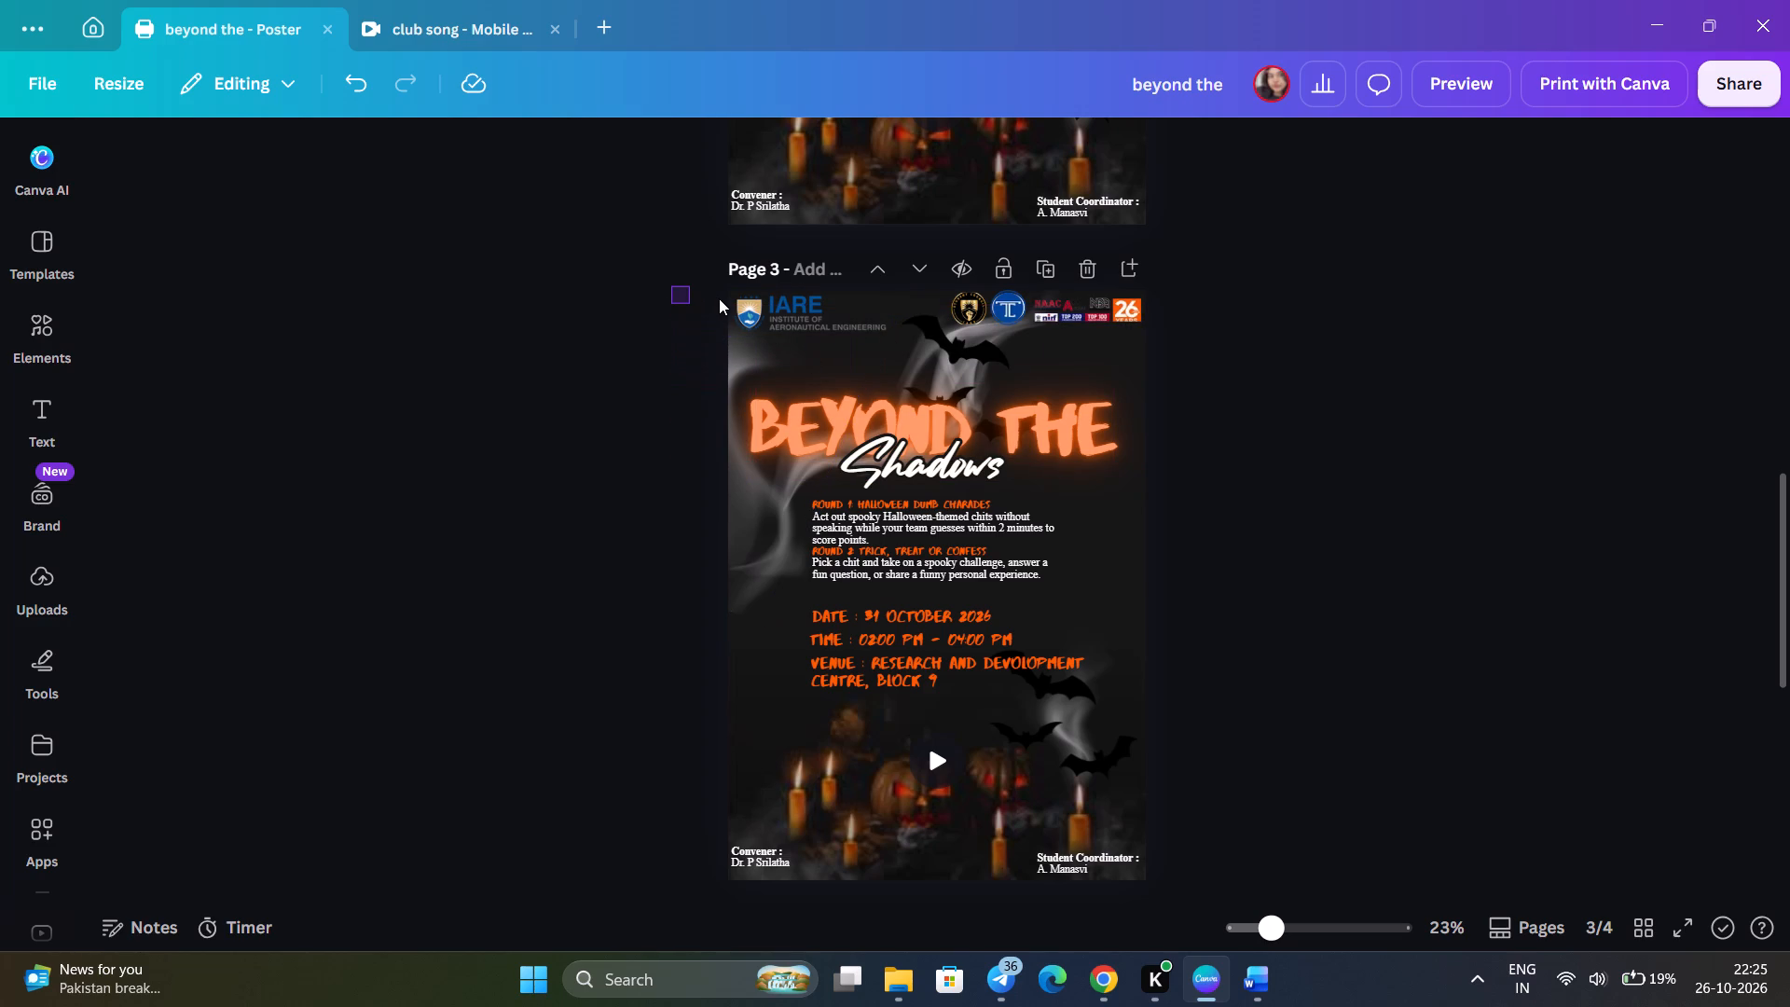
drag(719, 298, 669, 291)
Copy the IARE logo from page 2 and paste it onto page 4.
scroll(669, 291, up, 7)
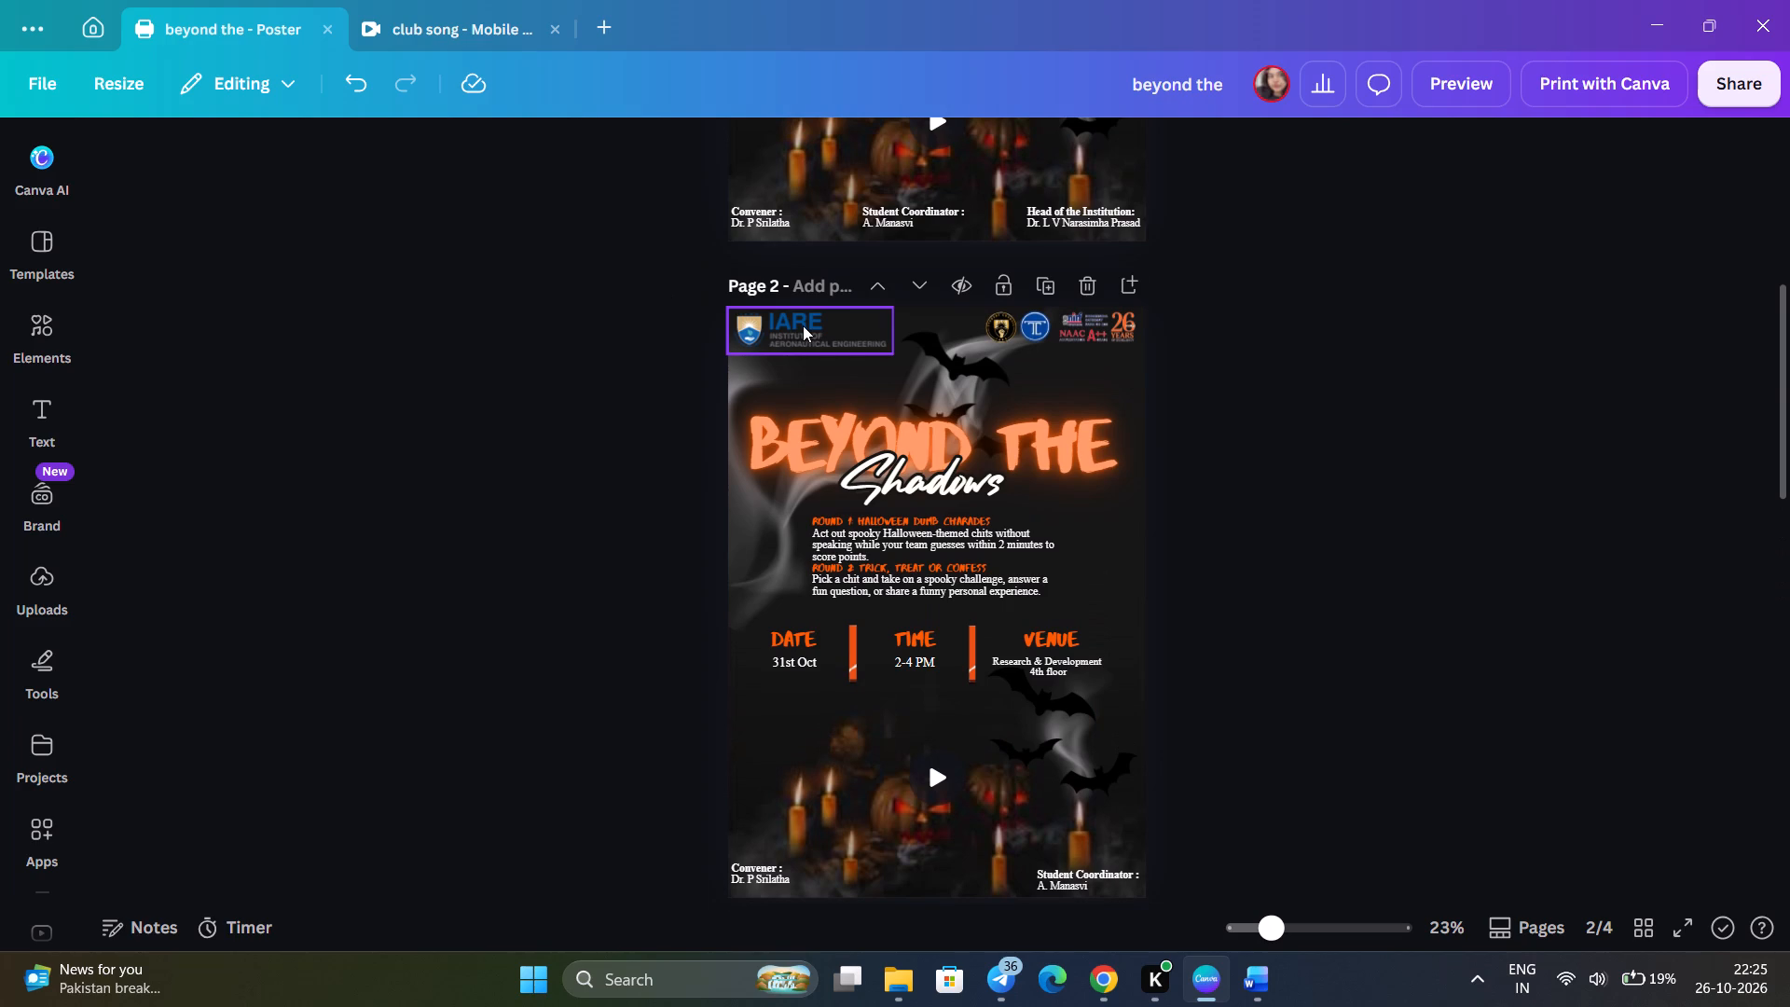
click(803, 325)
key(ctrl+c)
scroll(803, 325, down, 4)
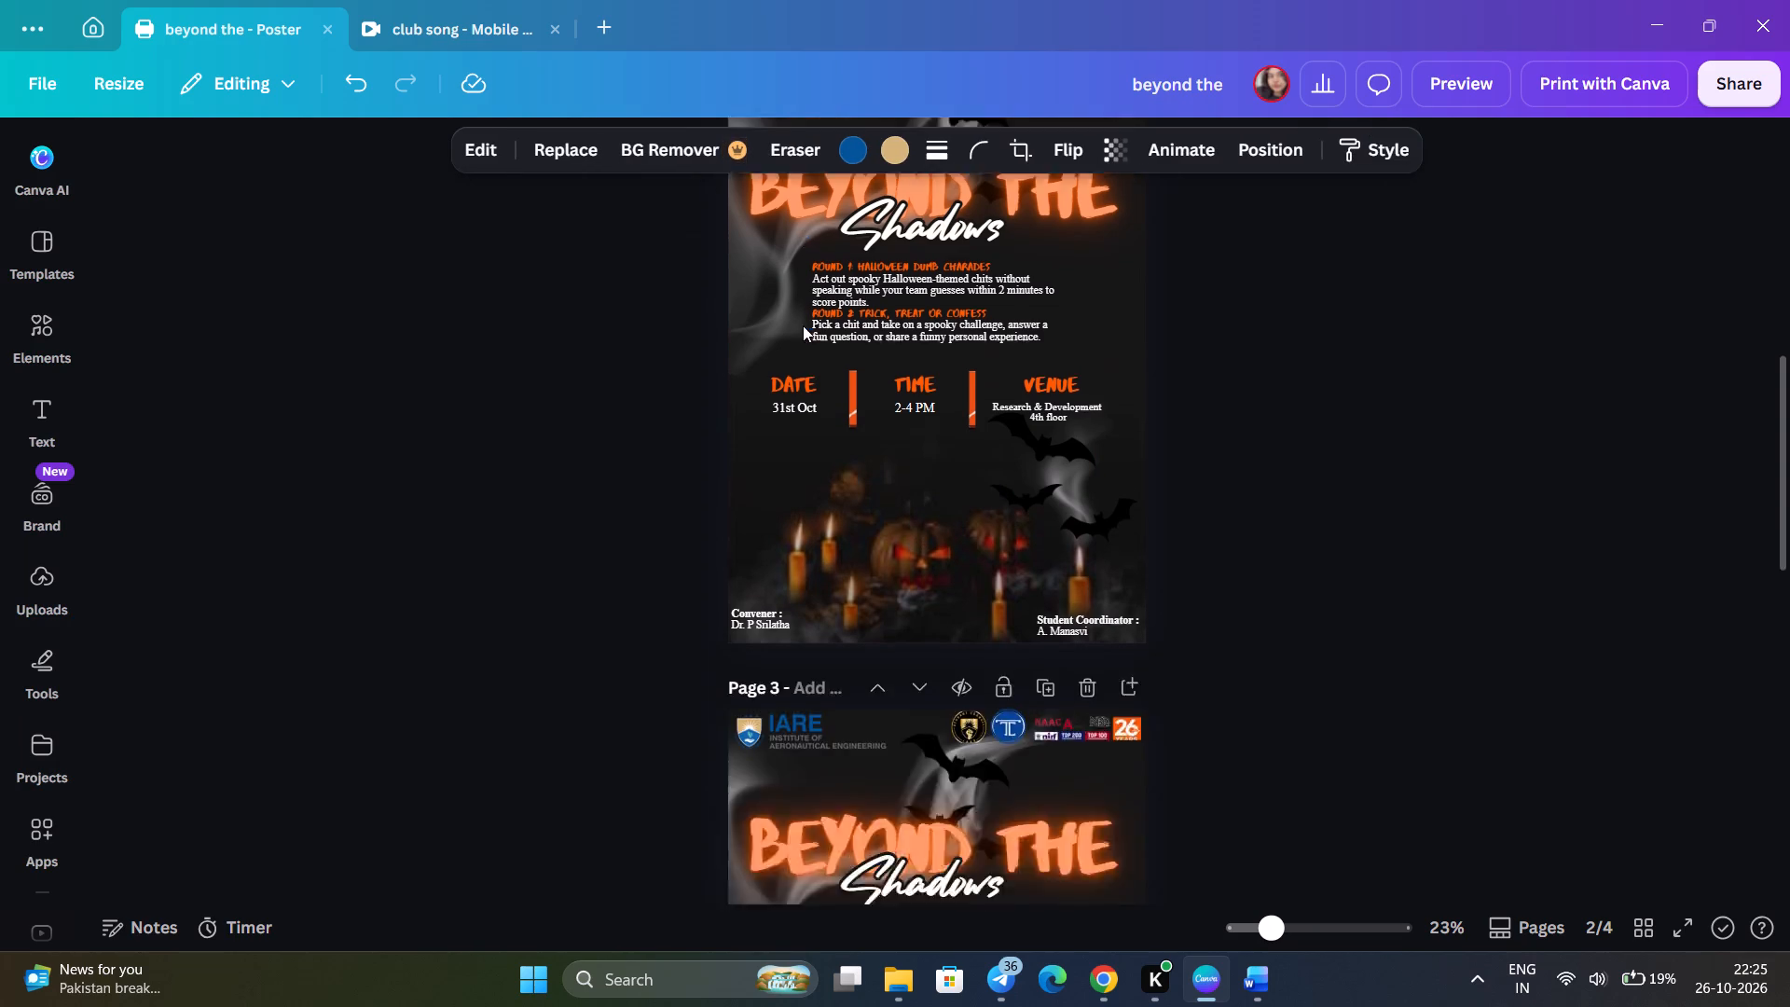
scroll(803, 325, down, 6)
click(808, 421)
key(ctrl+v)
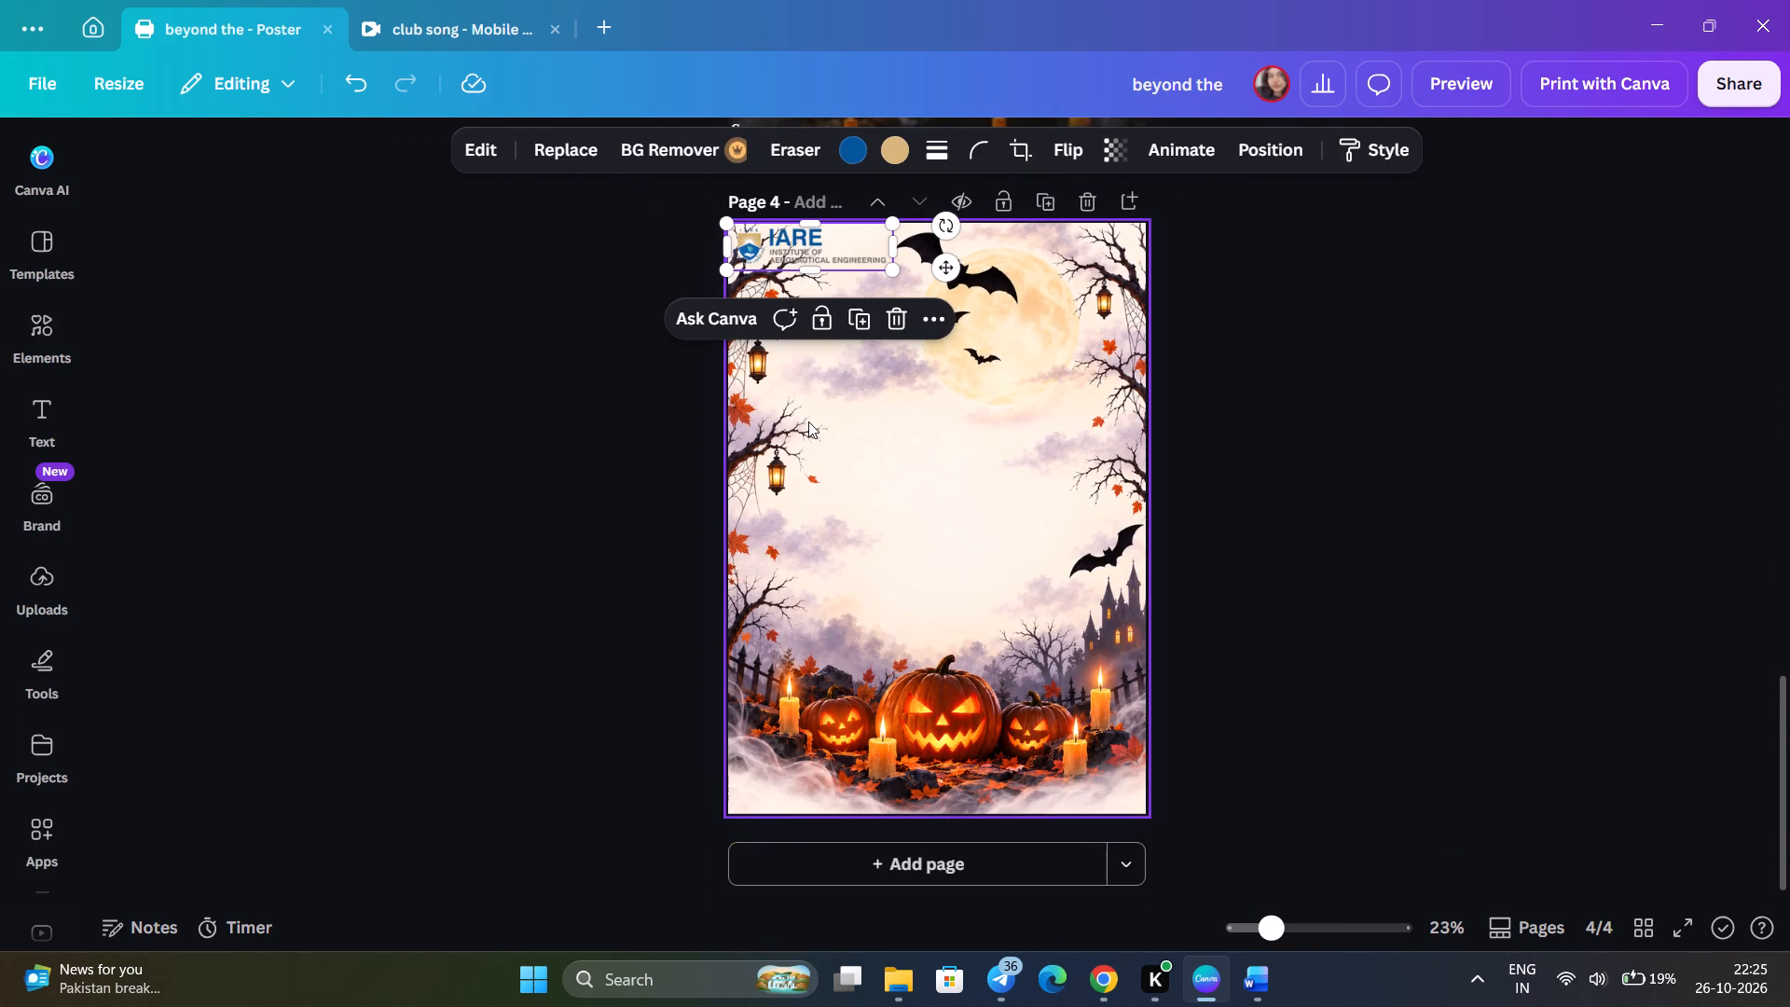
Copy the grouped accreditation and 26-years logos from the top of page 2 and paste them onto page 4.
scroll(808, 421, up, 5)
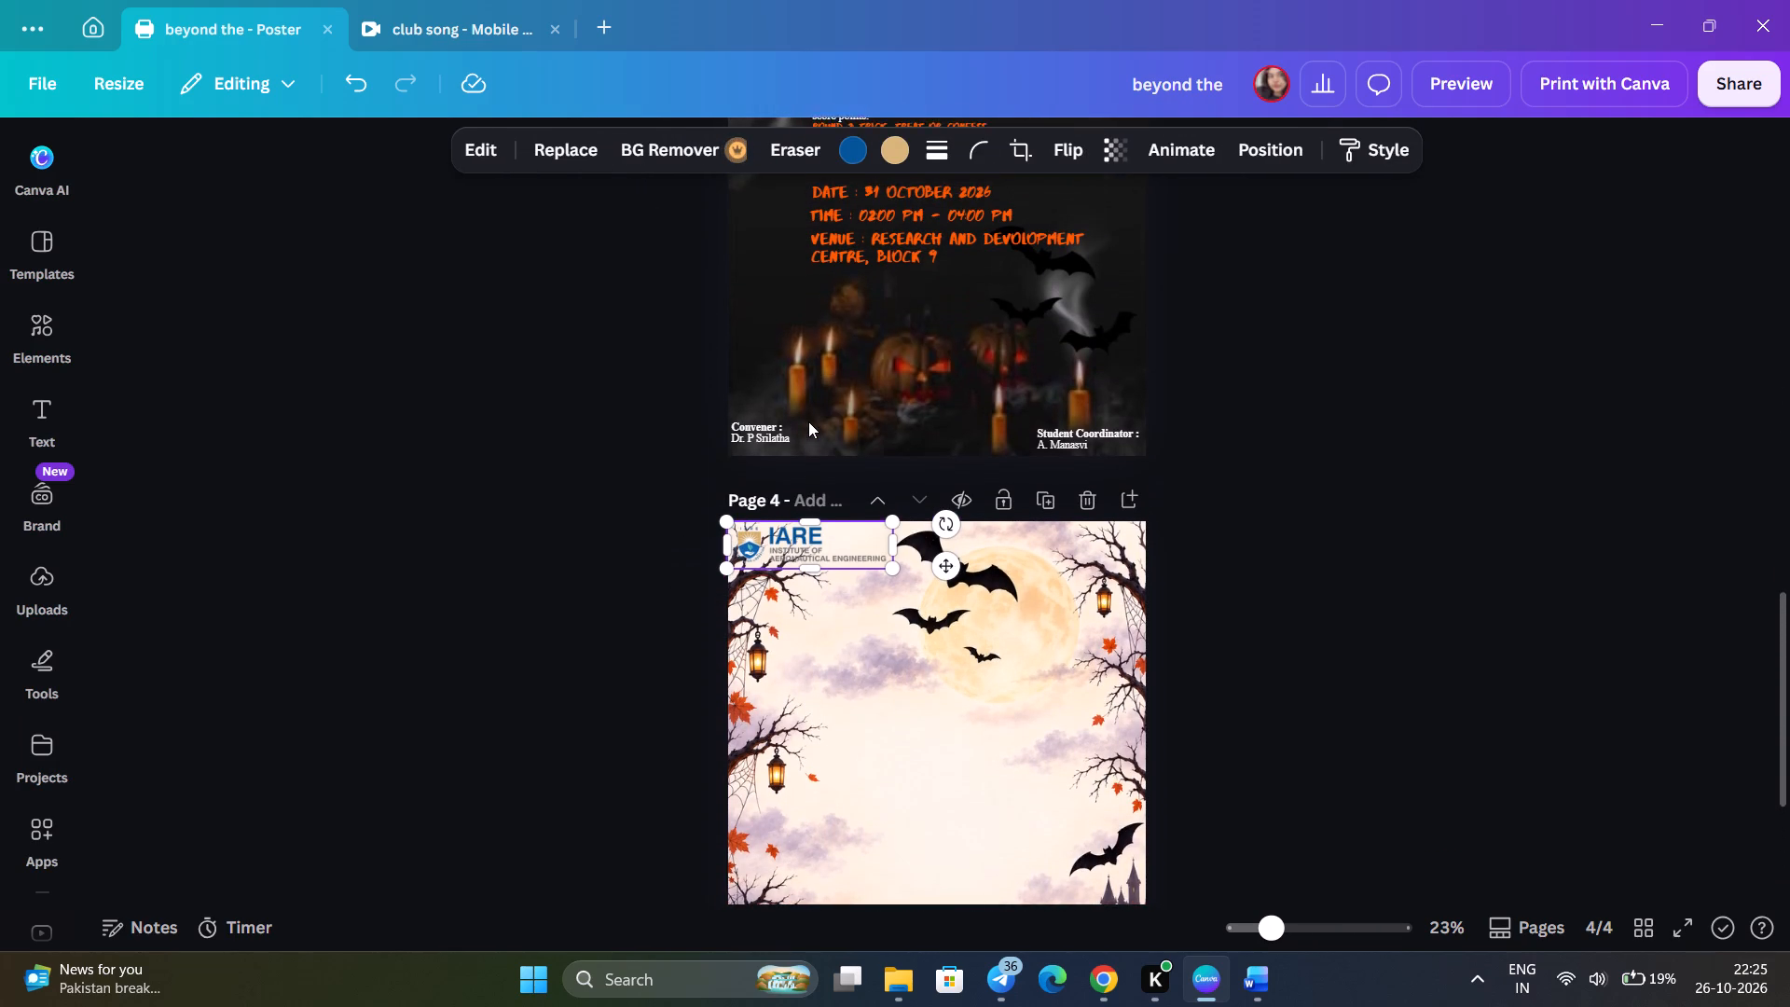
scroll(808, 421, up, 5)
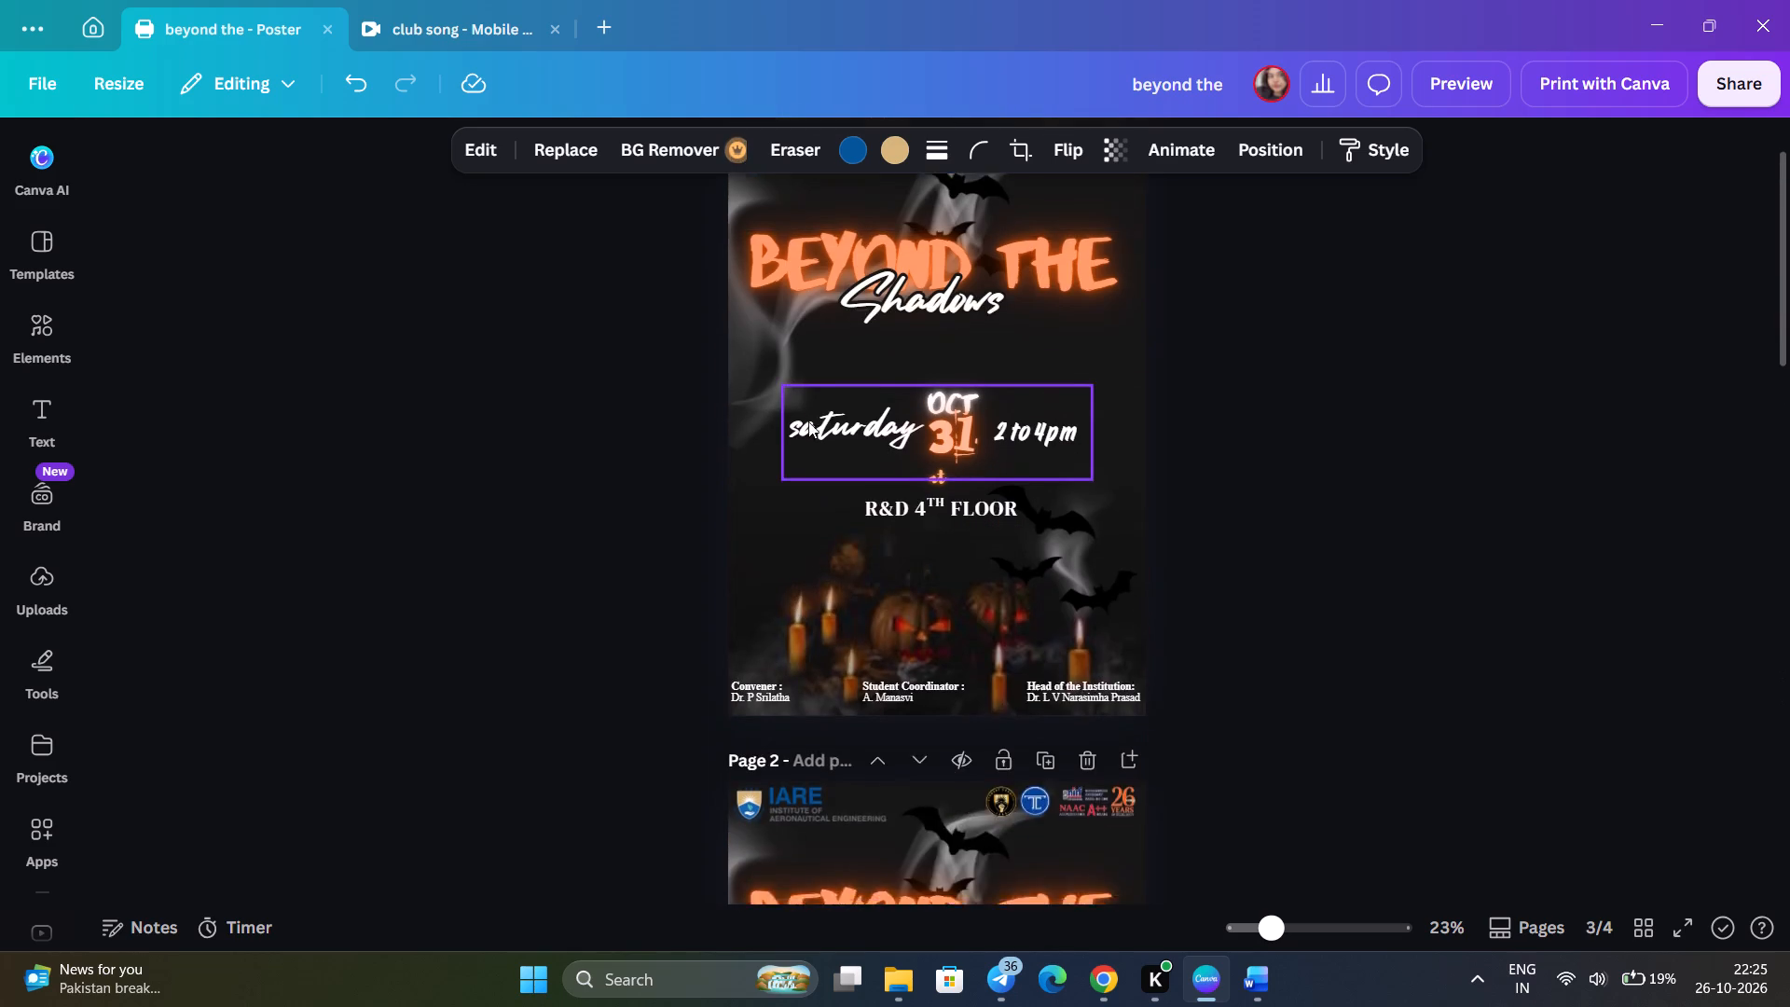
scroll(808, 421, up, 1)
scroll(883, 496, down, 2)
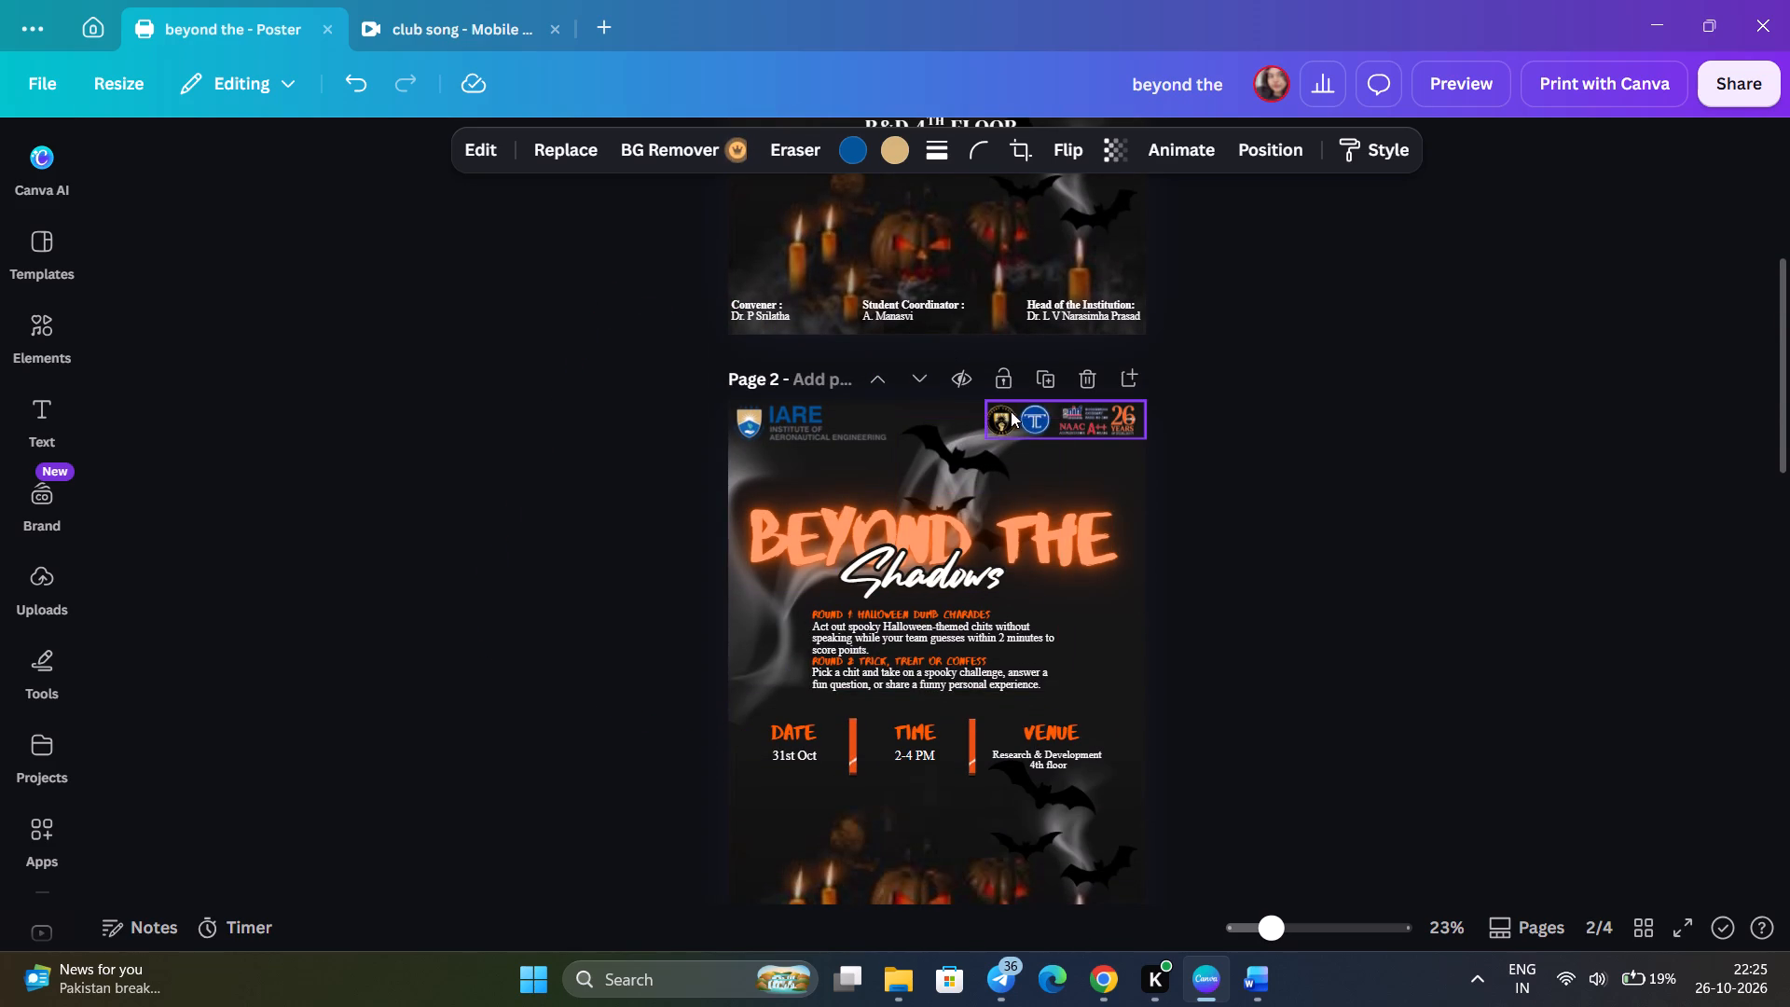
click(1012, 411)
key(ctrl+c)
scroll(1012, 411, down, 9)
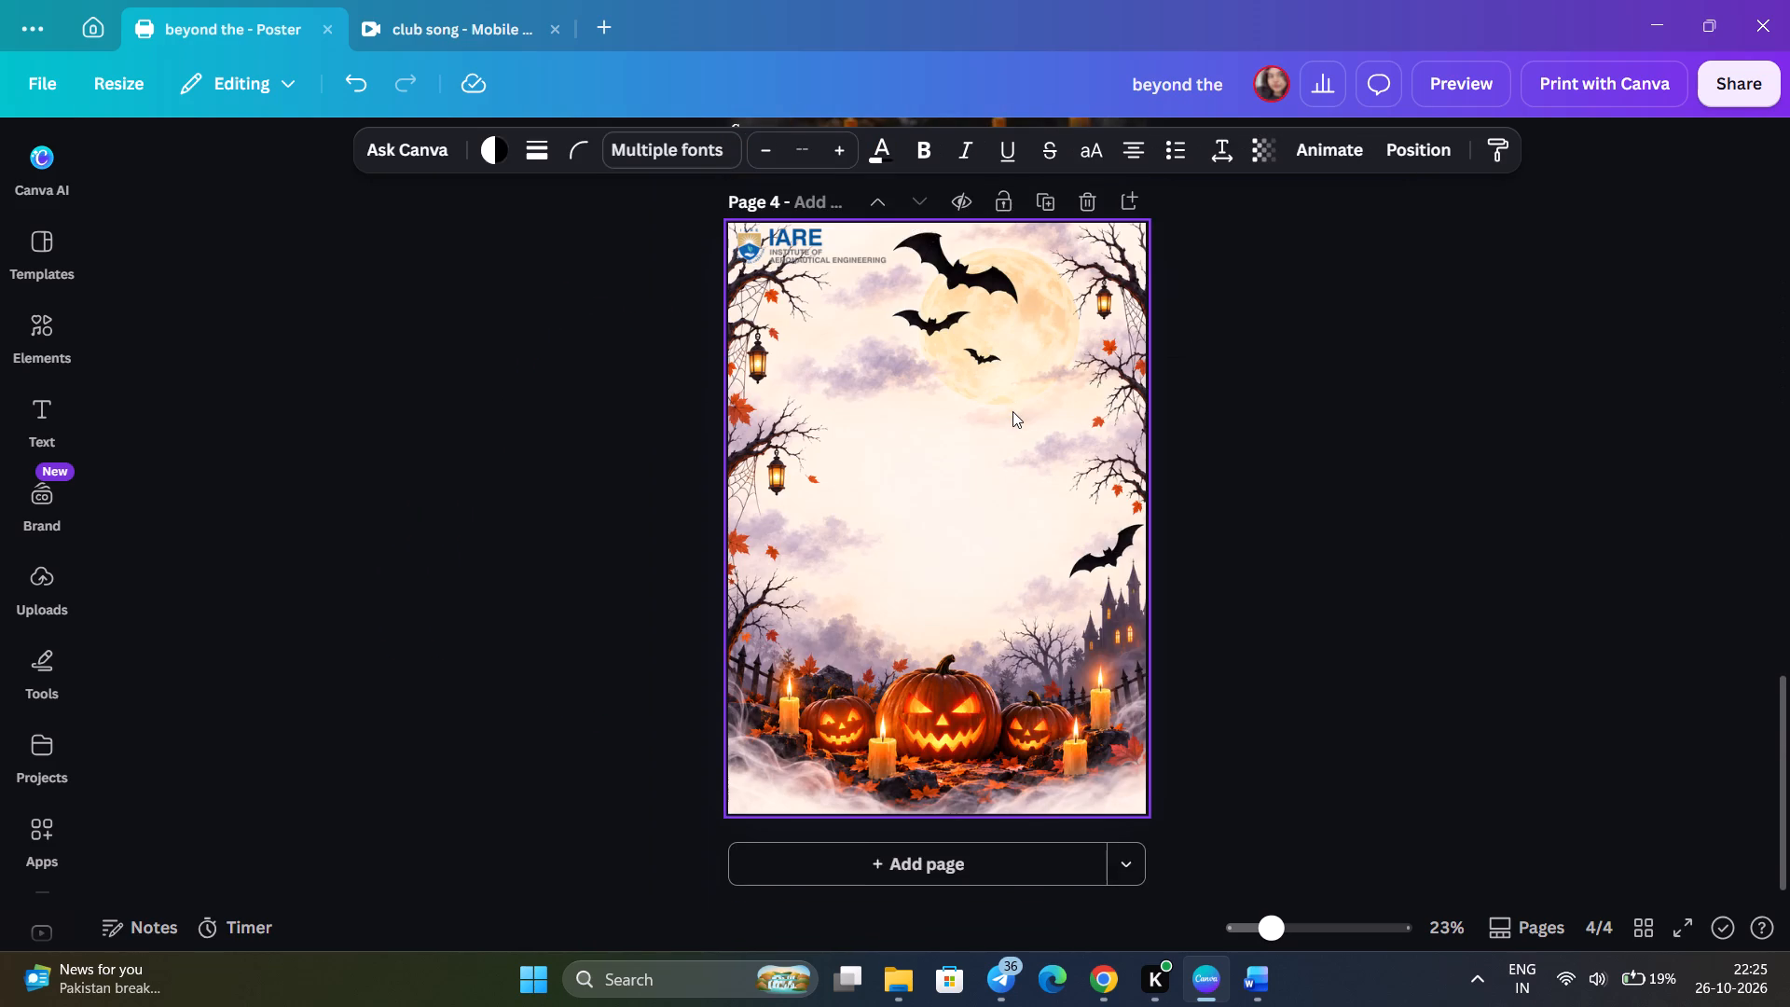
click(998, 472)
key(ctrl+v)
Unlock the dark gradient layer that lies just above the candle-and-pumpkin photo on page 1.
scroll(998, 472, up, 3)
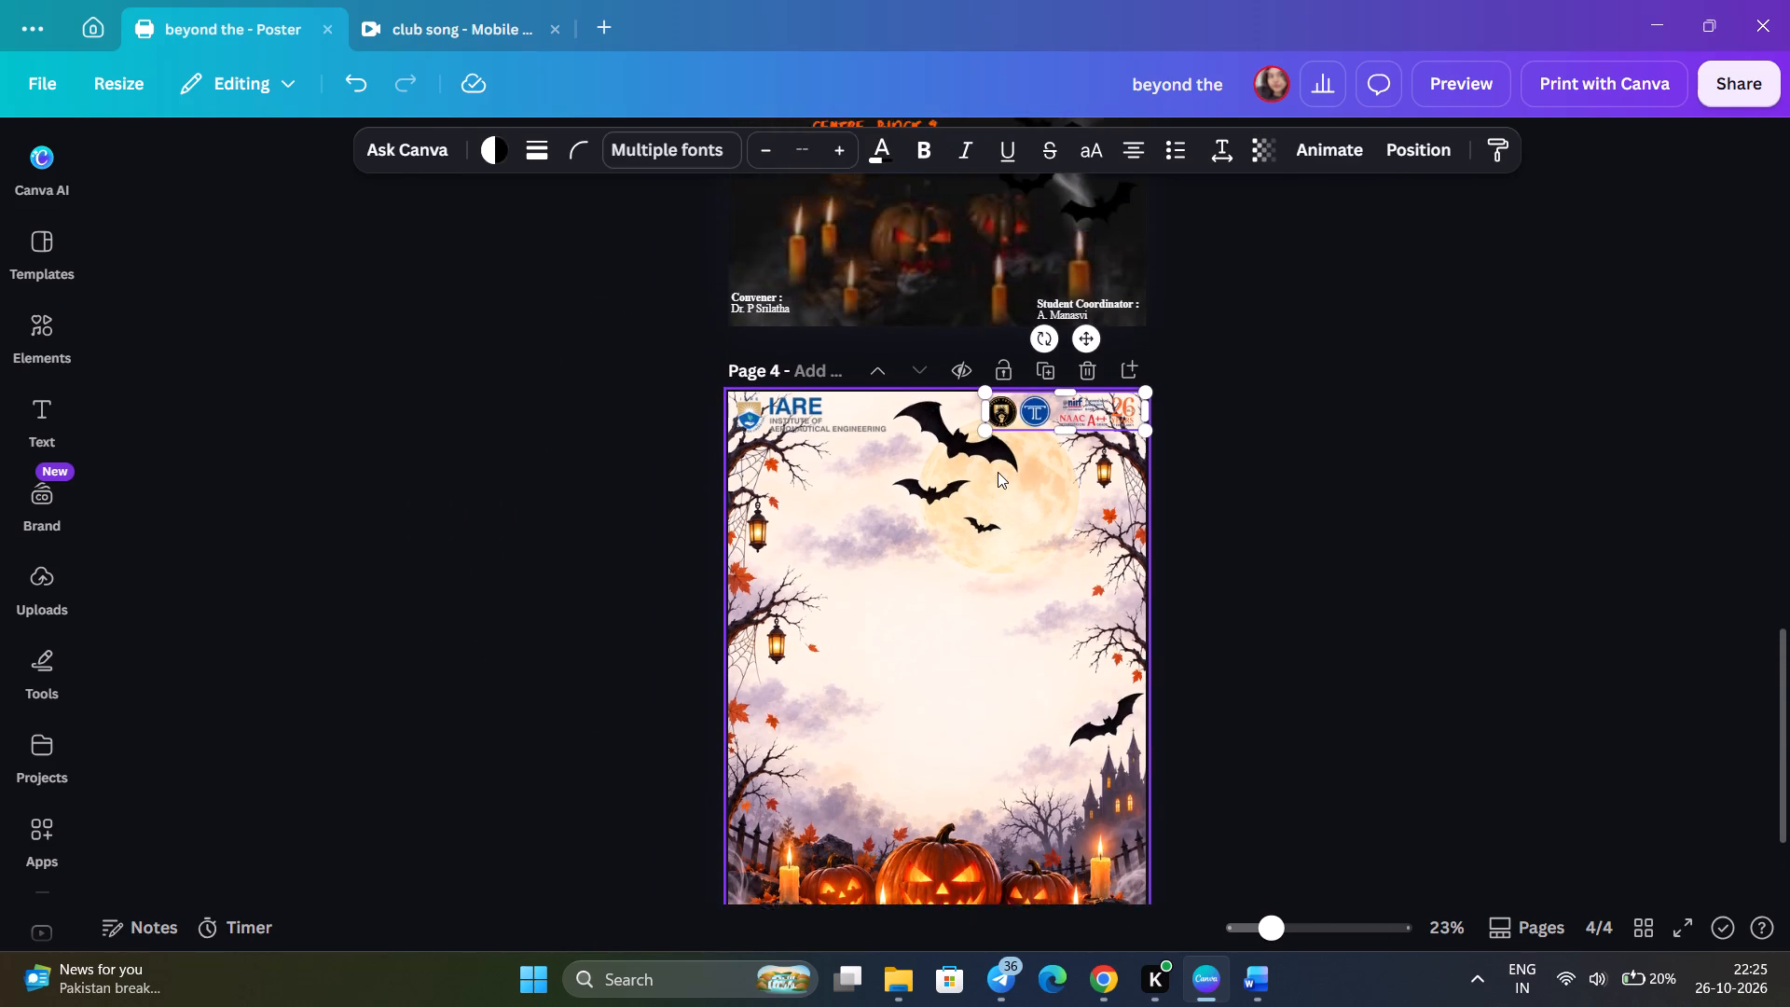
scroll(998, 472, up, 8)
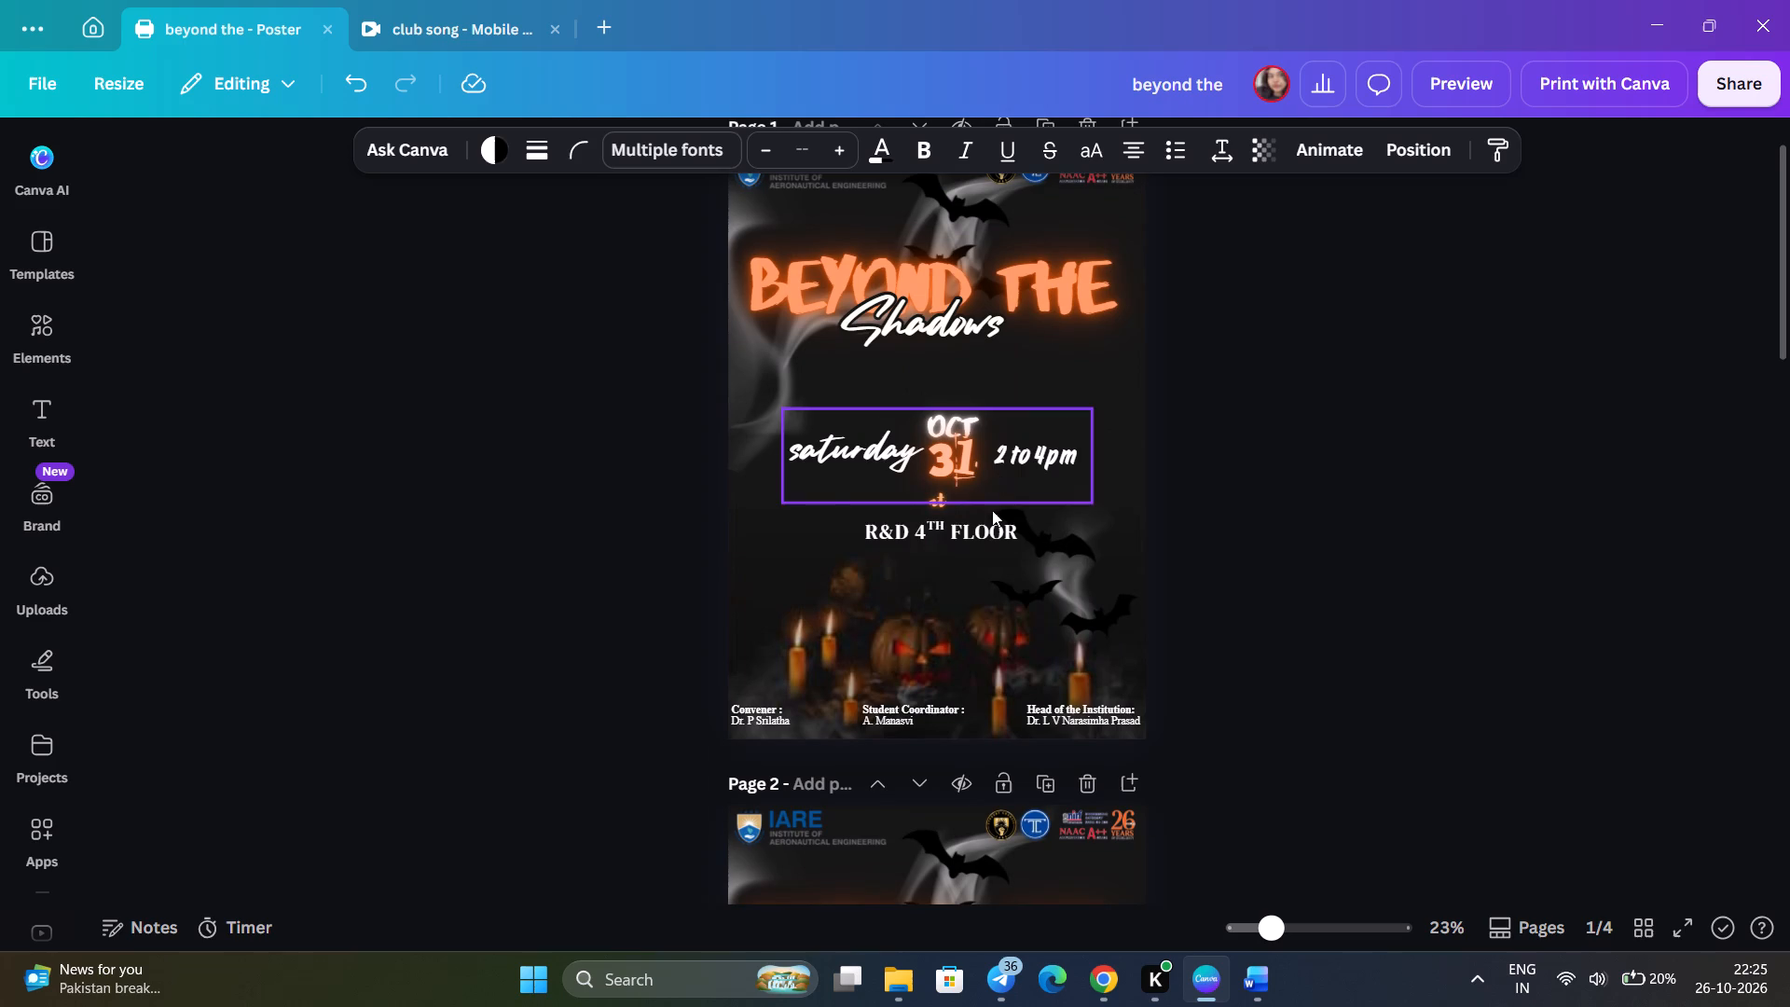
scroll(1088, 385, down, 1)
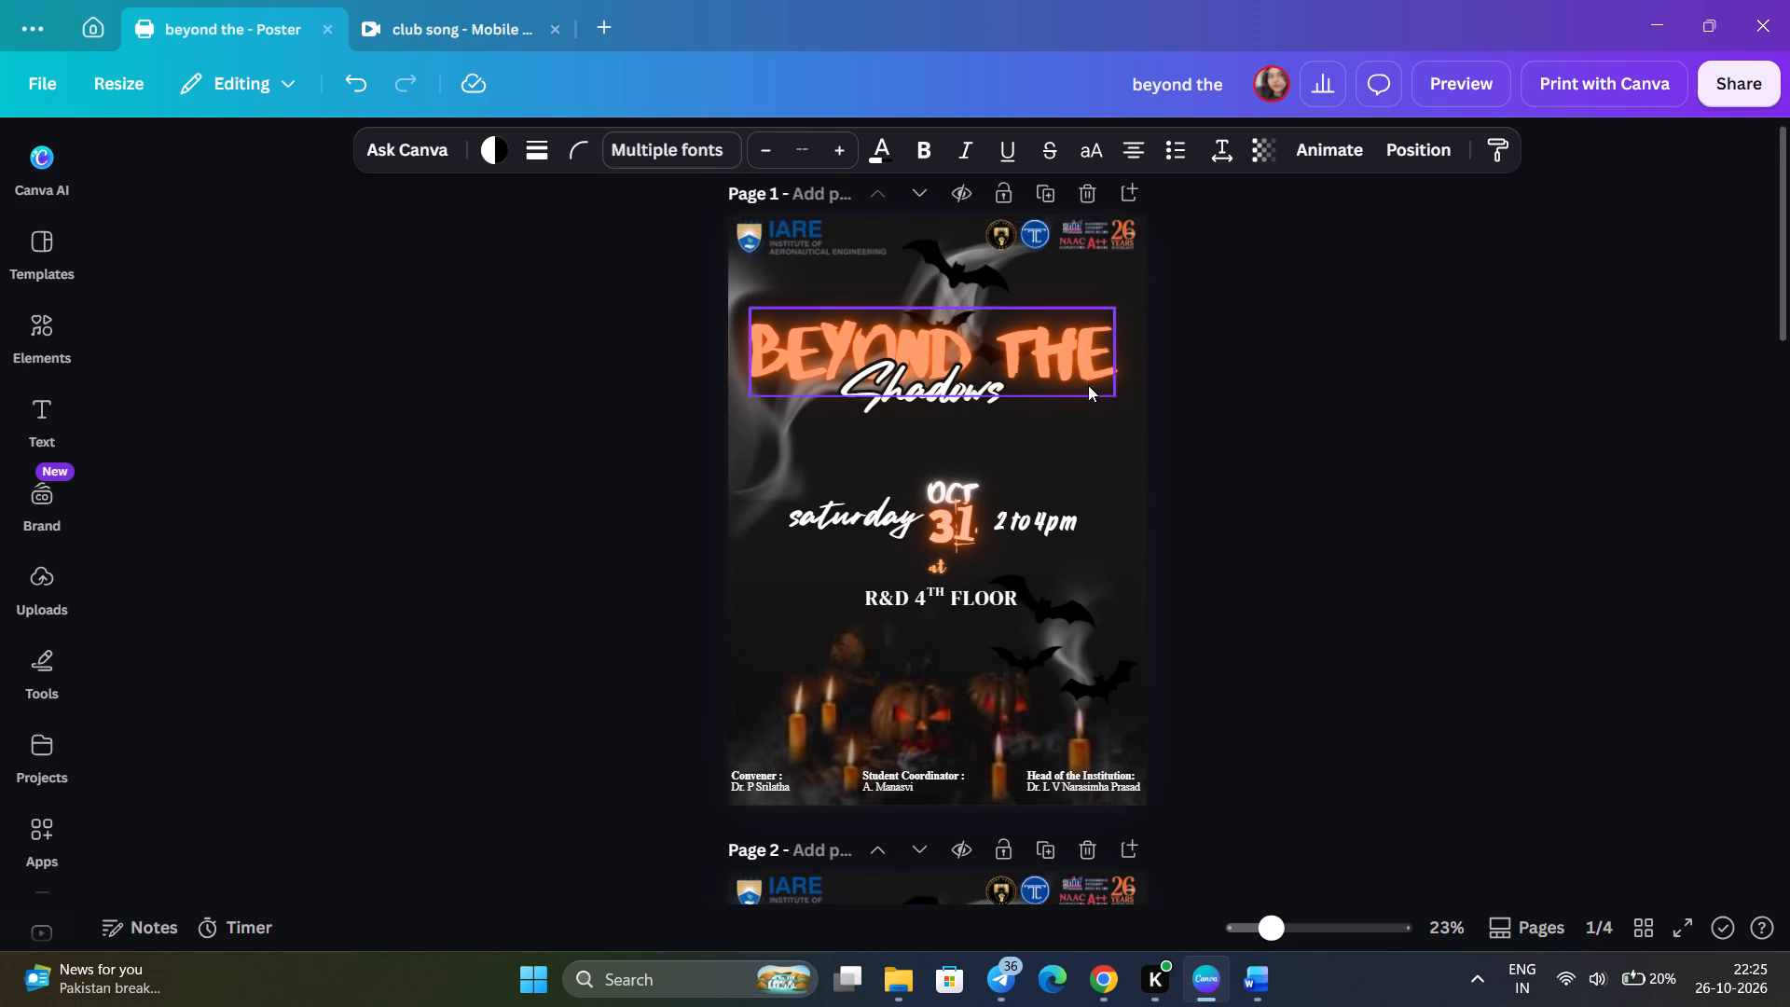
scroll(1088, 385, down, 1)
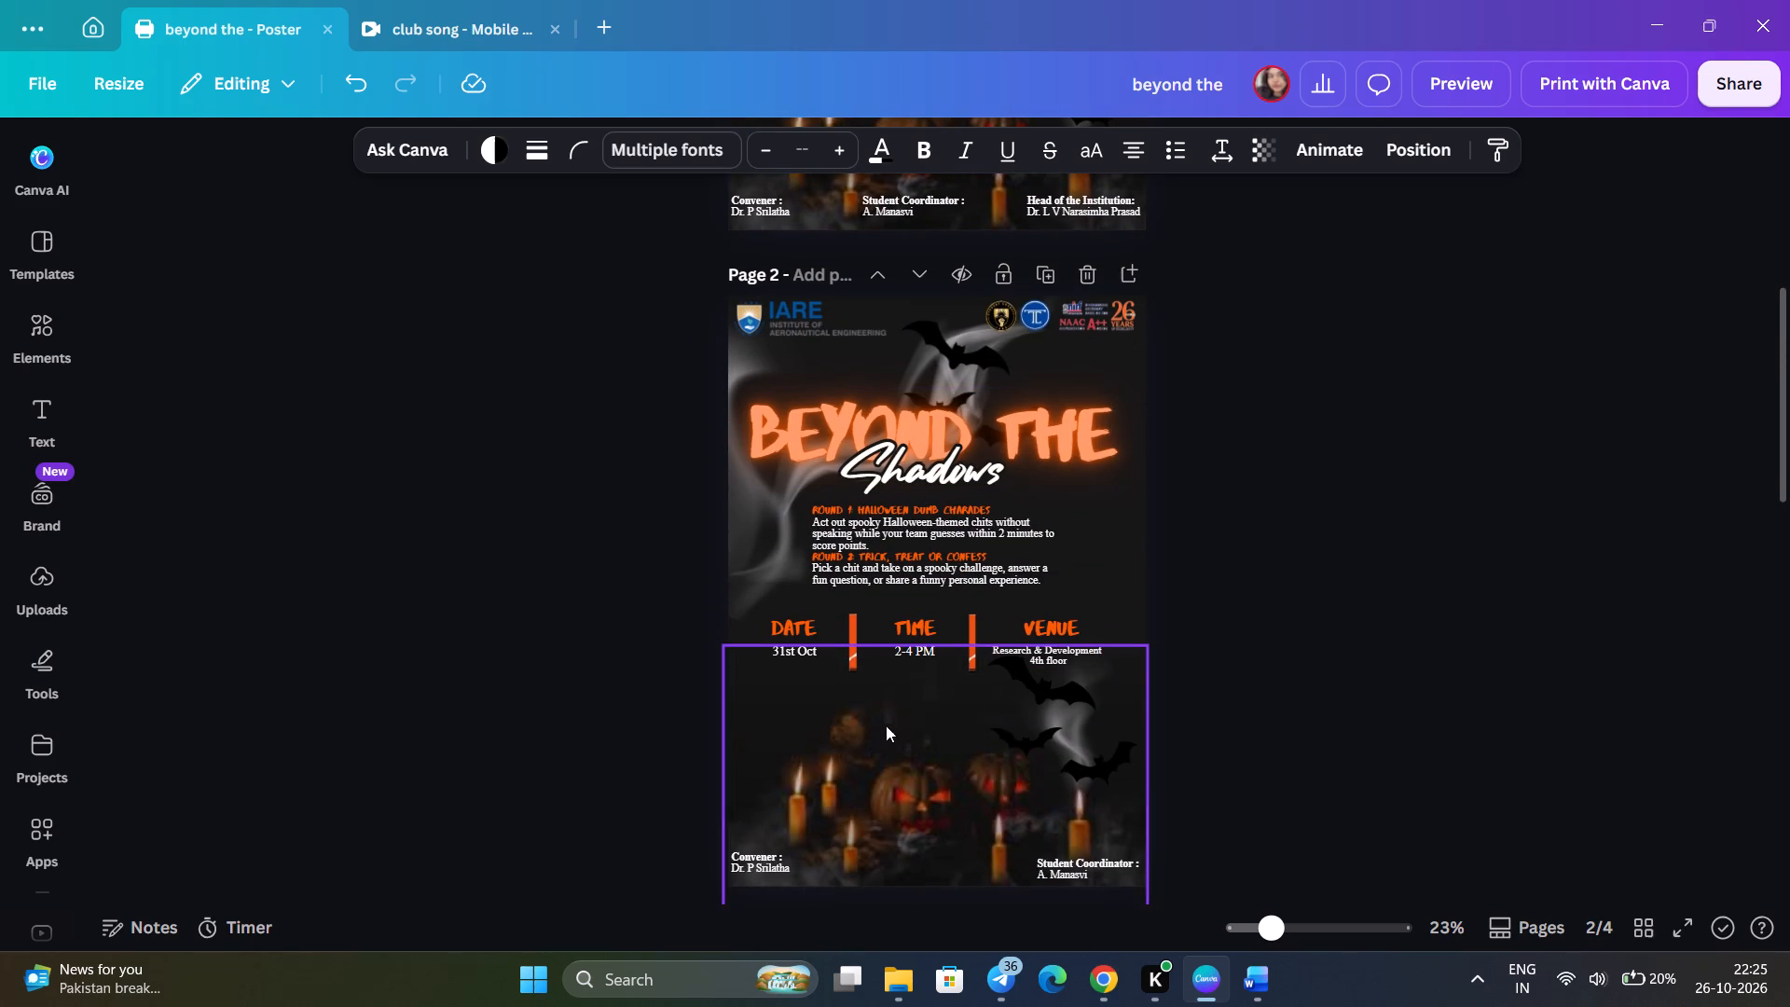
key(alt+1)
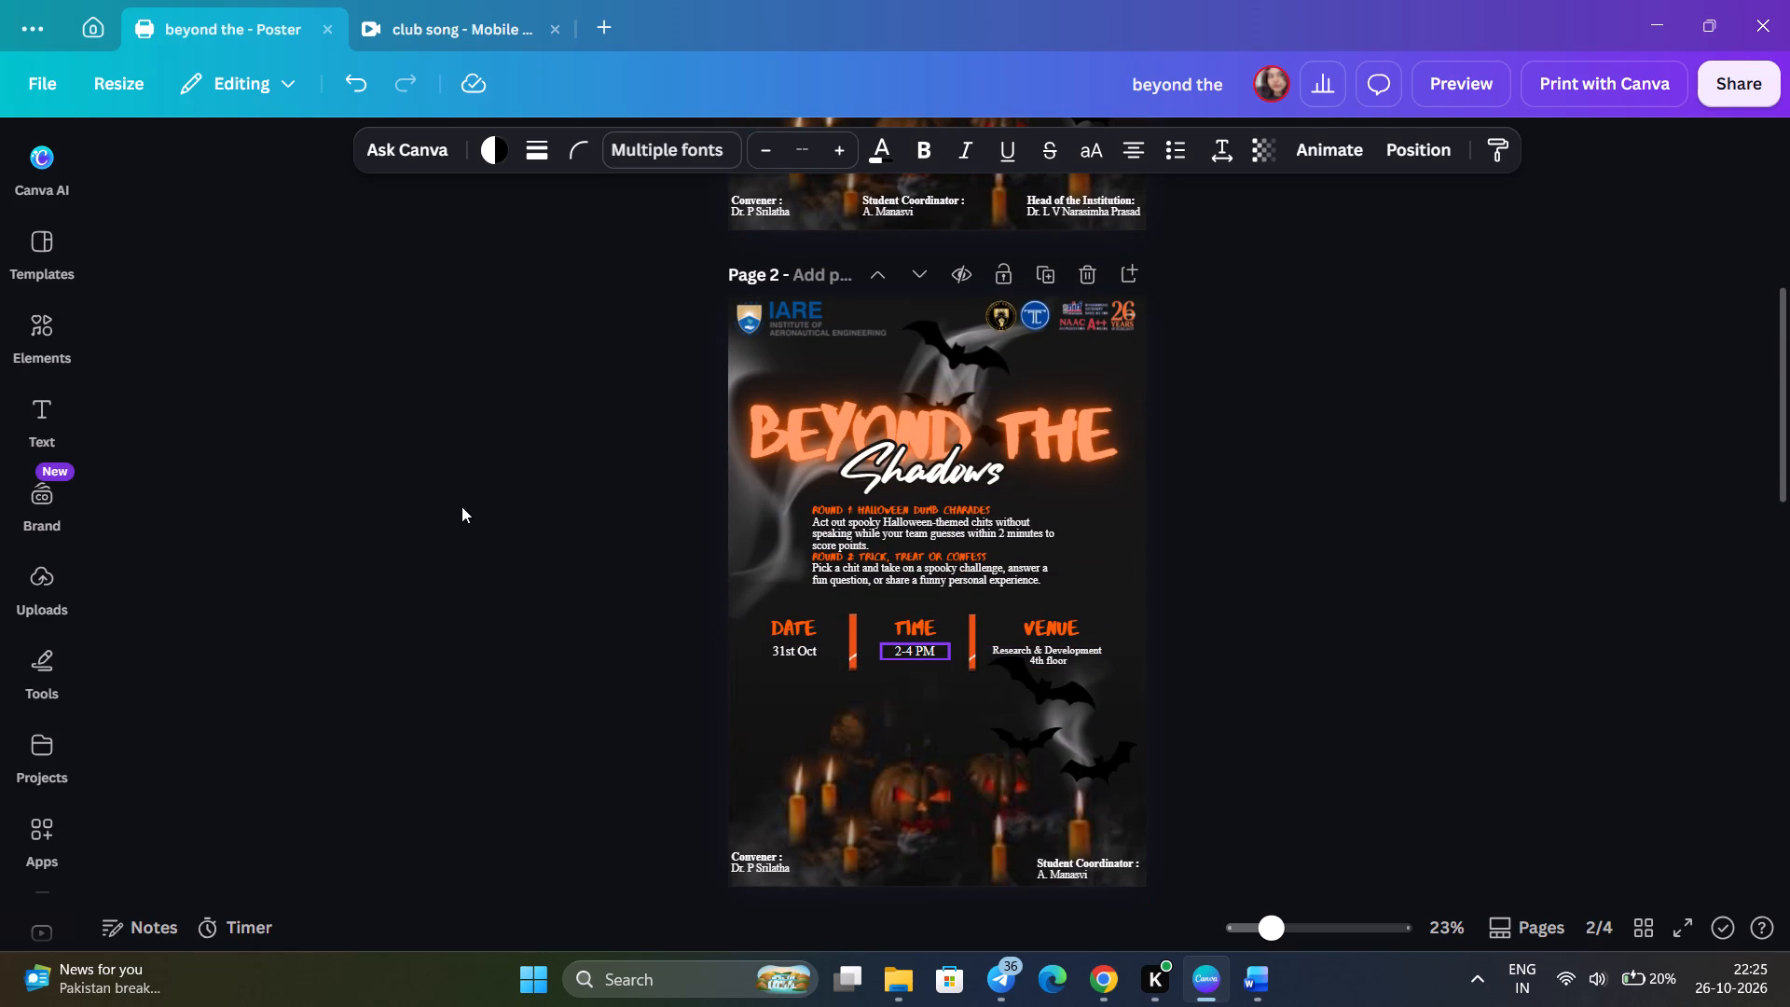
click(808, 504)
scroll(808, 504, up, 8)
scroll(300, 569, down, 6)
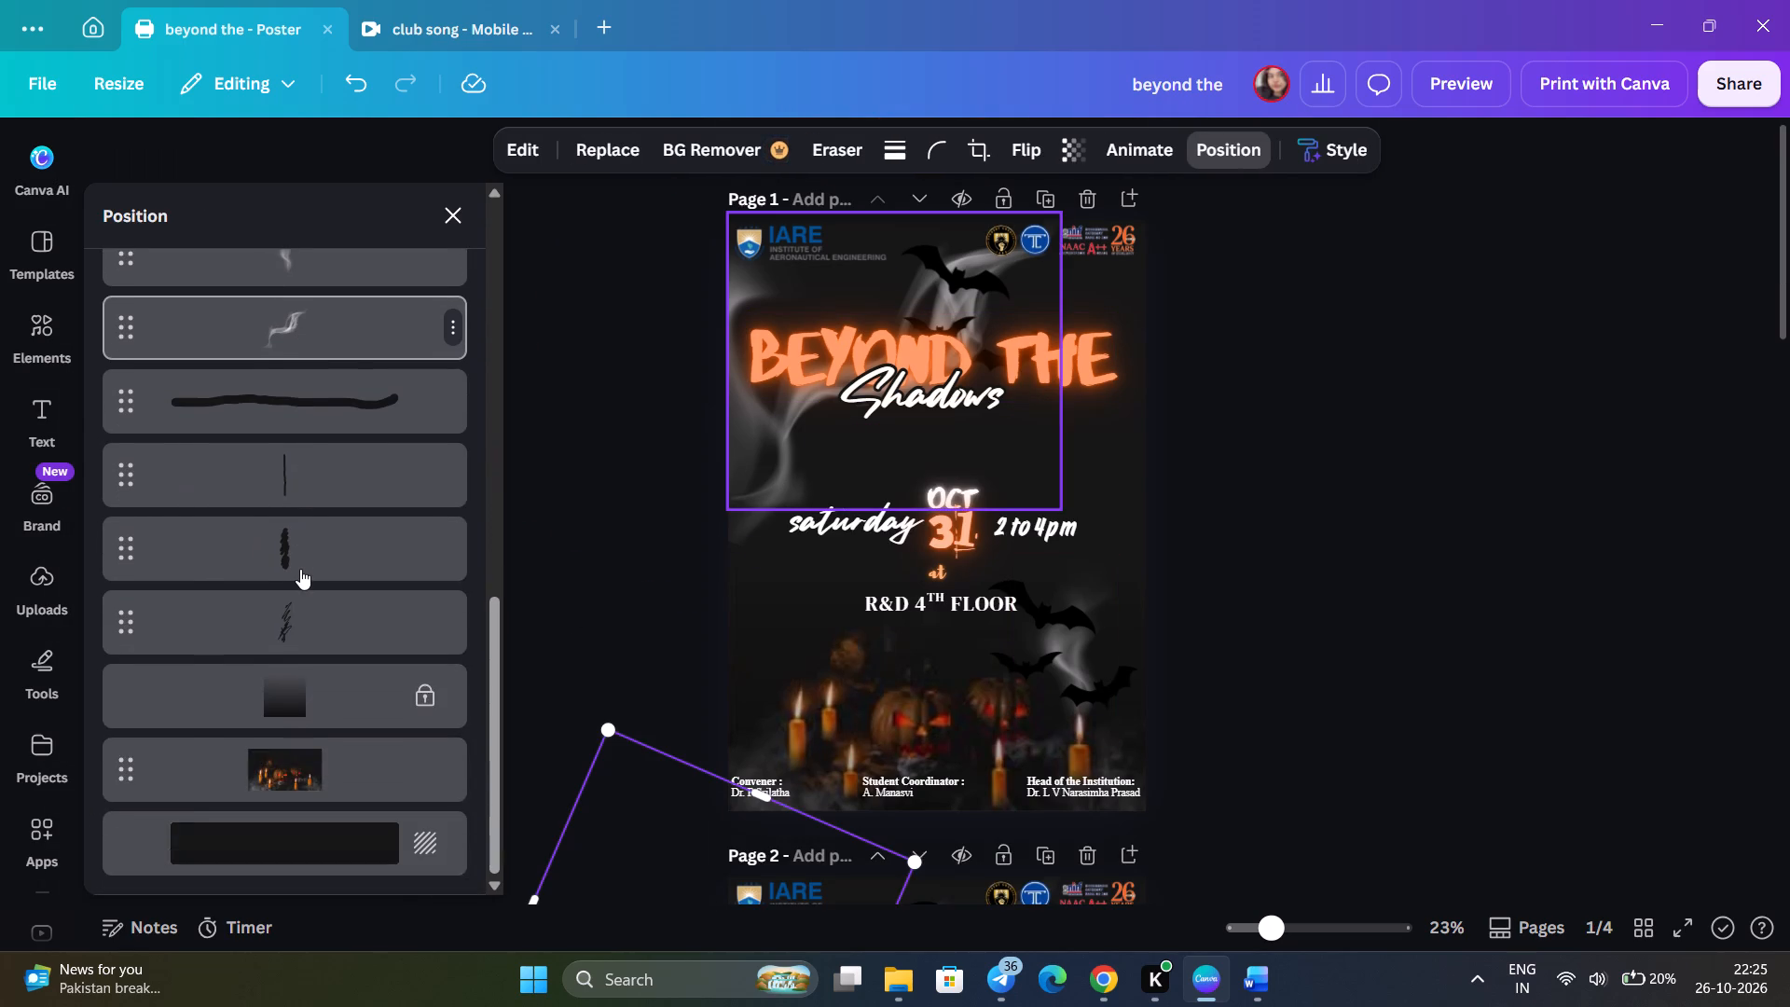
scroll(300, 569, down, 3)
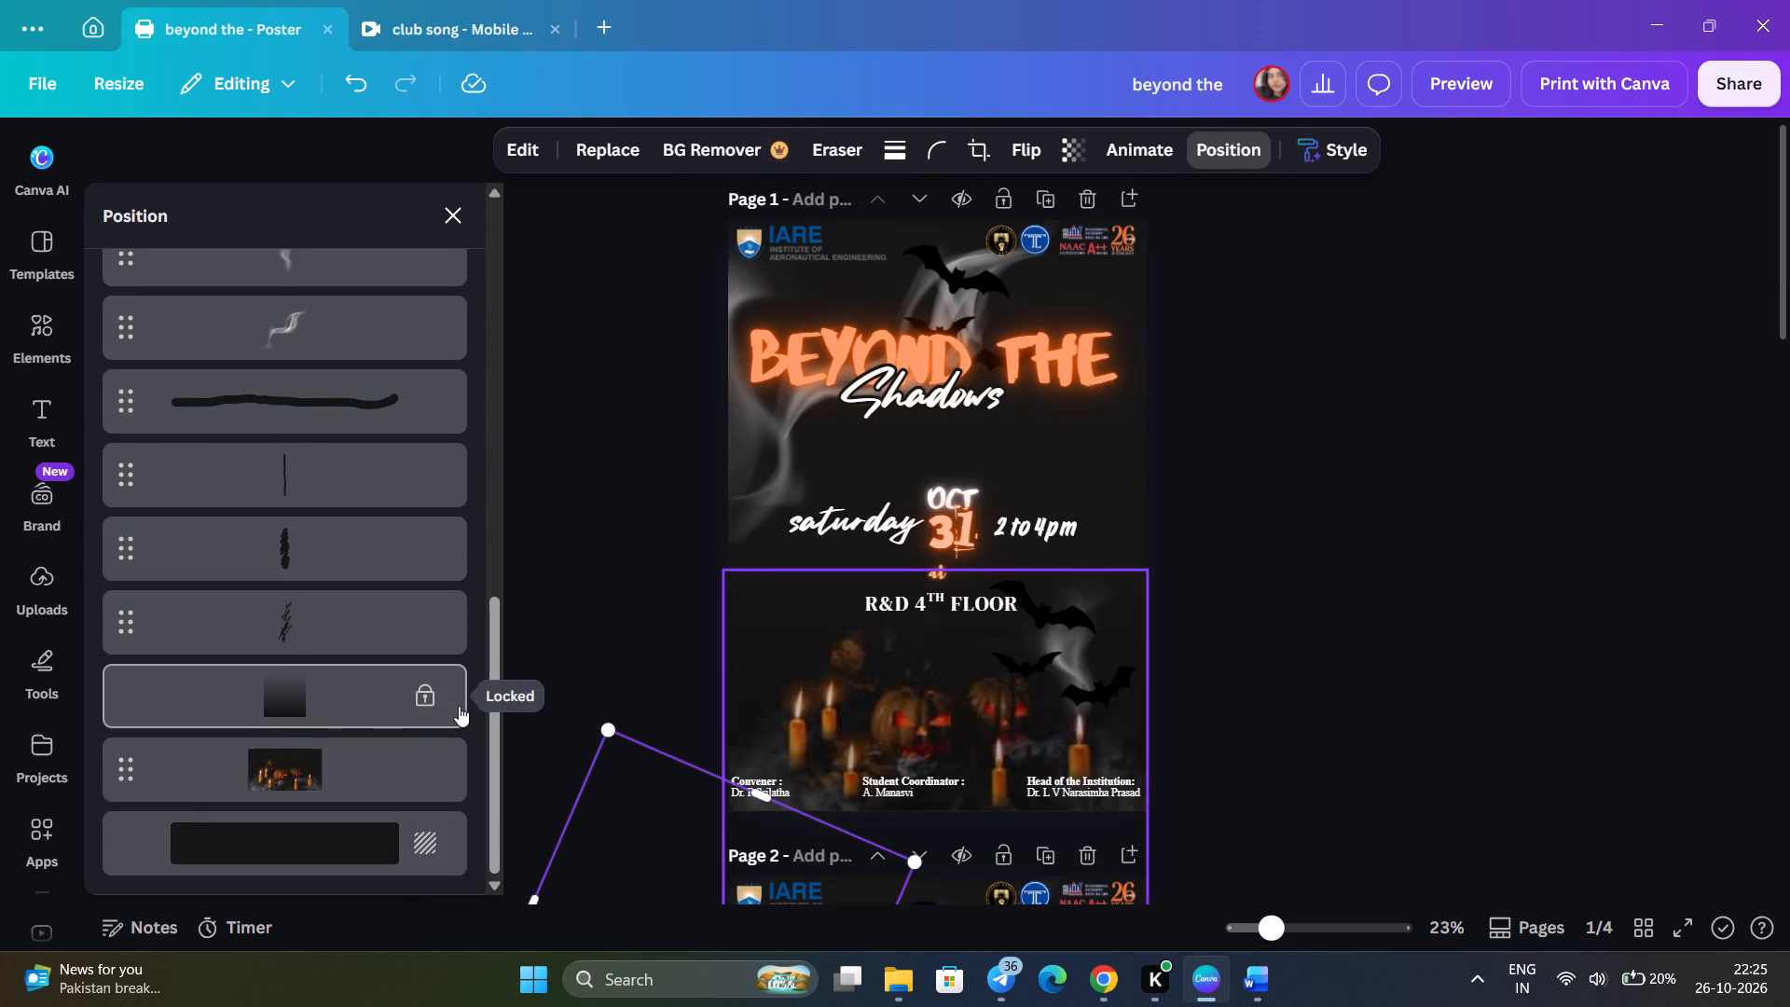
click(434, 697)
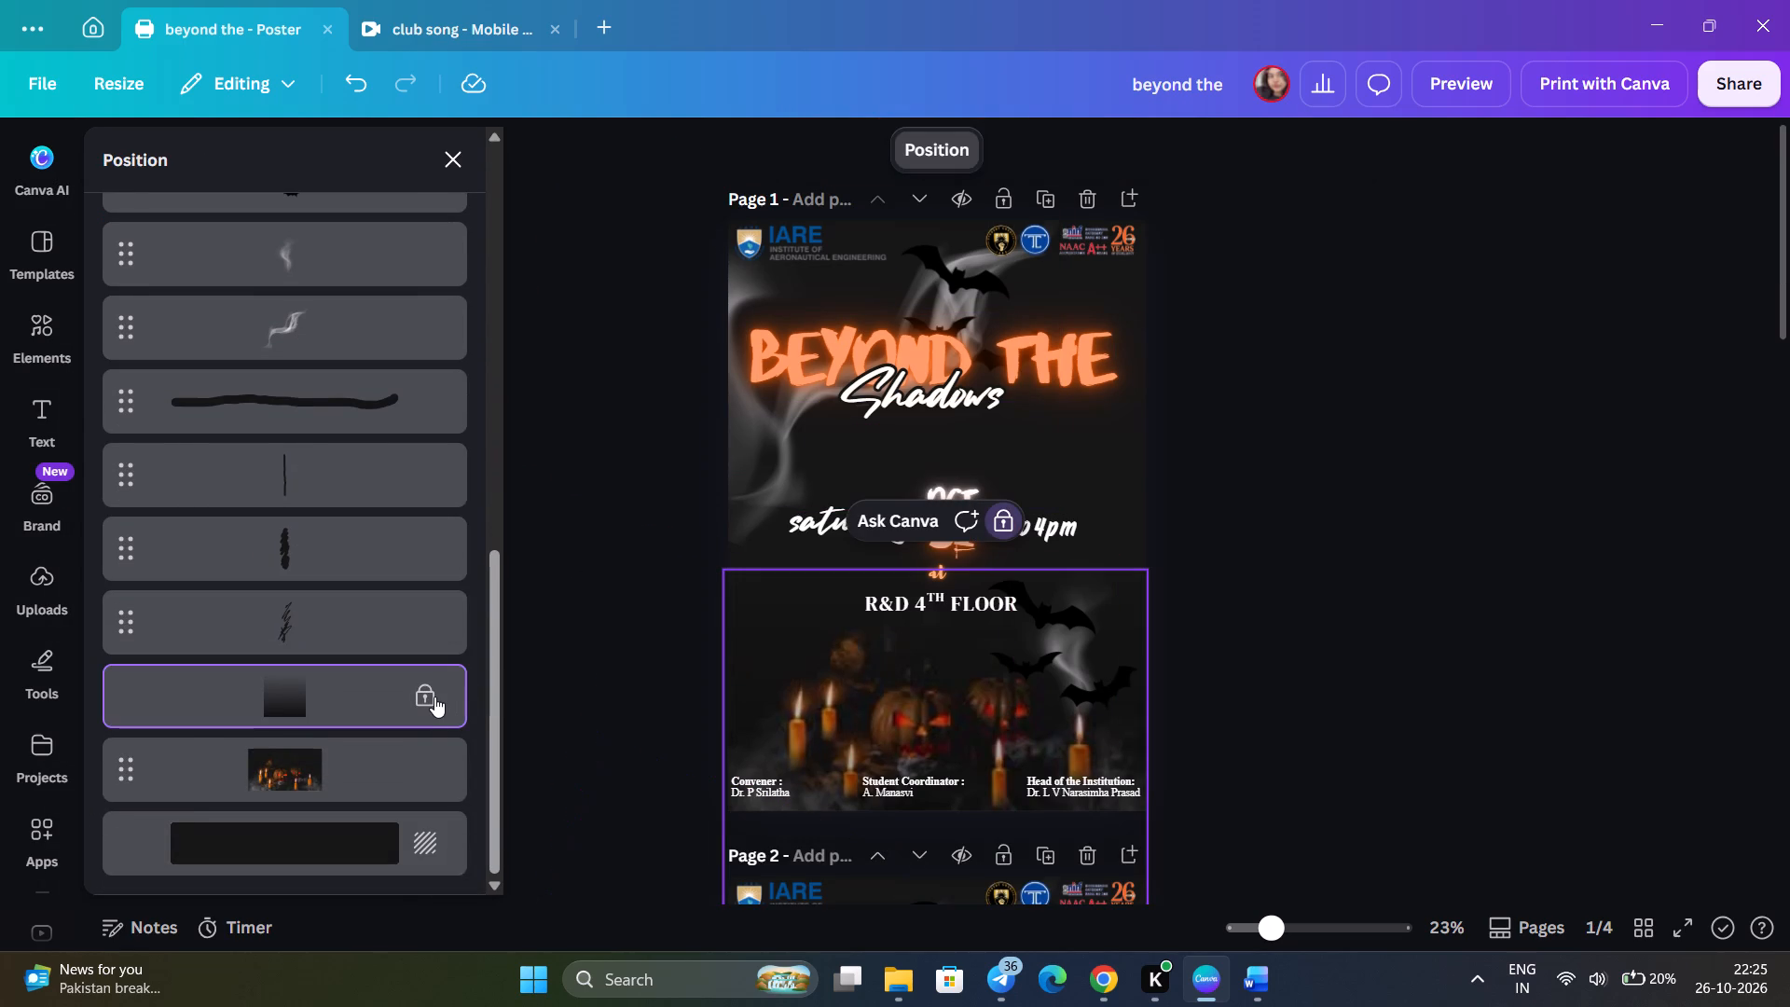
click(1006, 531)
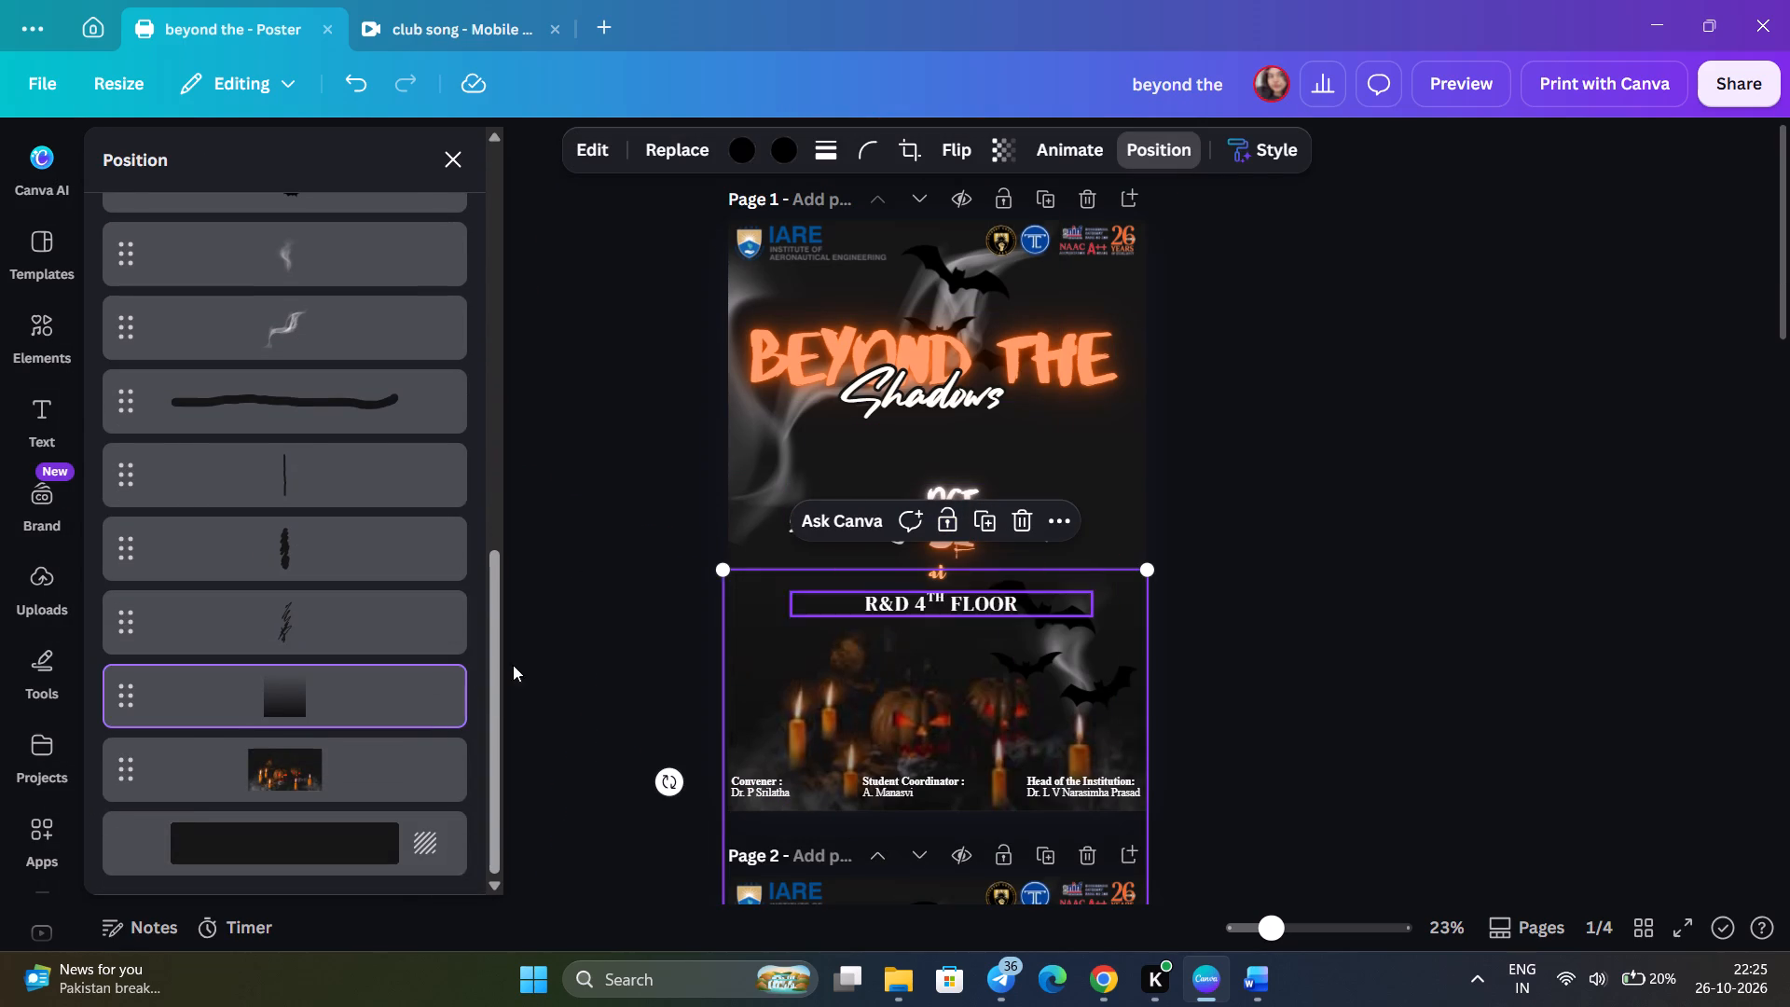
Copy the unlocked dark gradient from page 1 and paste it onto page 4.
click(417, 696)
key(ctrl+c)
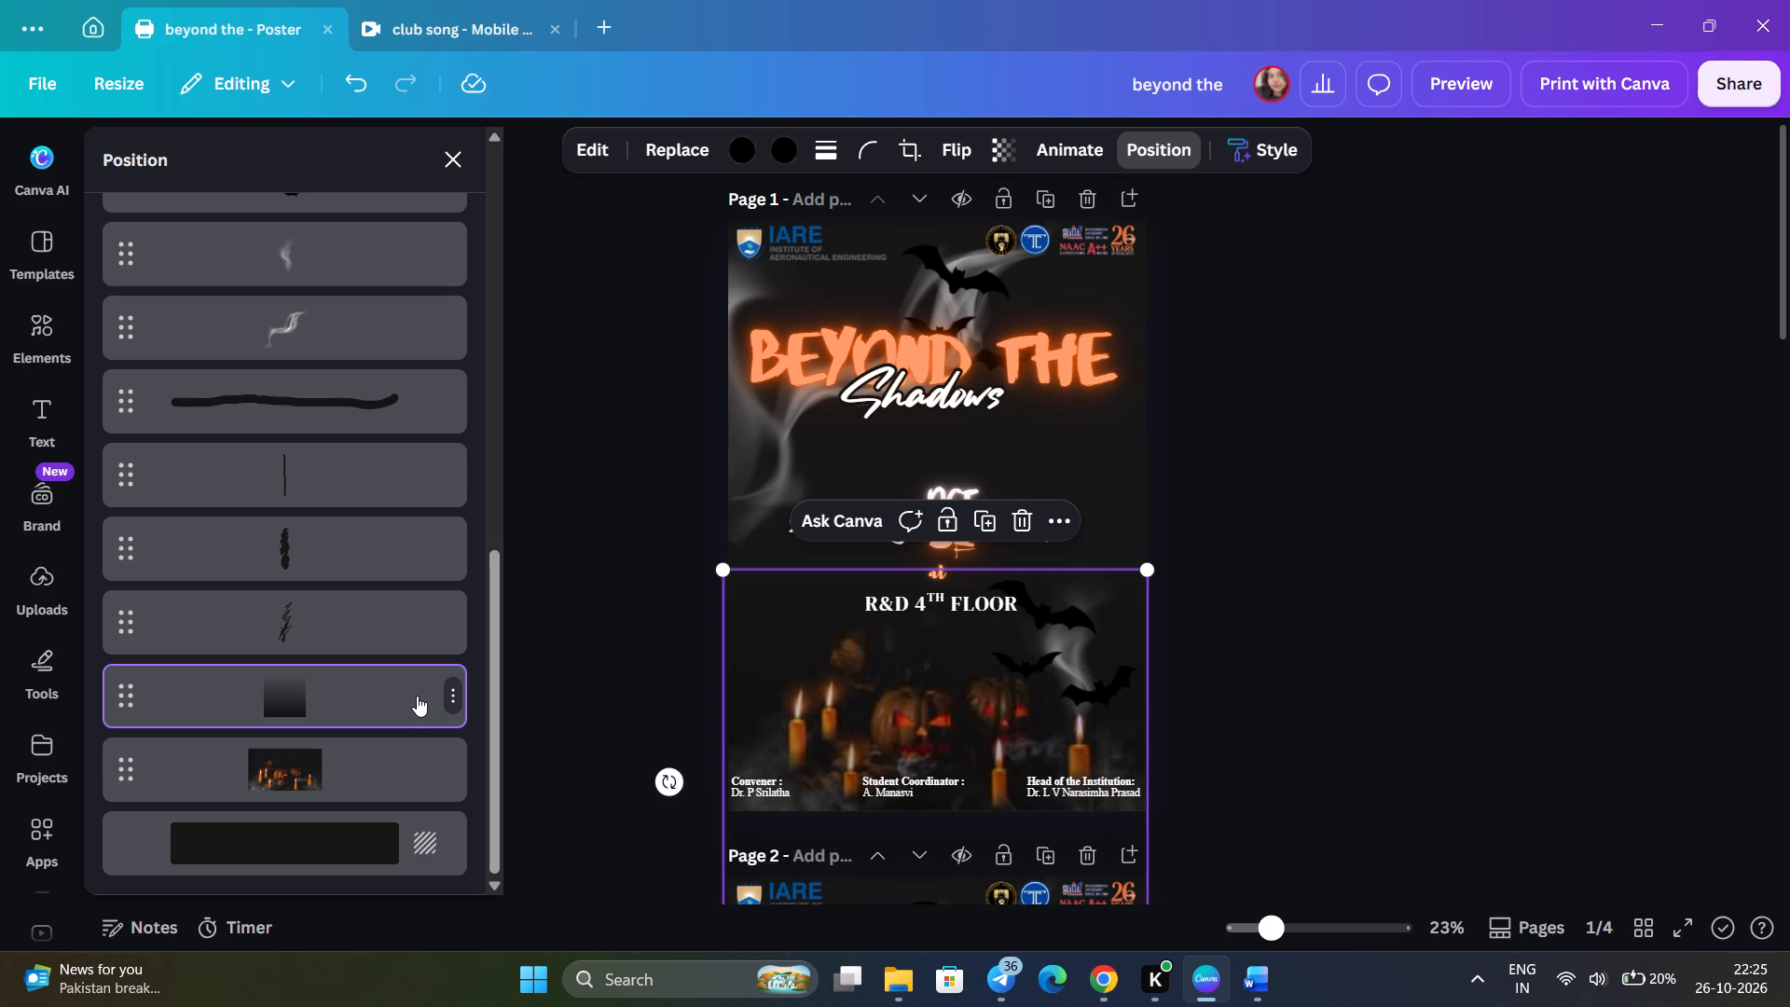
scroll(417, 696, down, 6)
scroll(1013, 659, down, 4)
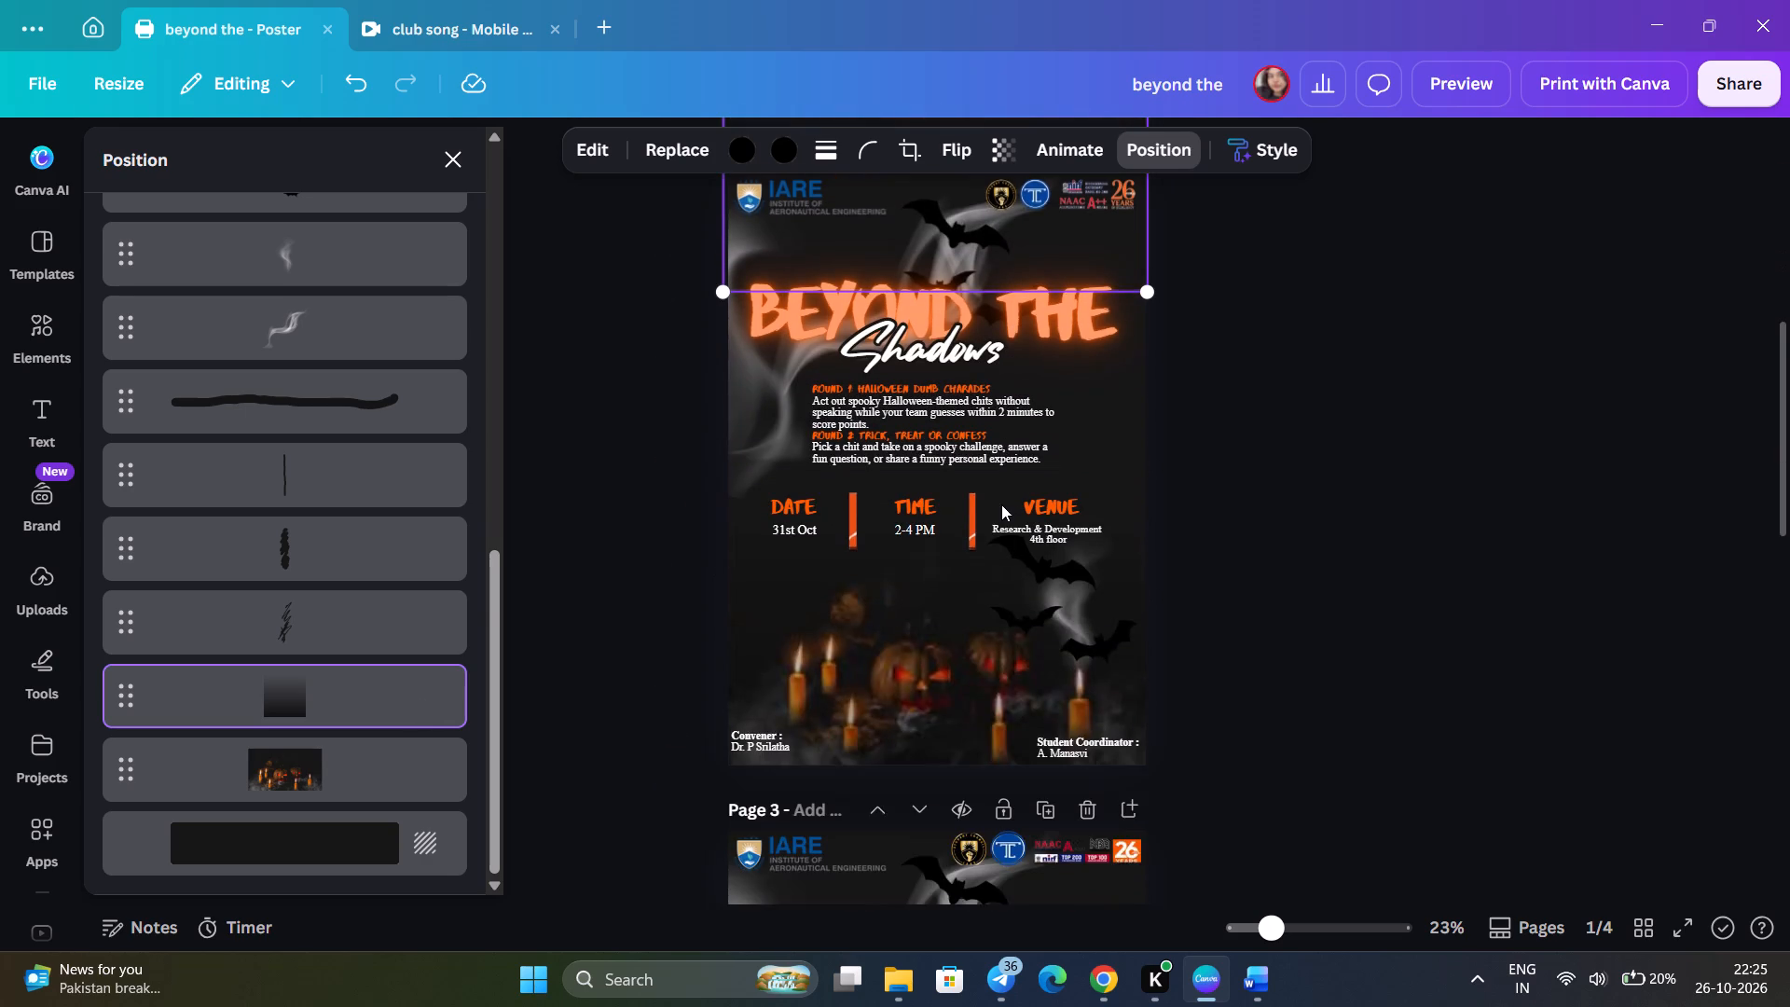
scroll(1001, 504, up, 4)
key(ctrl+c)
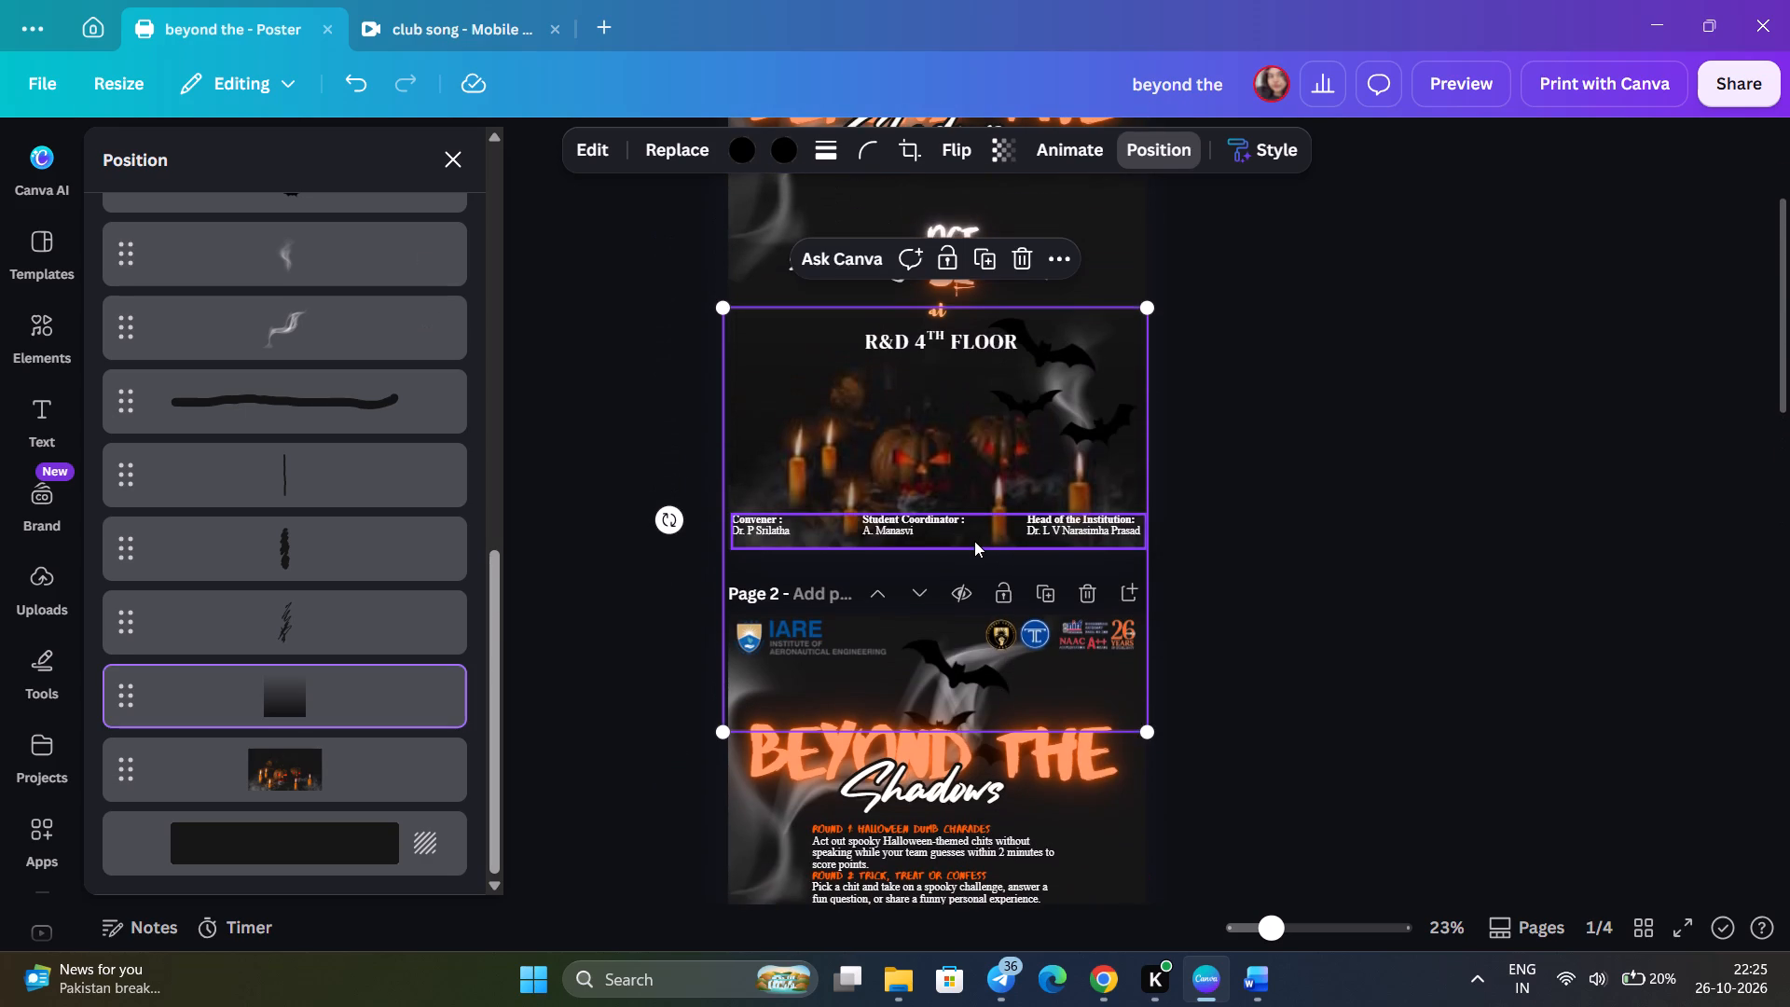
scroll(974, 541, down, 9)
scroll(932, 716, down, 1)
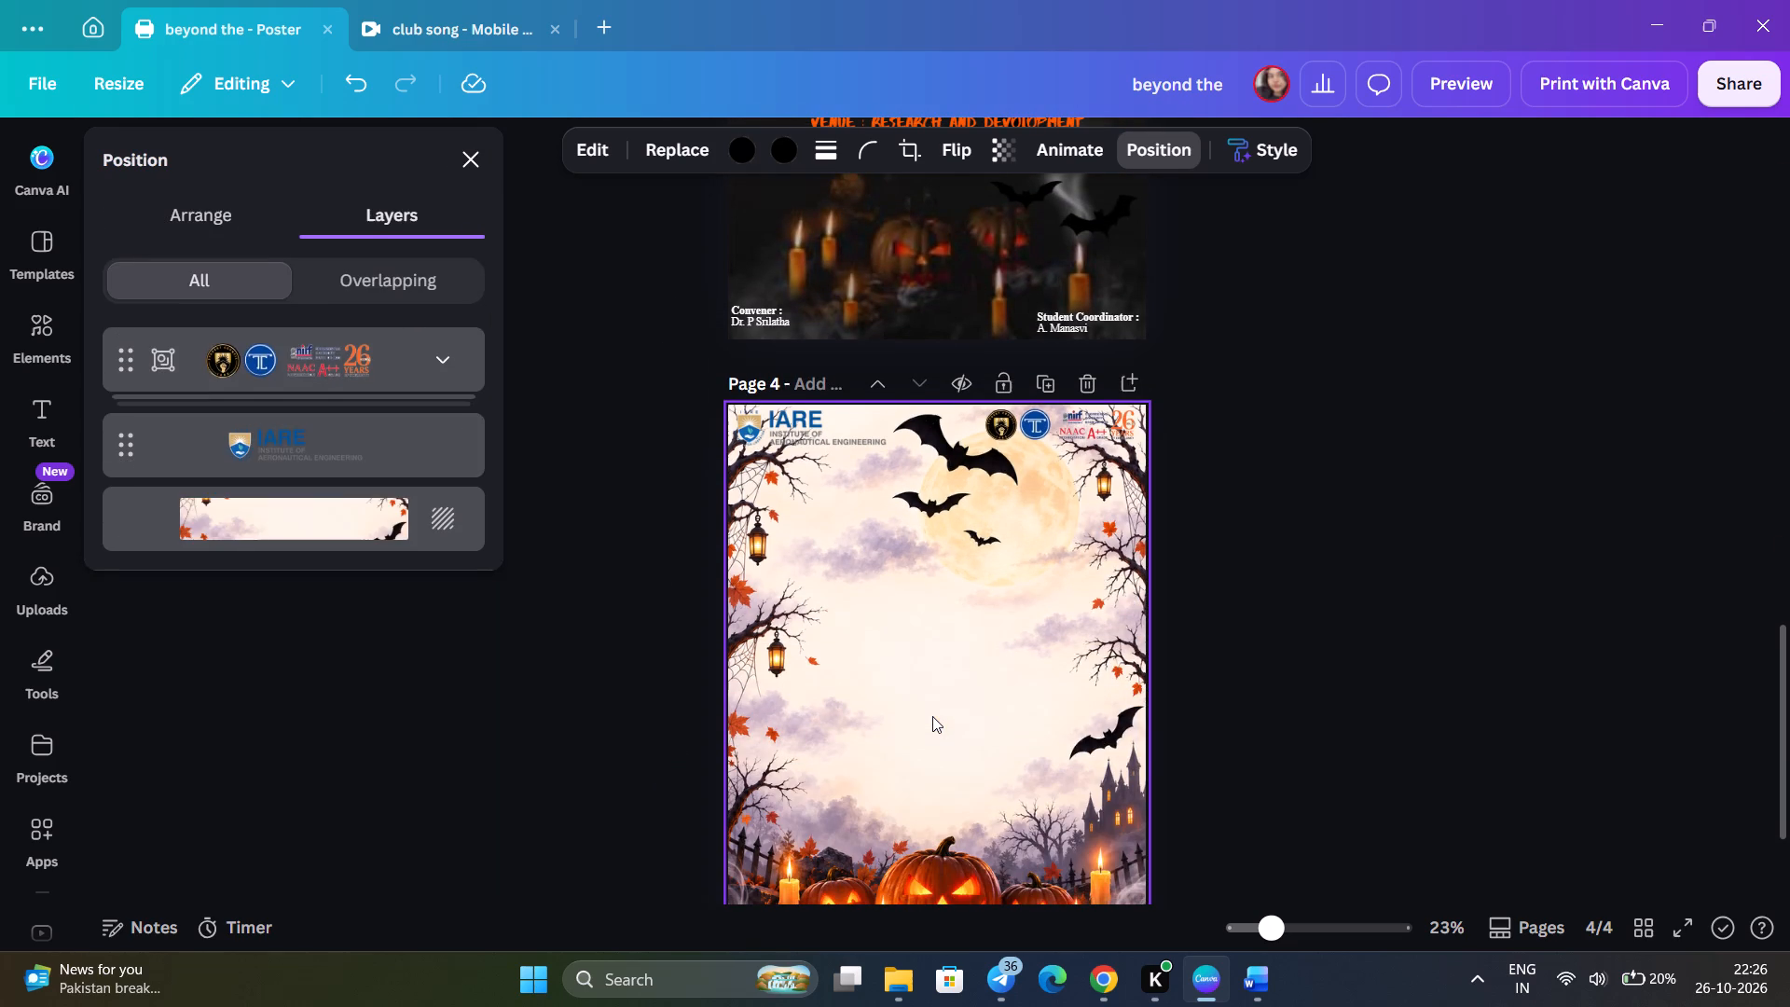
key(ctrl+v)
click(625, 655)
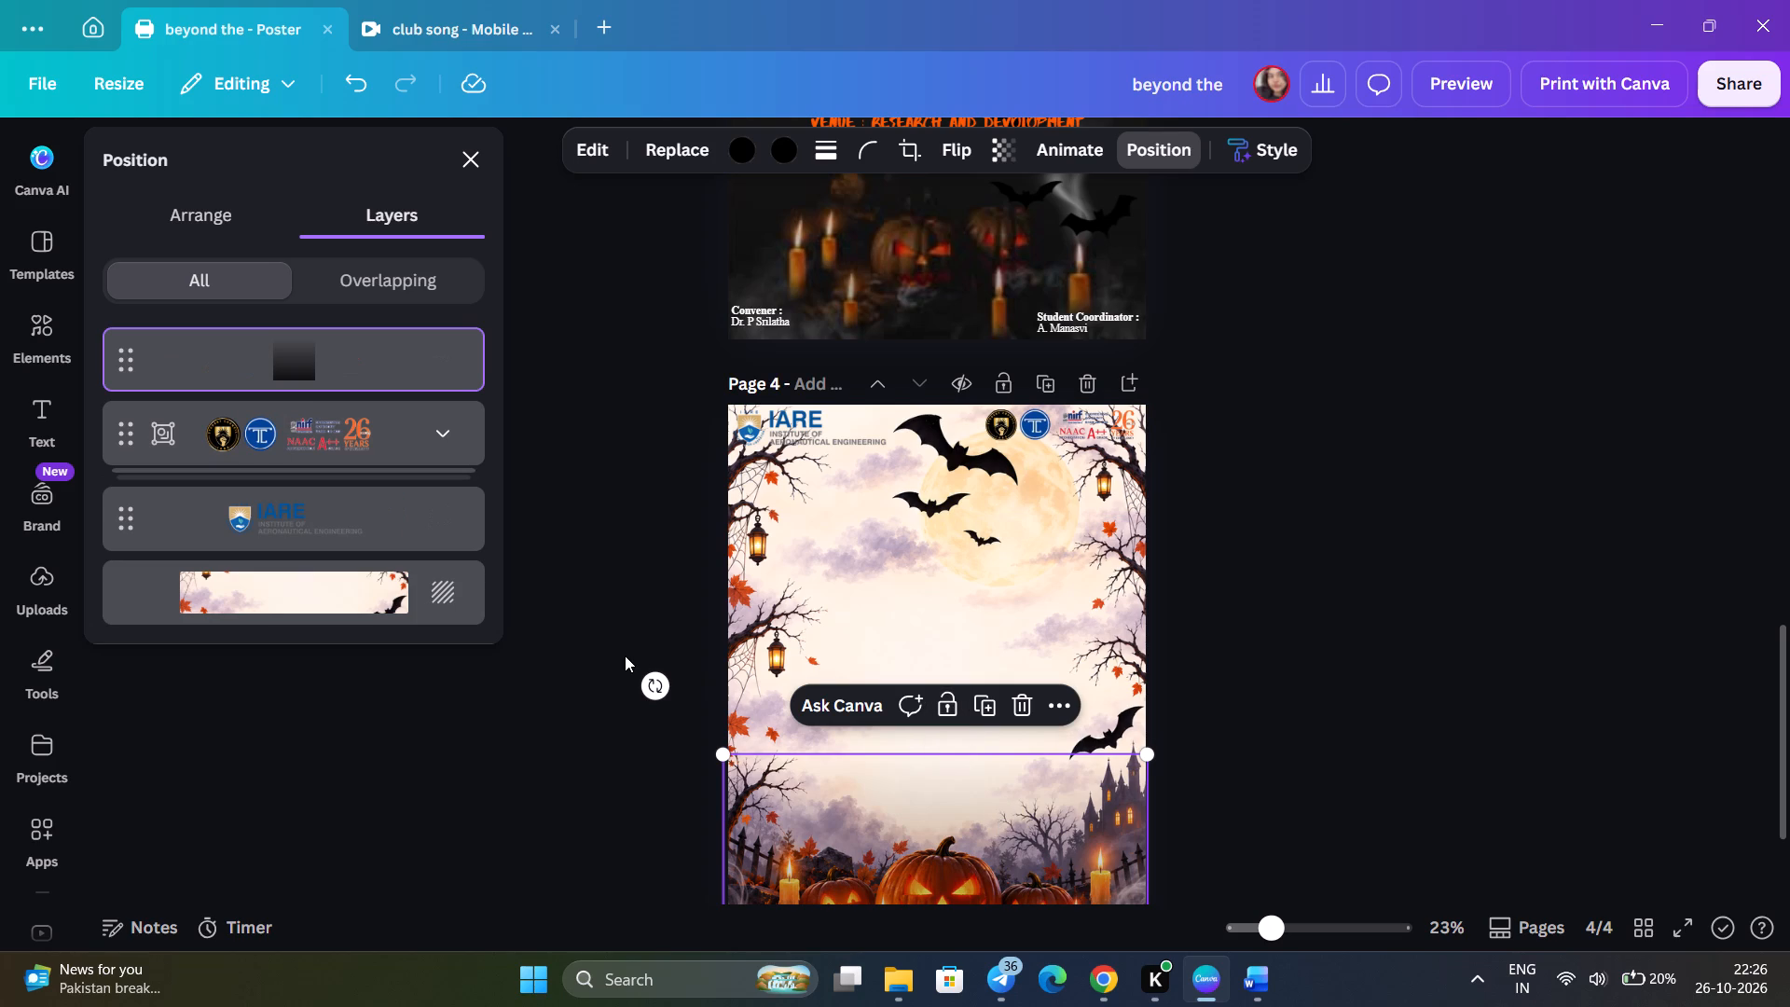
Flip the pasted gradient vertically and horizontally, and align it with the top edge of page 4.
scroll(1203, 679, down, 1)
drag(970, 688, 970, 572)
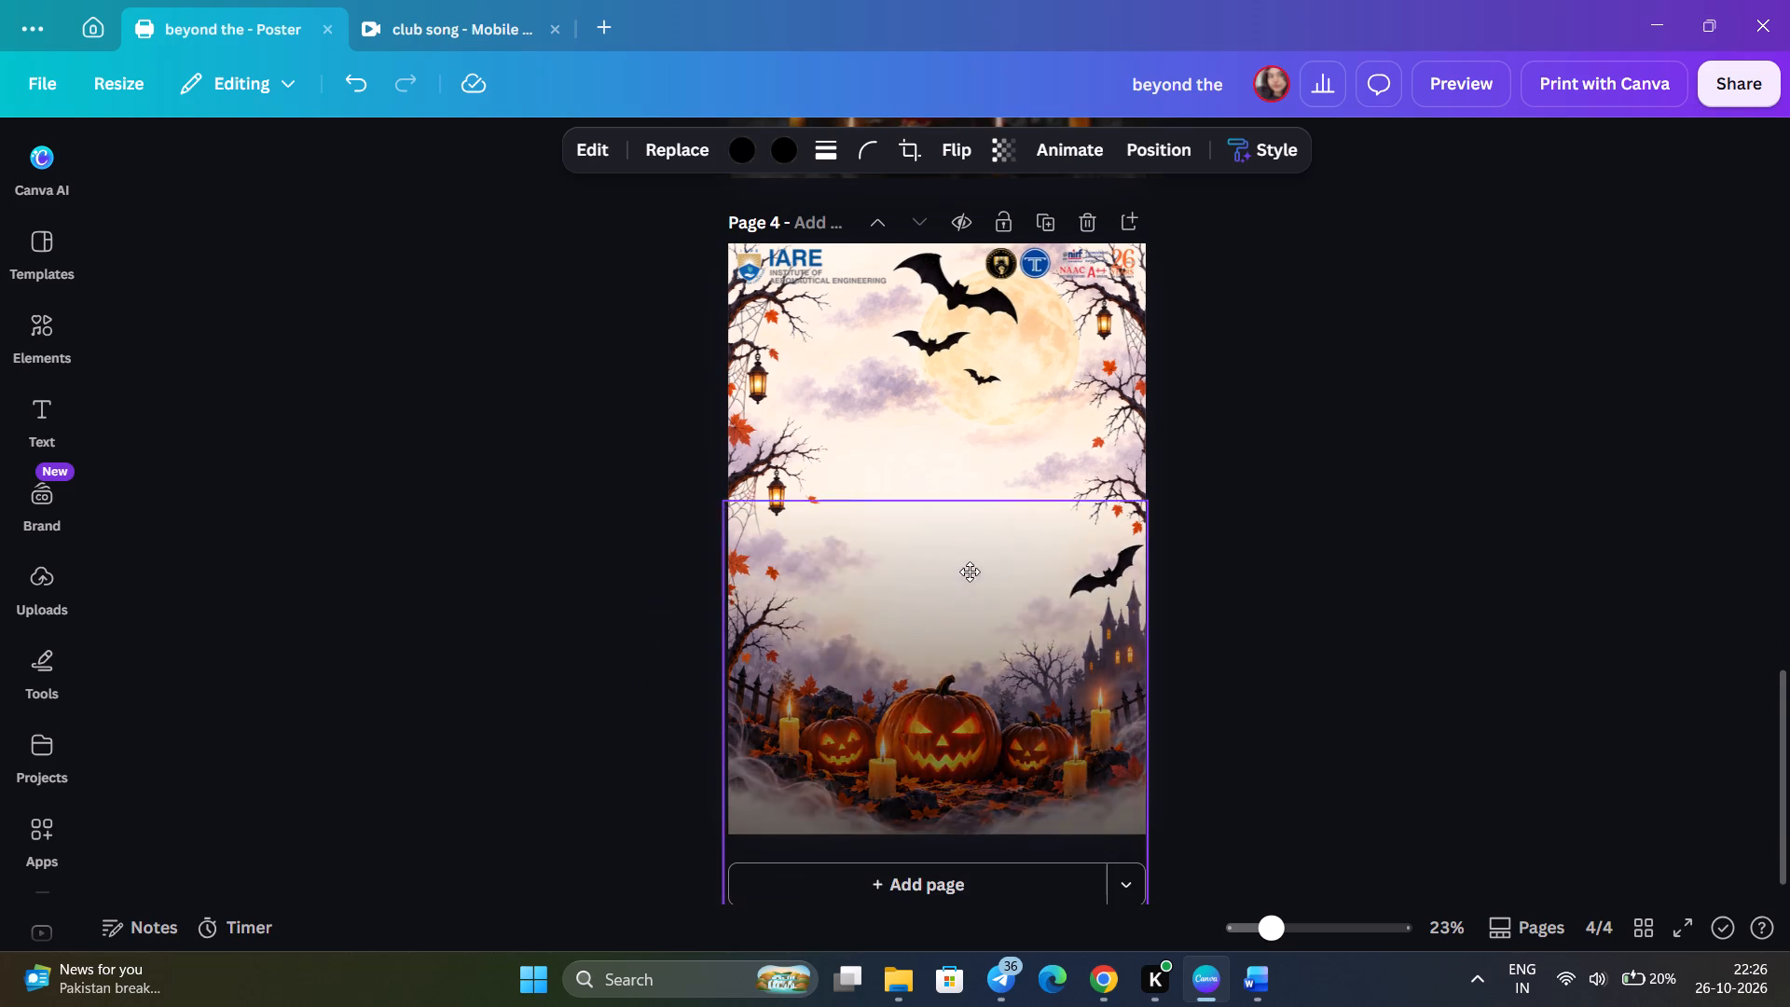
drag(970, 572, 981, 378)
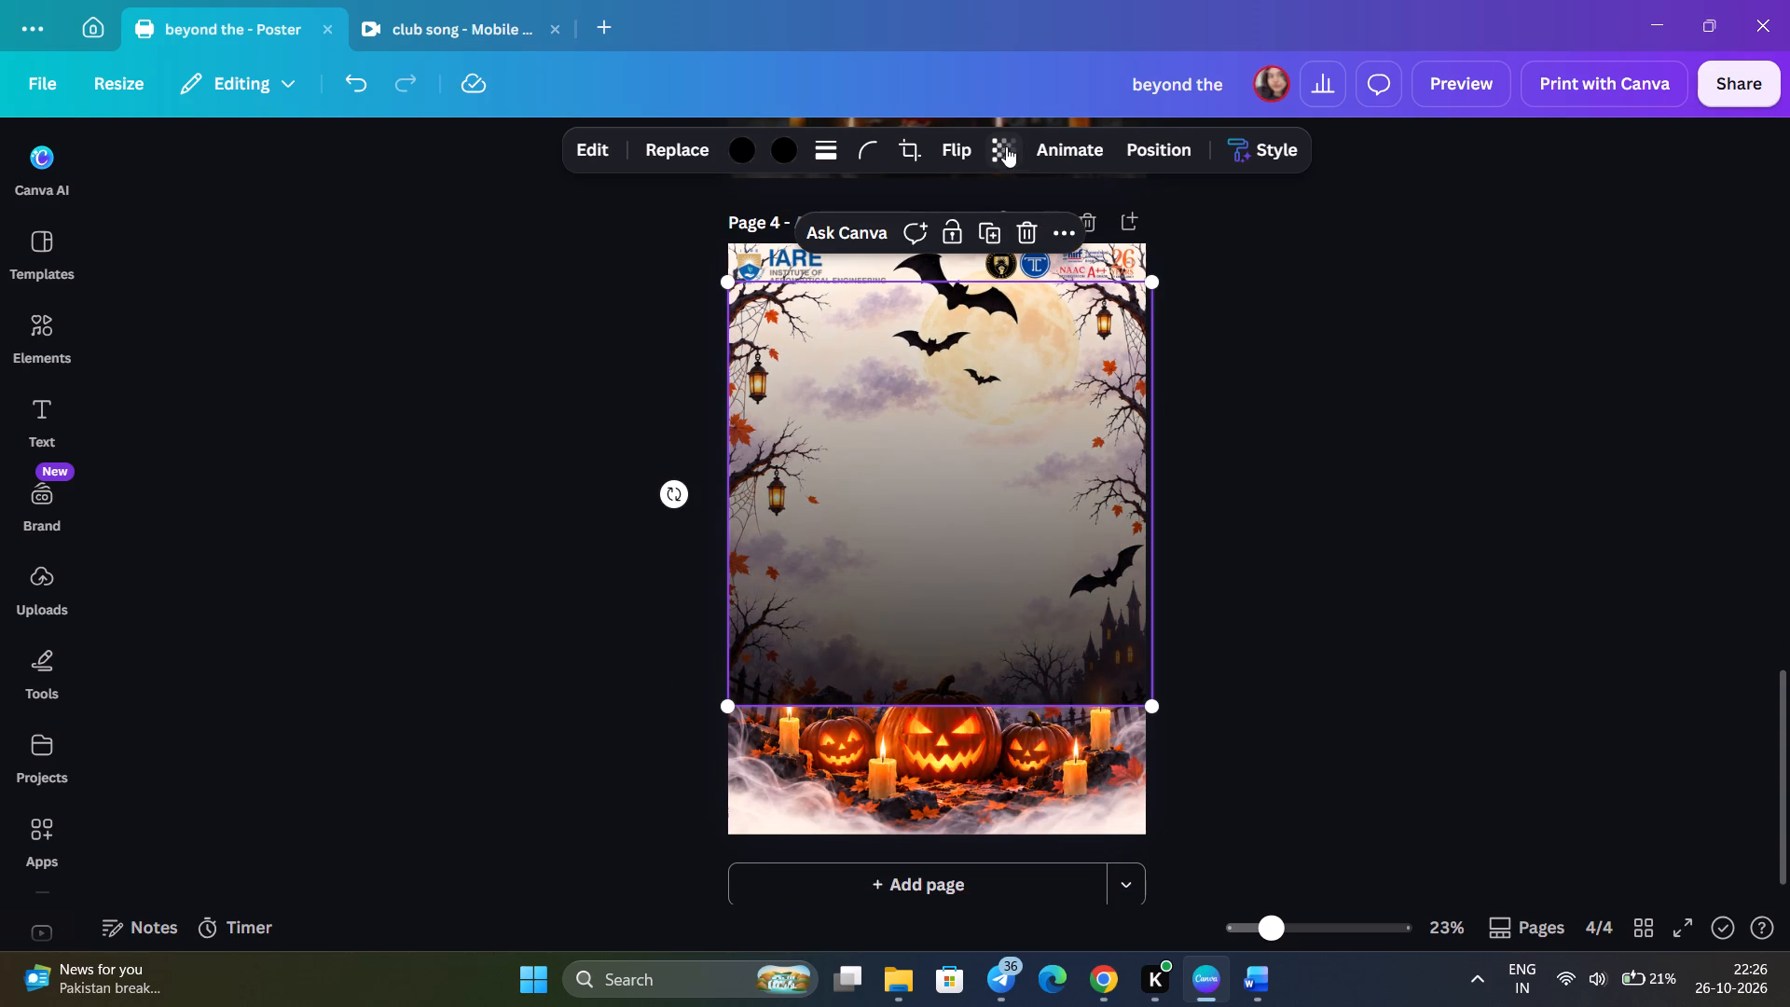
click(963, 150)
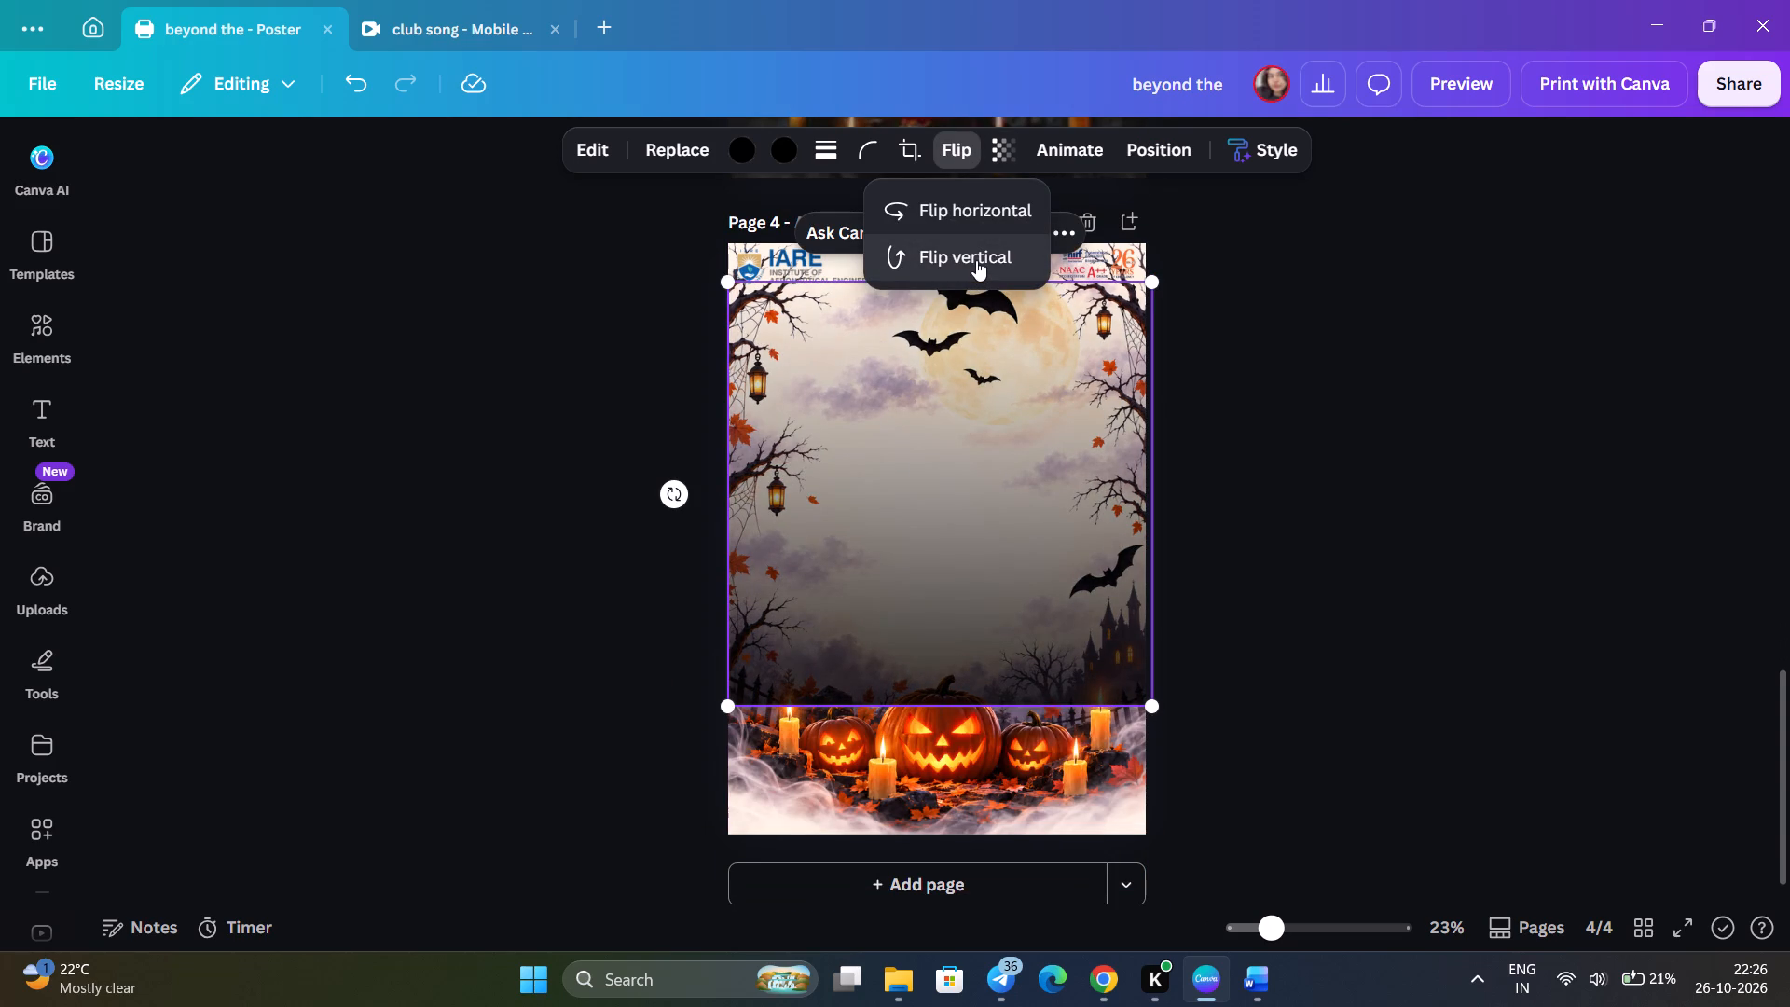
click(976, 260)
click(991, 212)
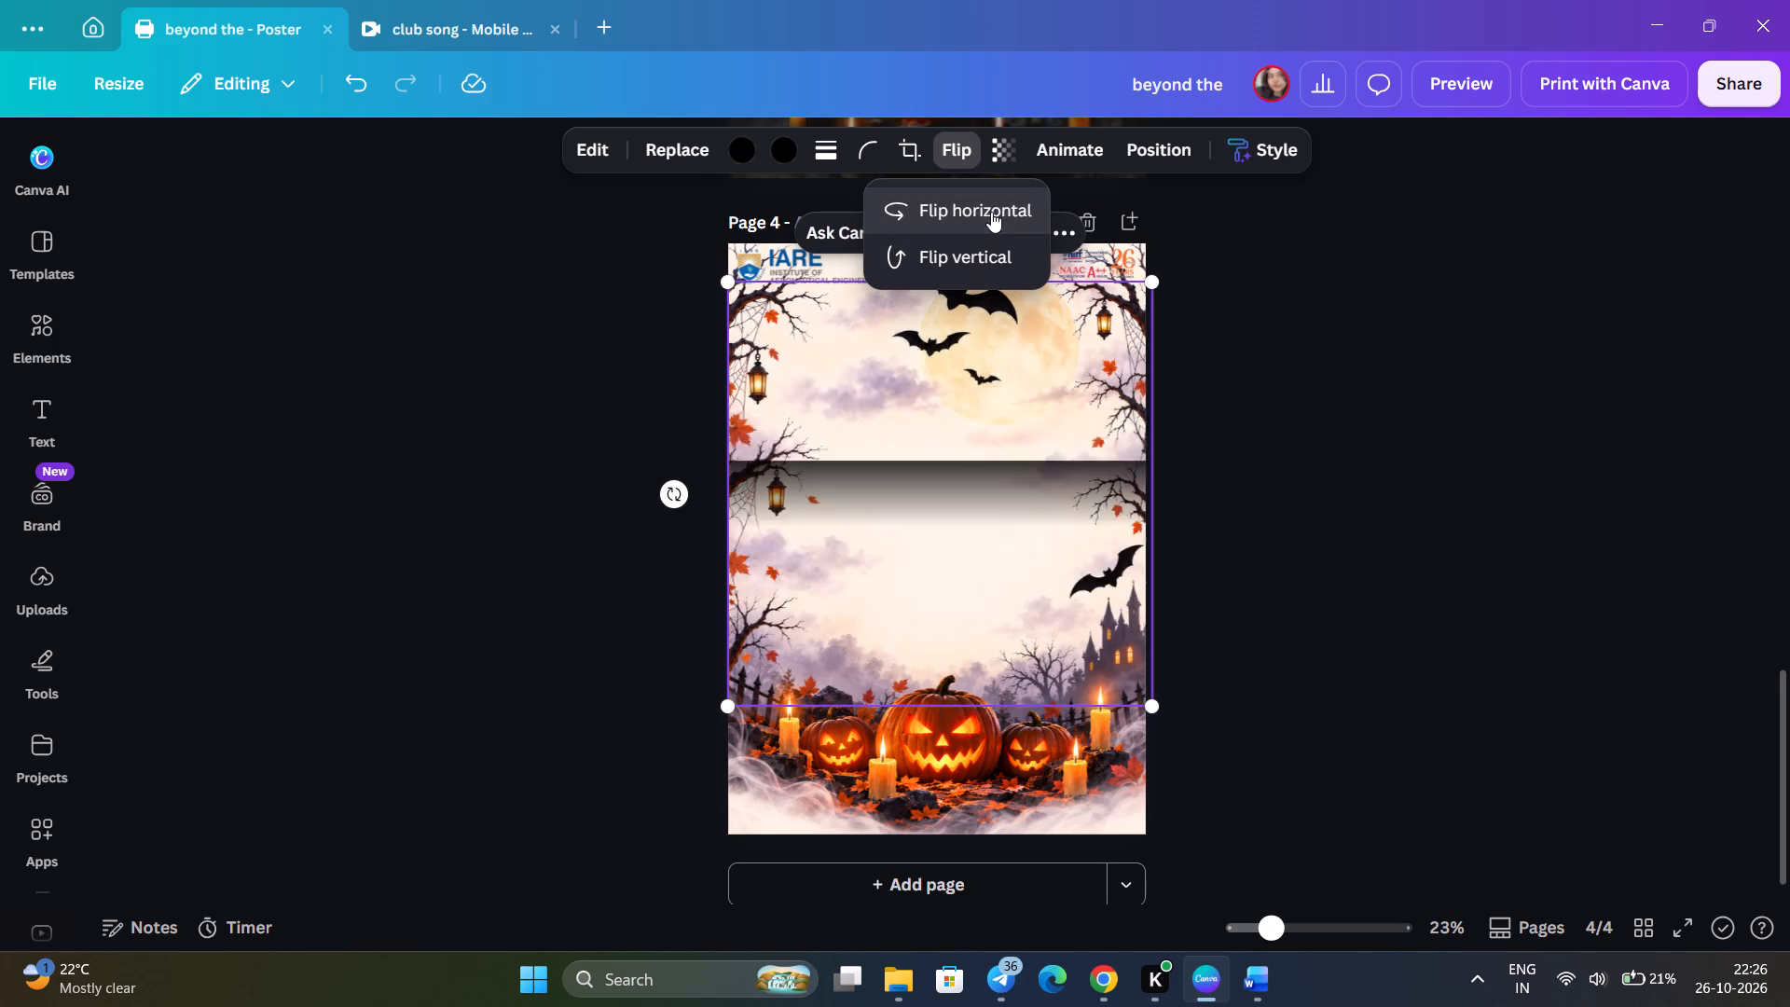
click(1352, 452)
click(1349, 358)
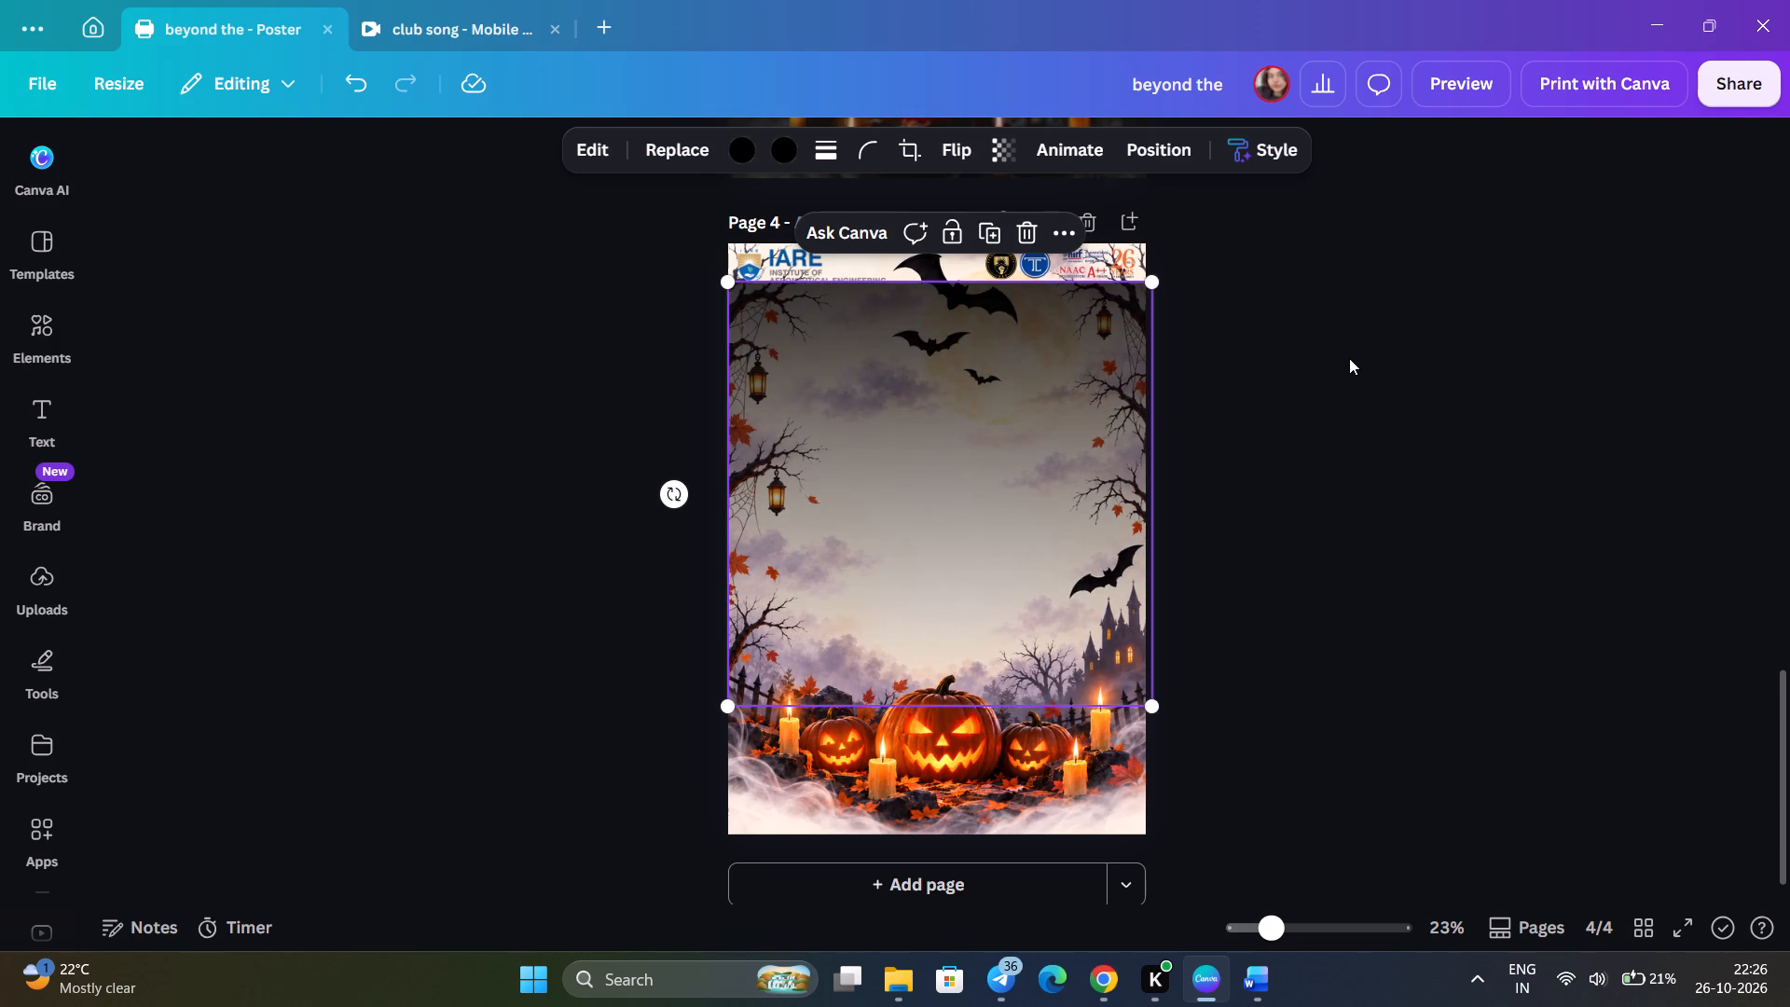
drag(1056, 418, 1051, 372)
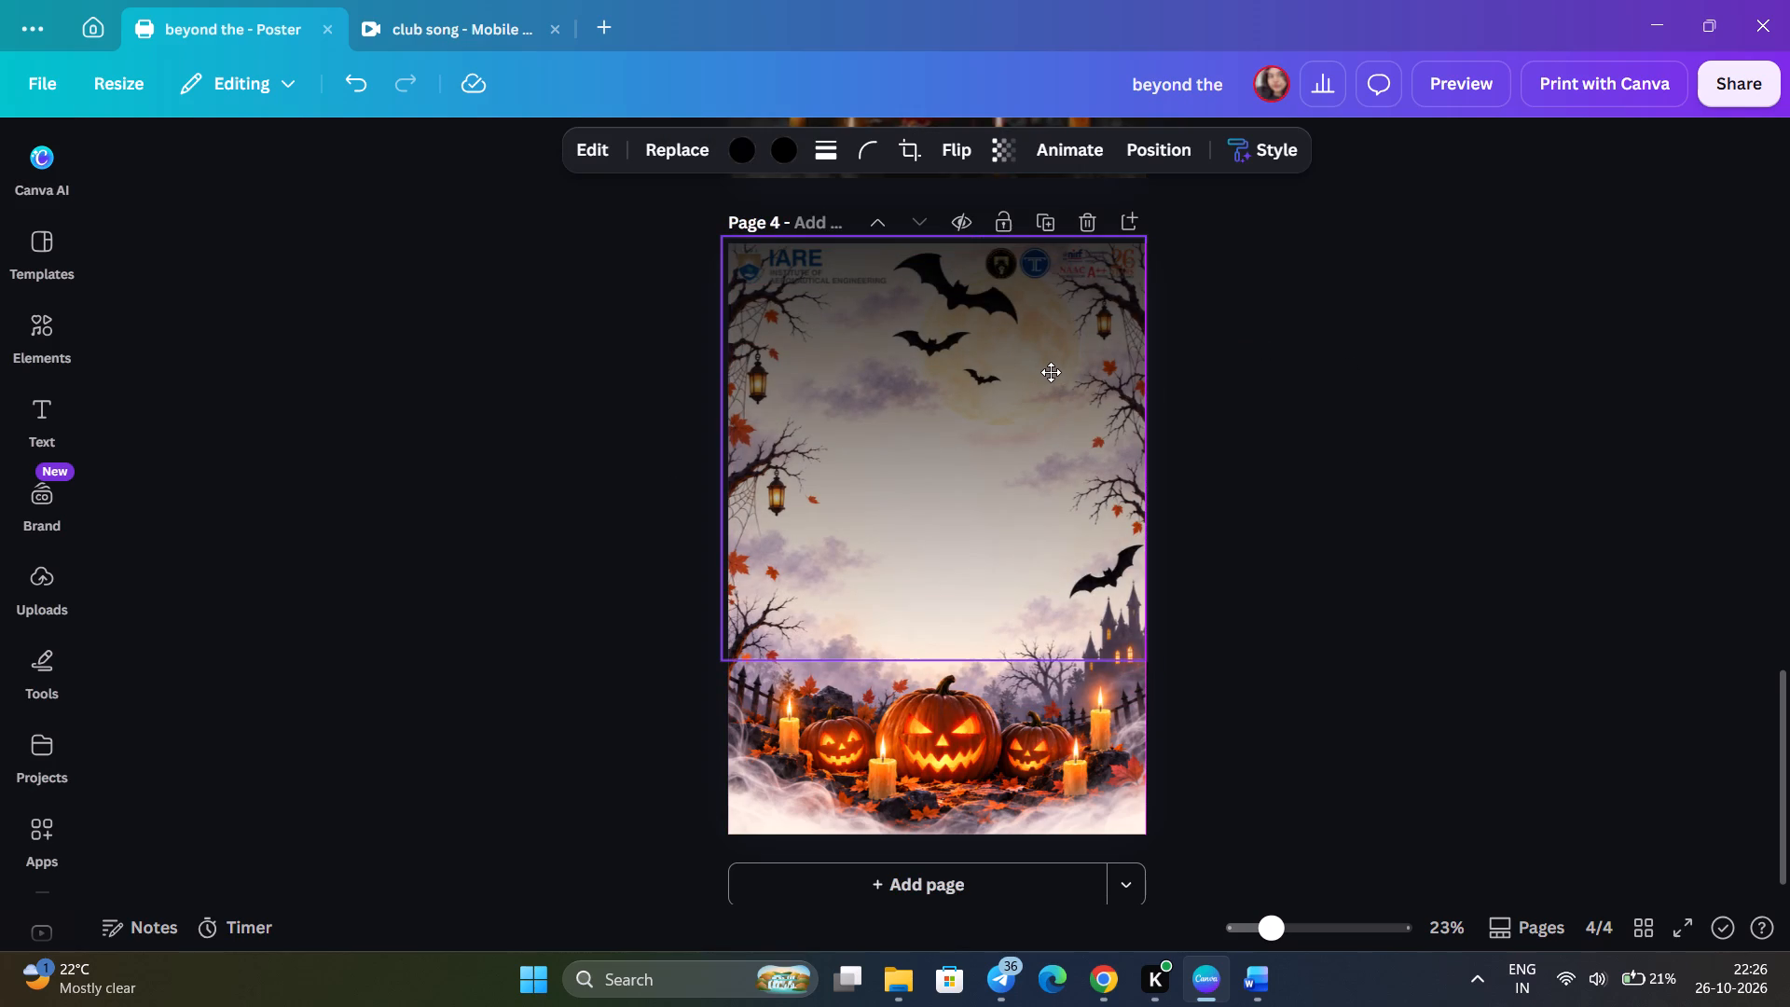
drag(1051, 372, 1053, 384)
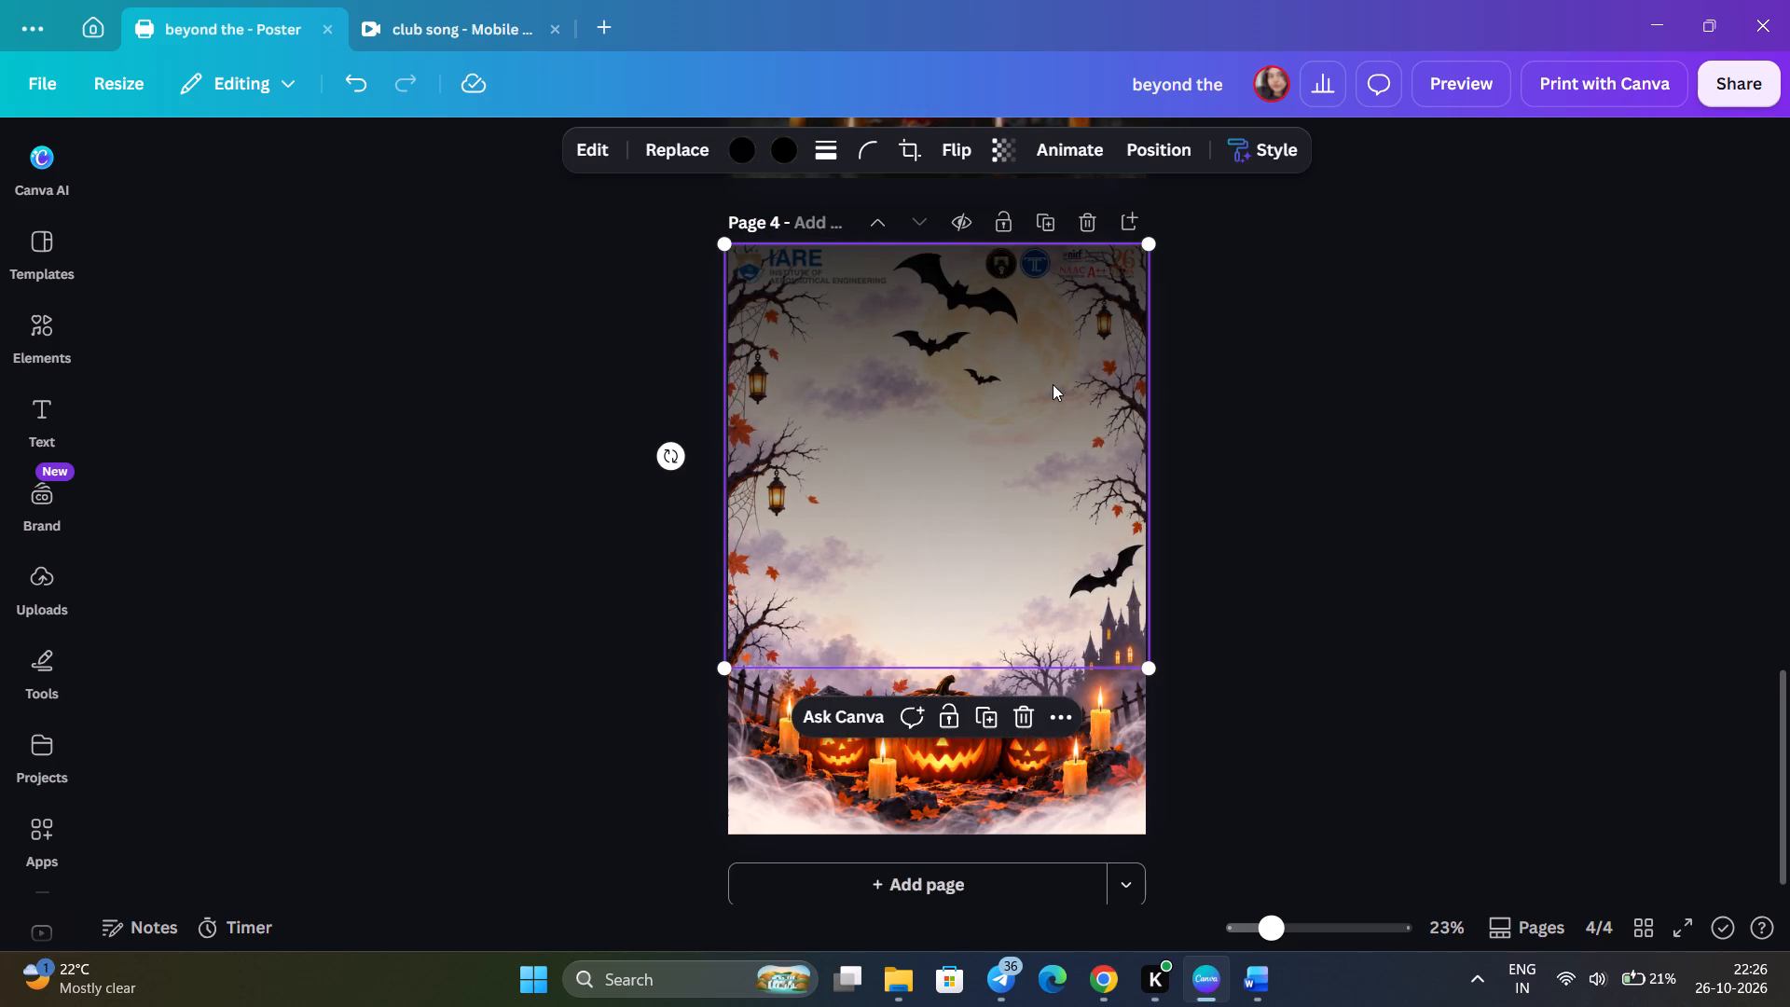
Move the gradient layer beneath both logo layers, directly above the page 4 background.
key(alt+1)
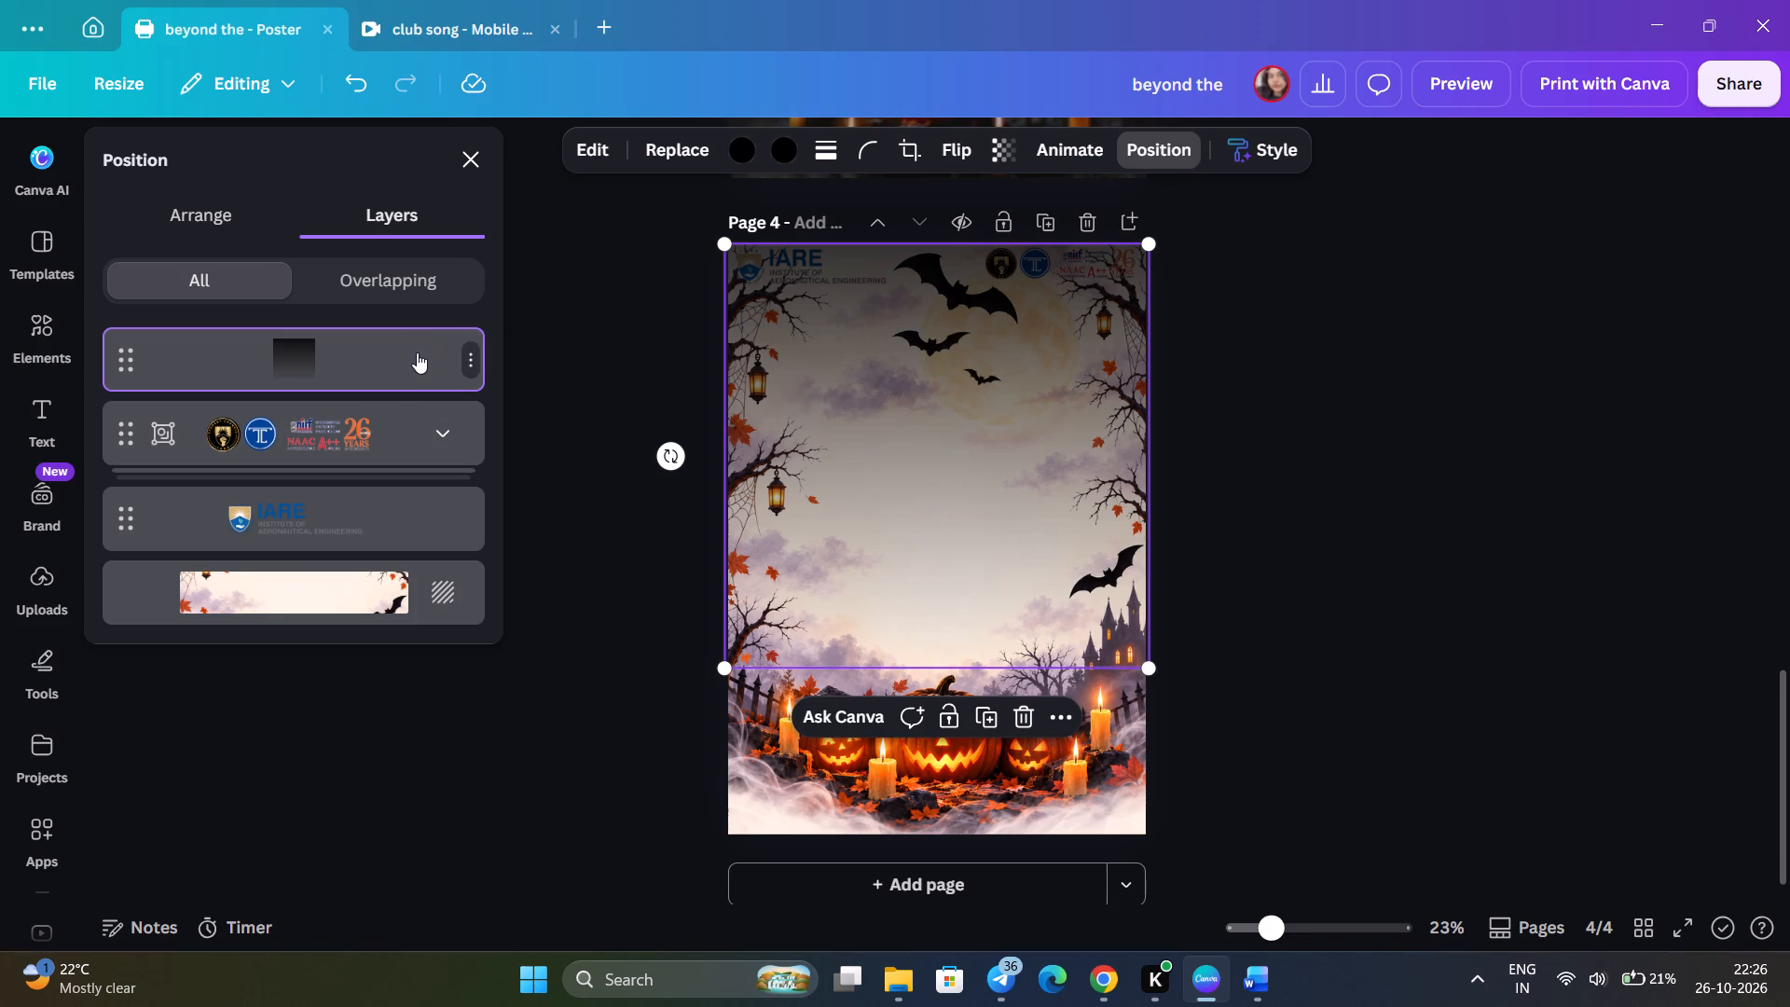
drag(417, 352, 406, 602)
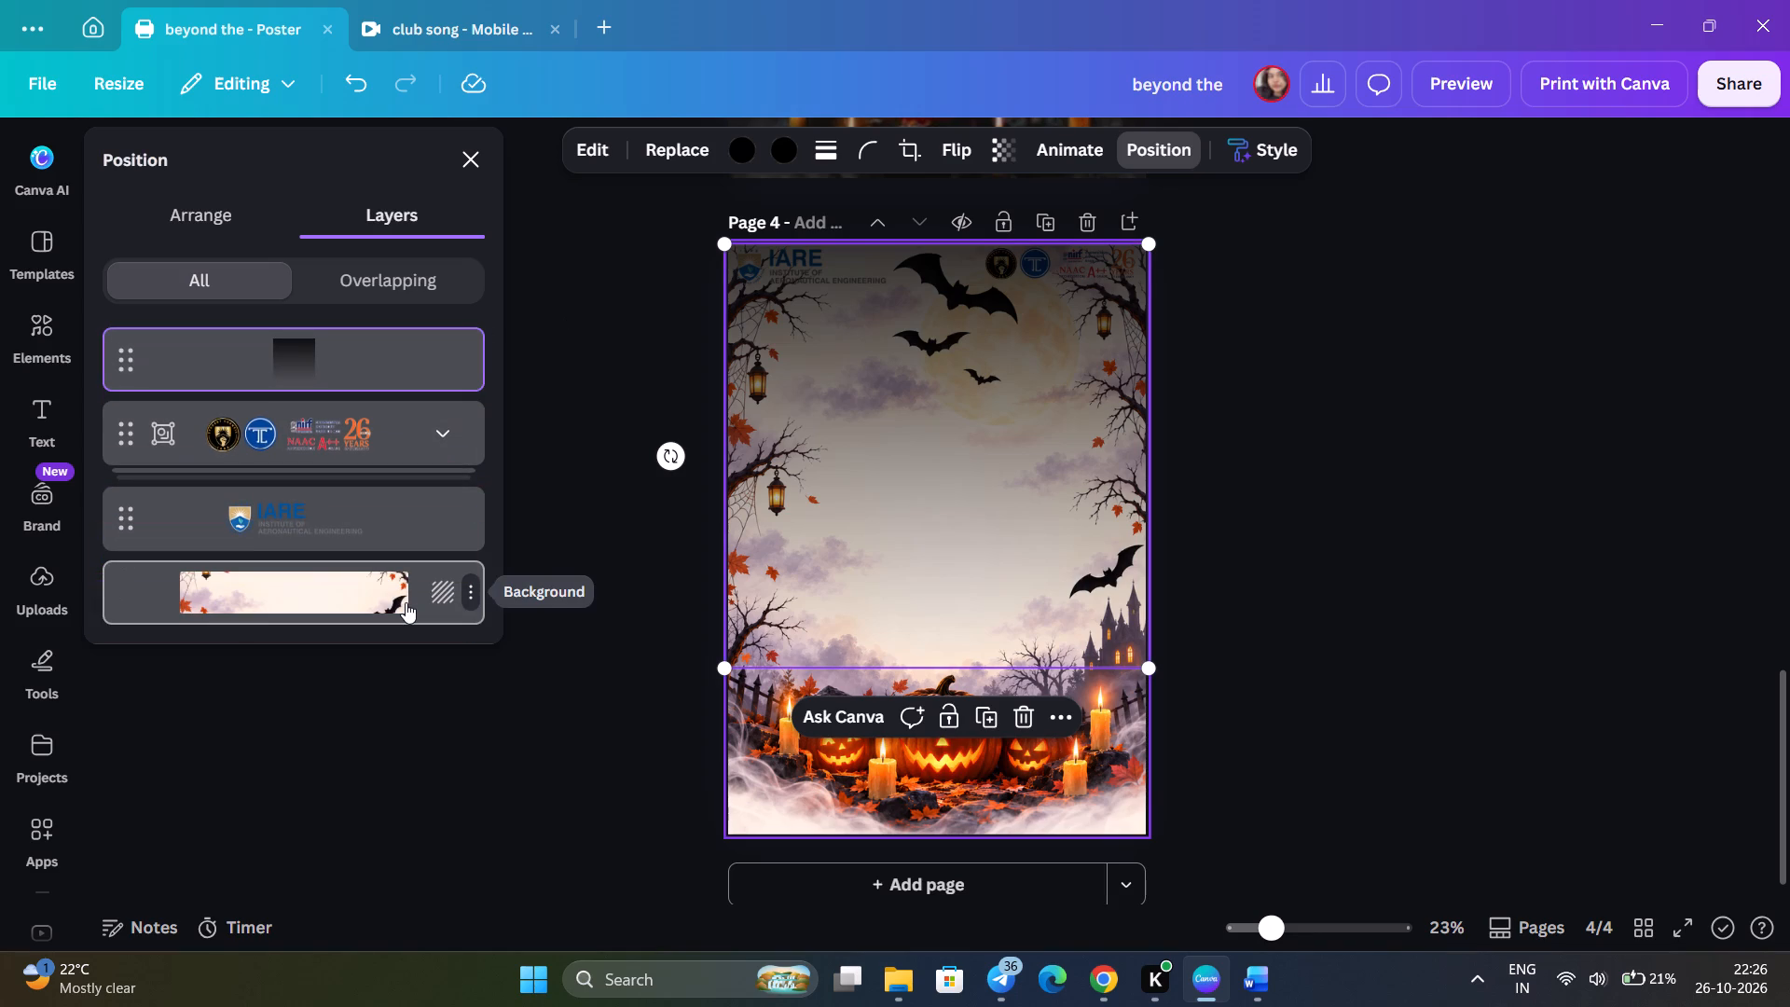
drag(368, 380, 370, 528)
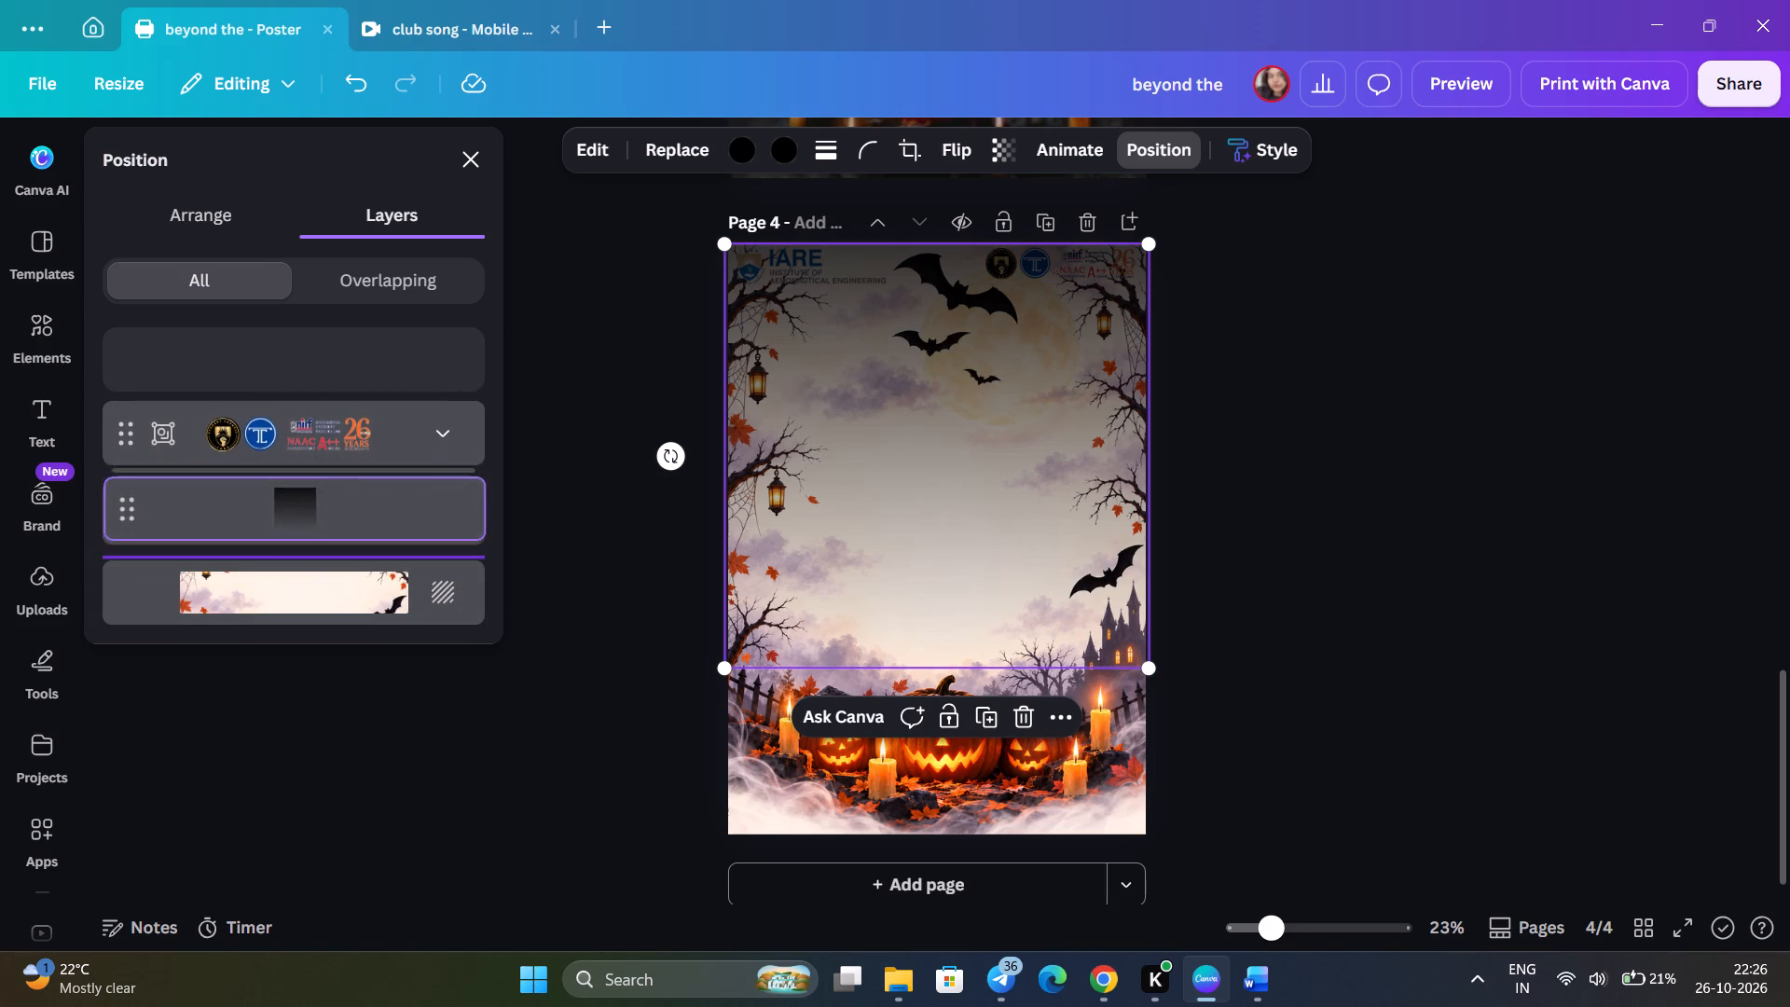
drag(370, 528, 370, 563)
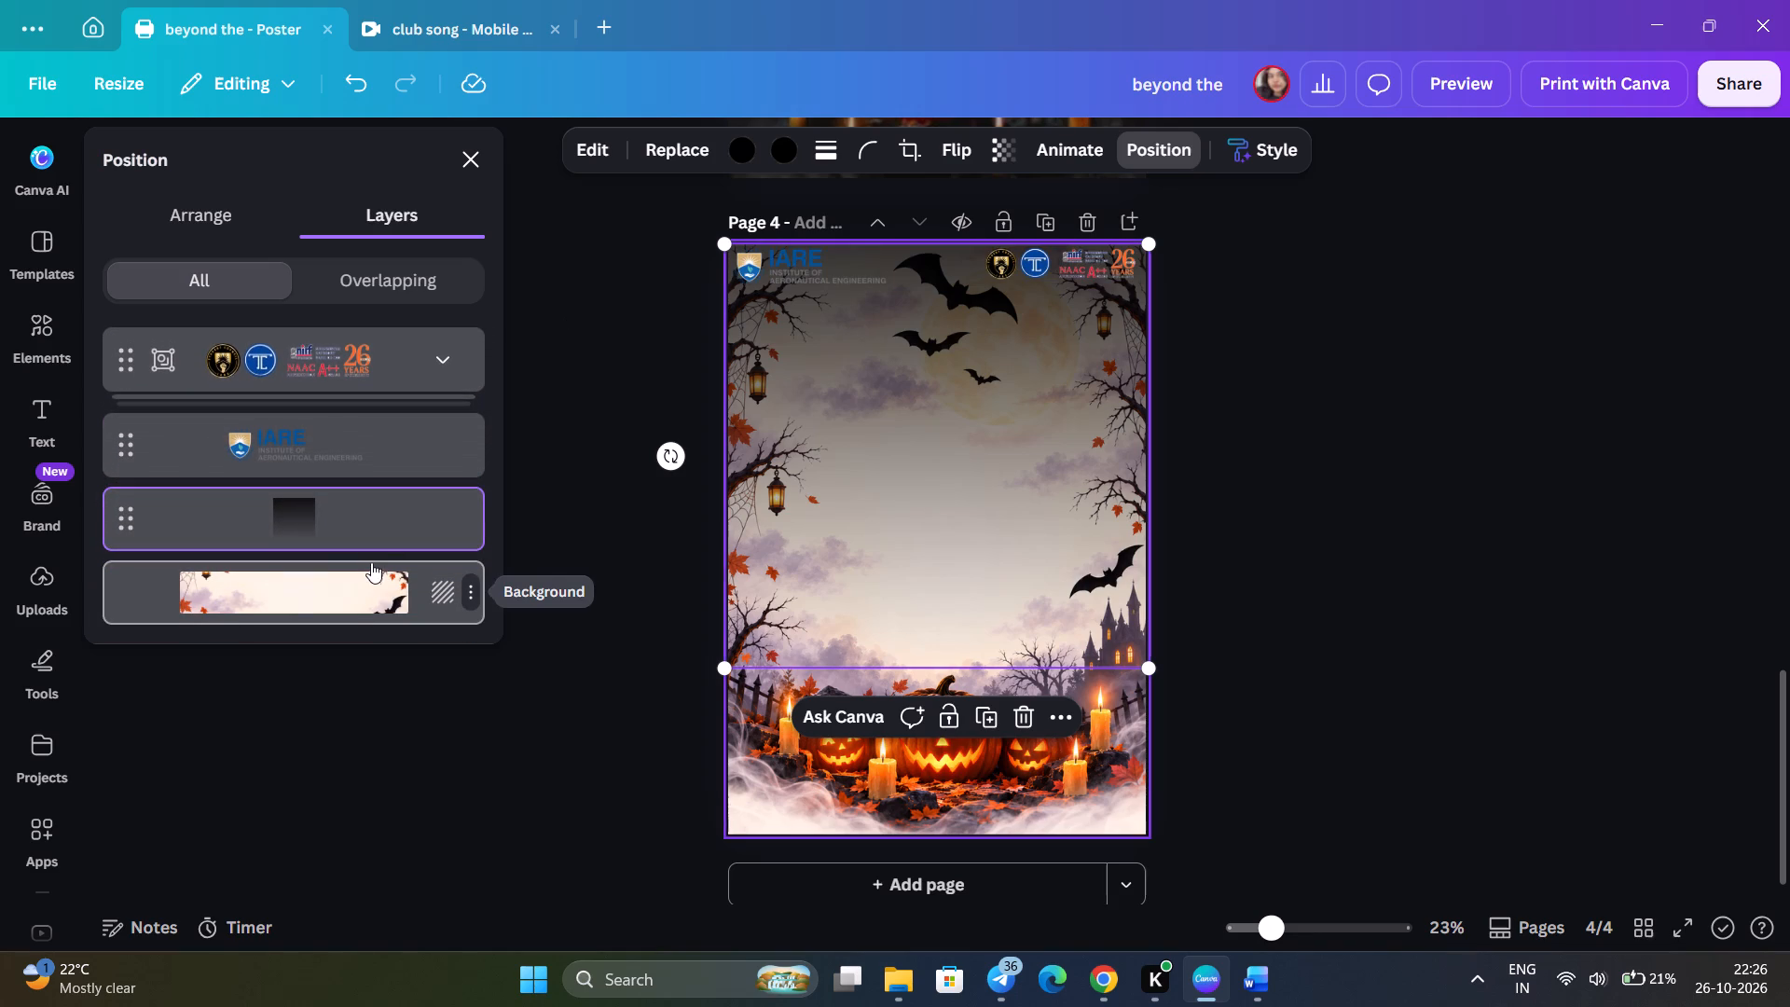
click(1390, 333)
click(1390, 333)
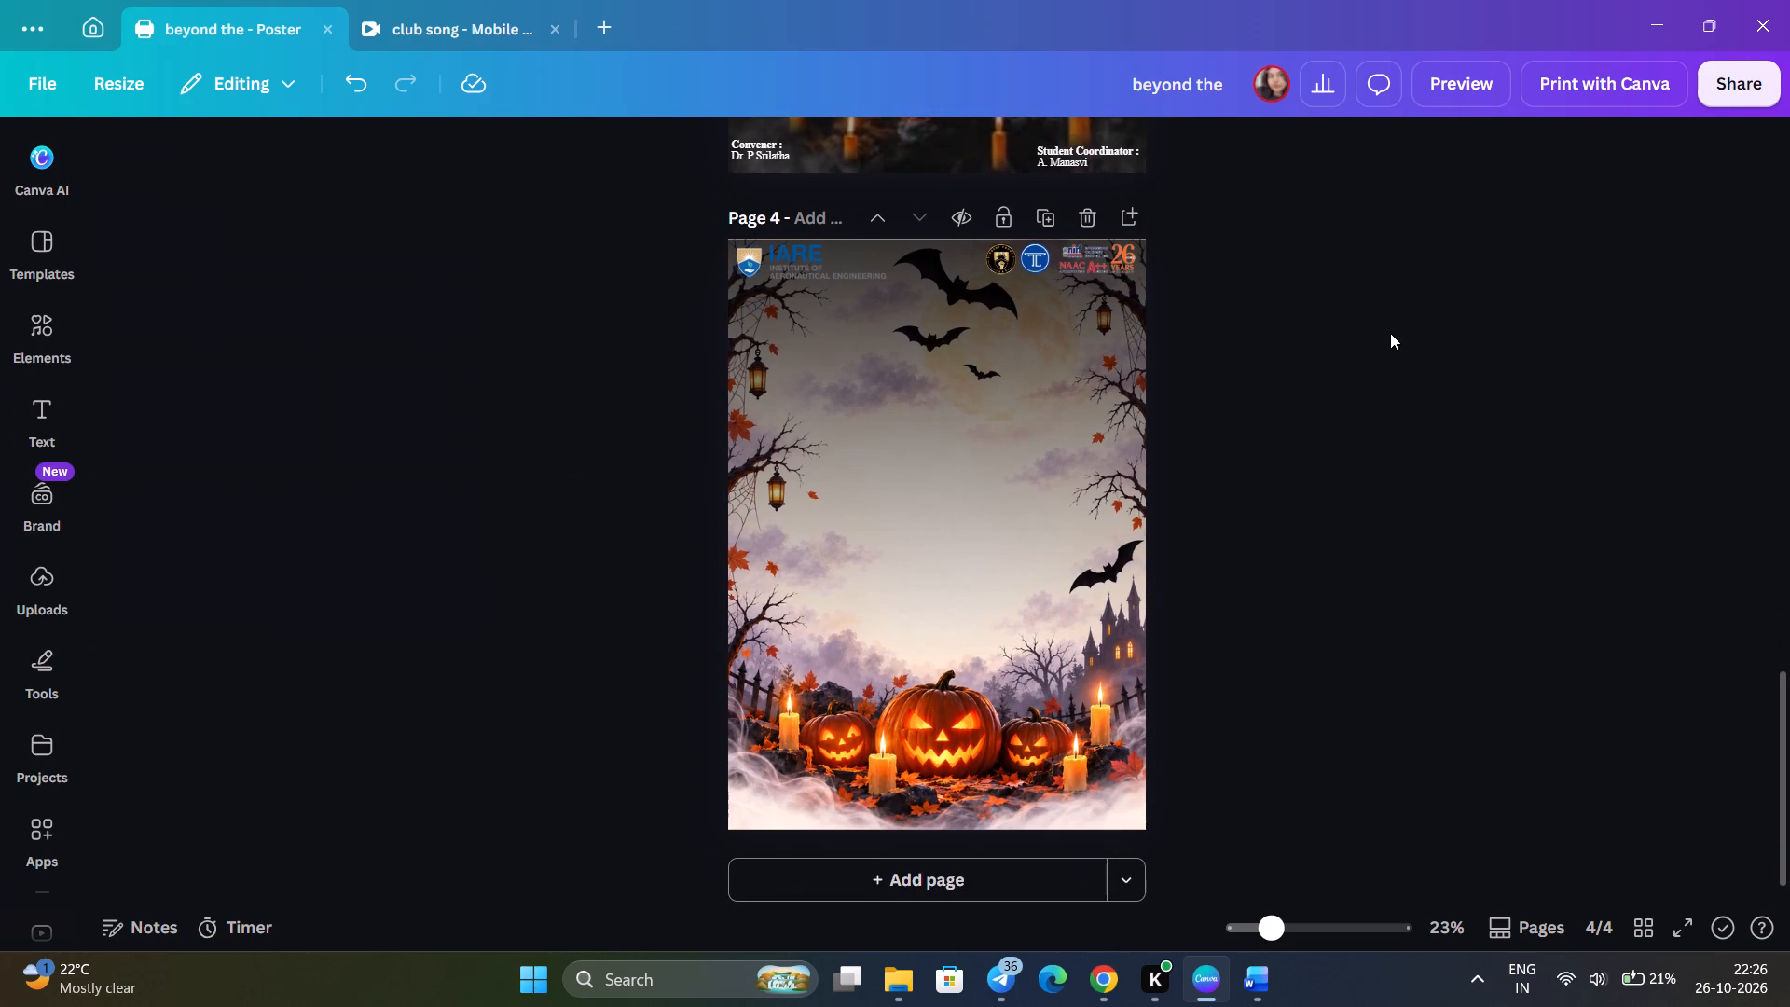
Raise the transparency value of the gradient layer on page 4 to just below the maximum, darkening the area behind the logos.
scroll(1390, 333, up, 1)
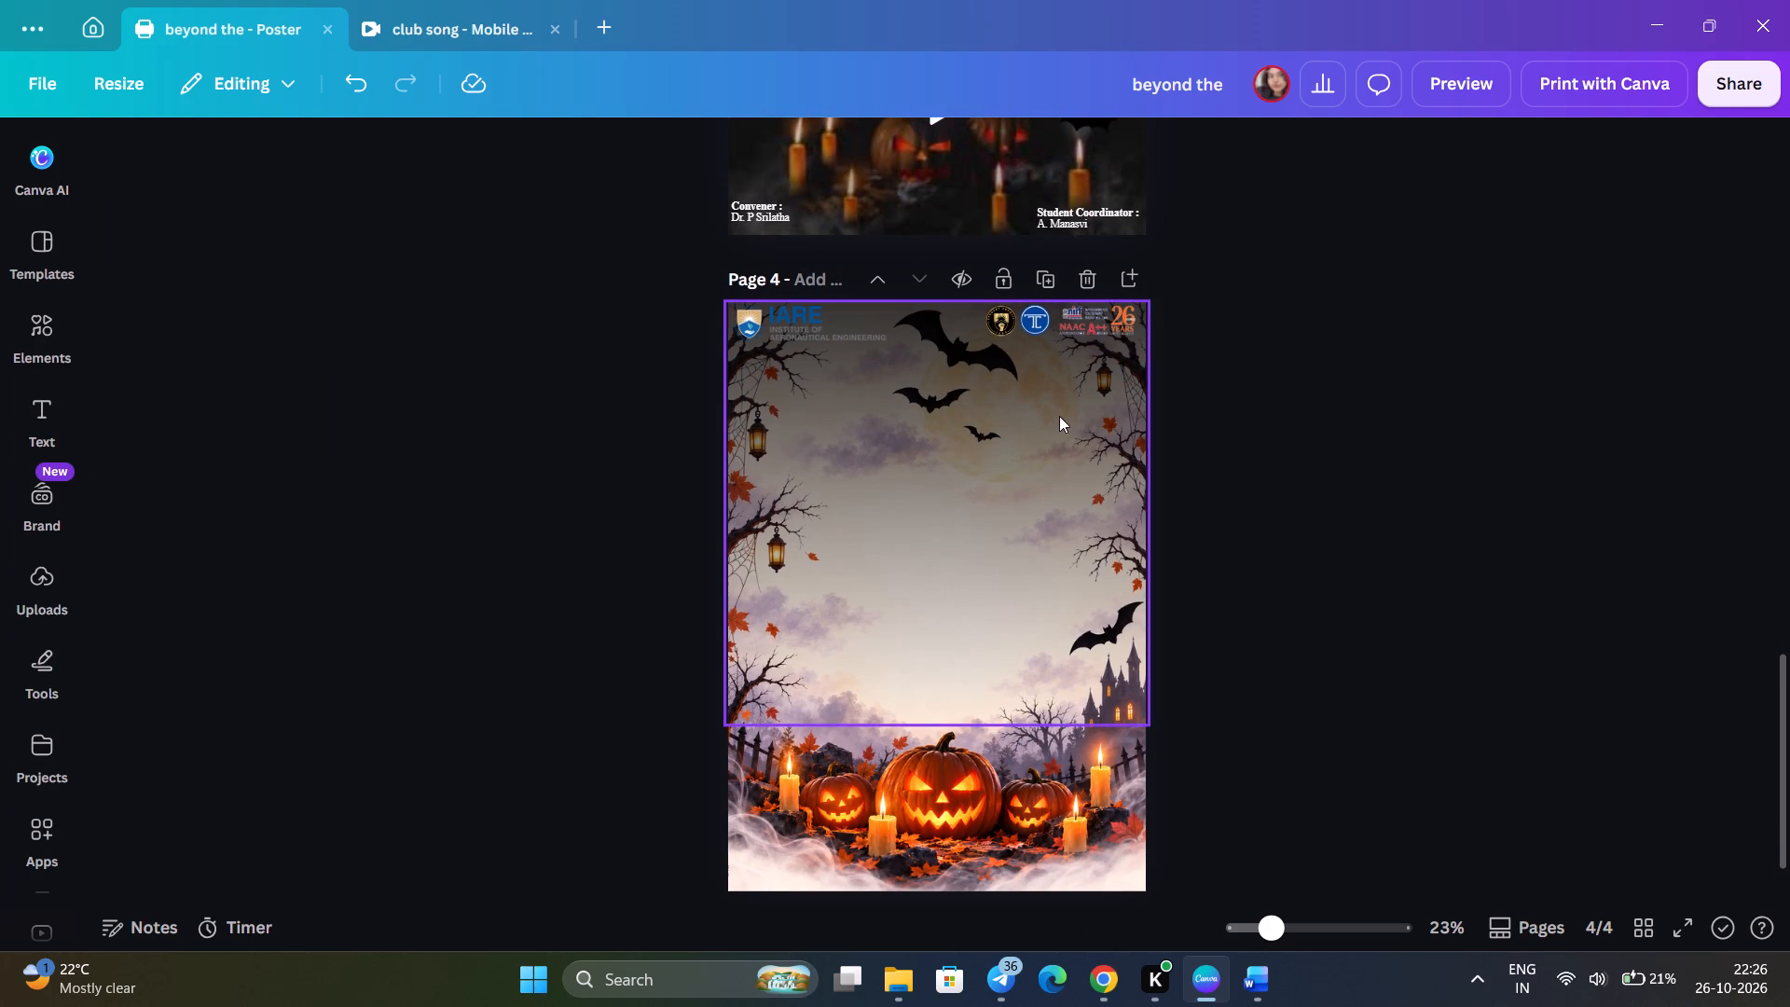
click(1059, 416)
click(998, 153)
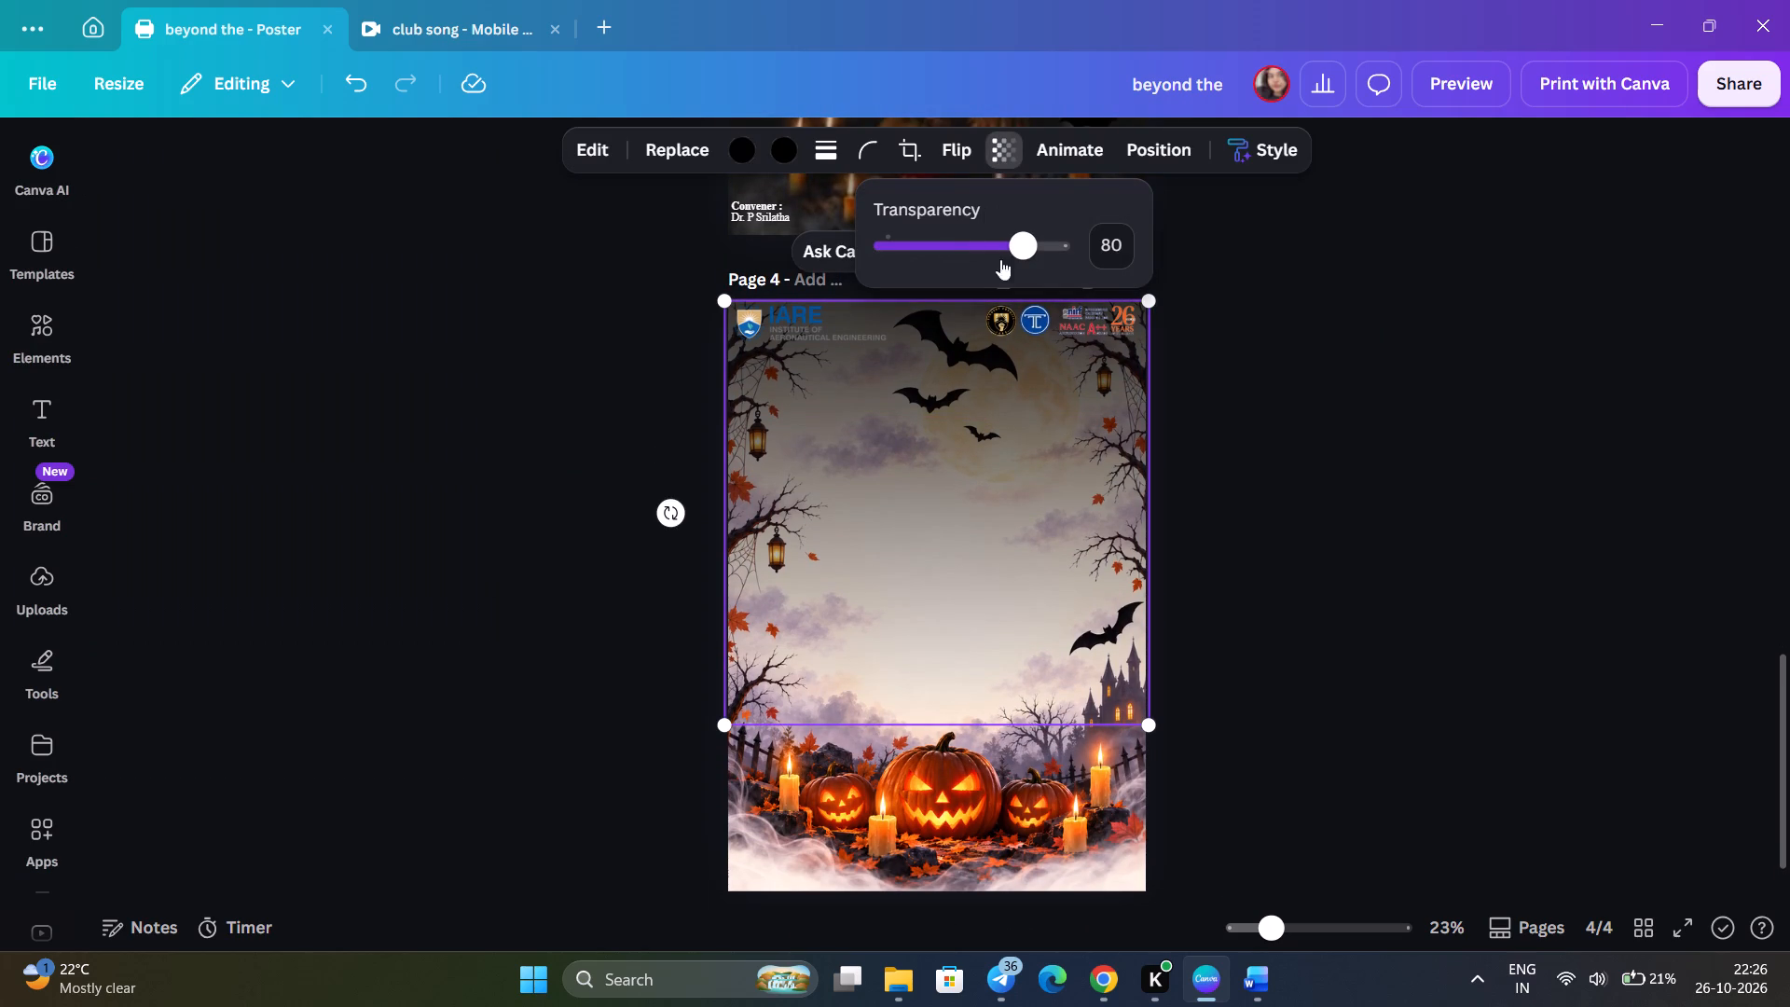
drag(1015, 256, 1074, 256)
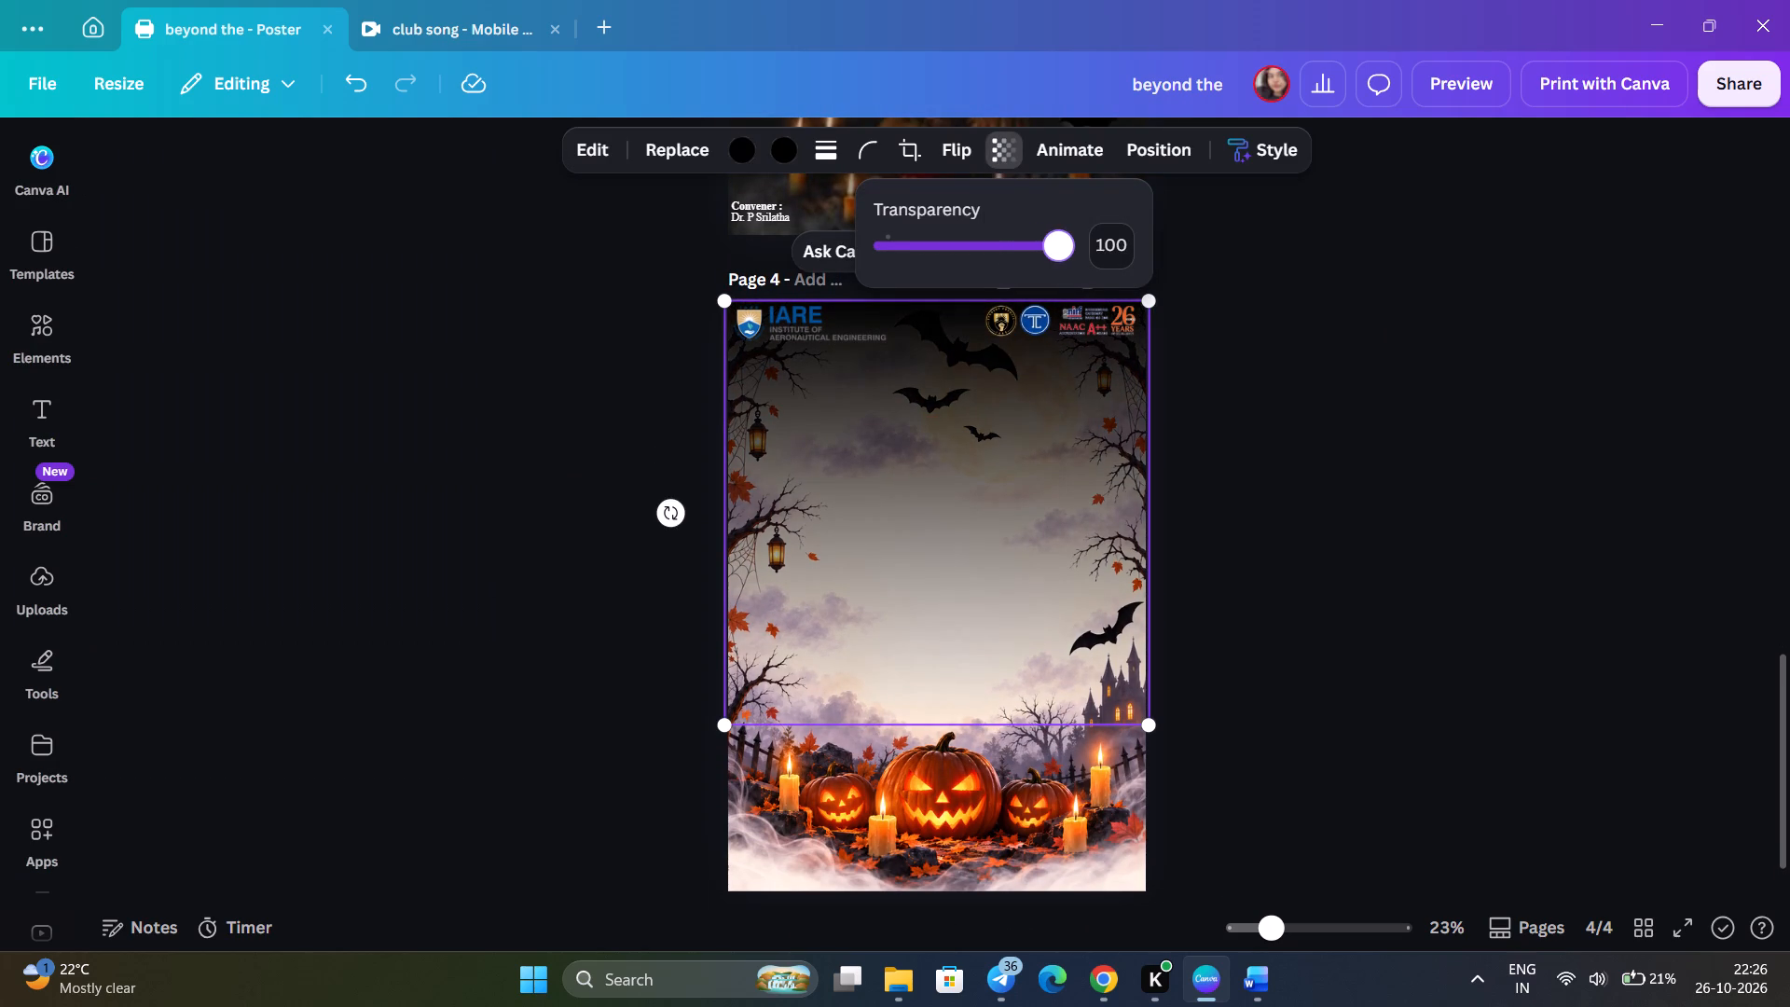
drag(1074, 256, 1057, 256)
drag(1057, 256, 1045, 256)
click(1356, 394)
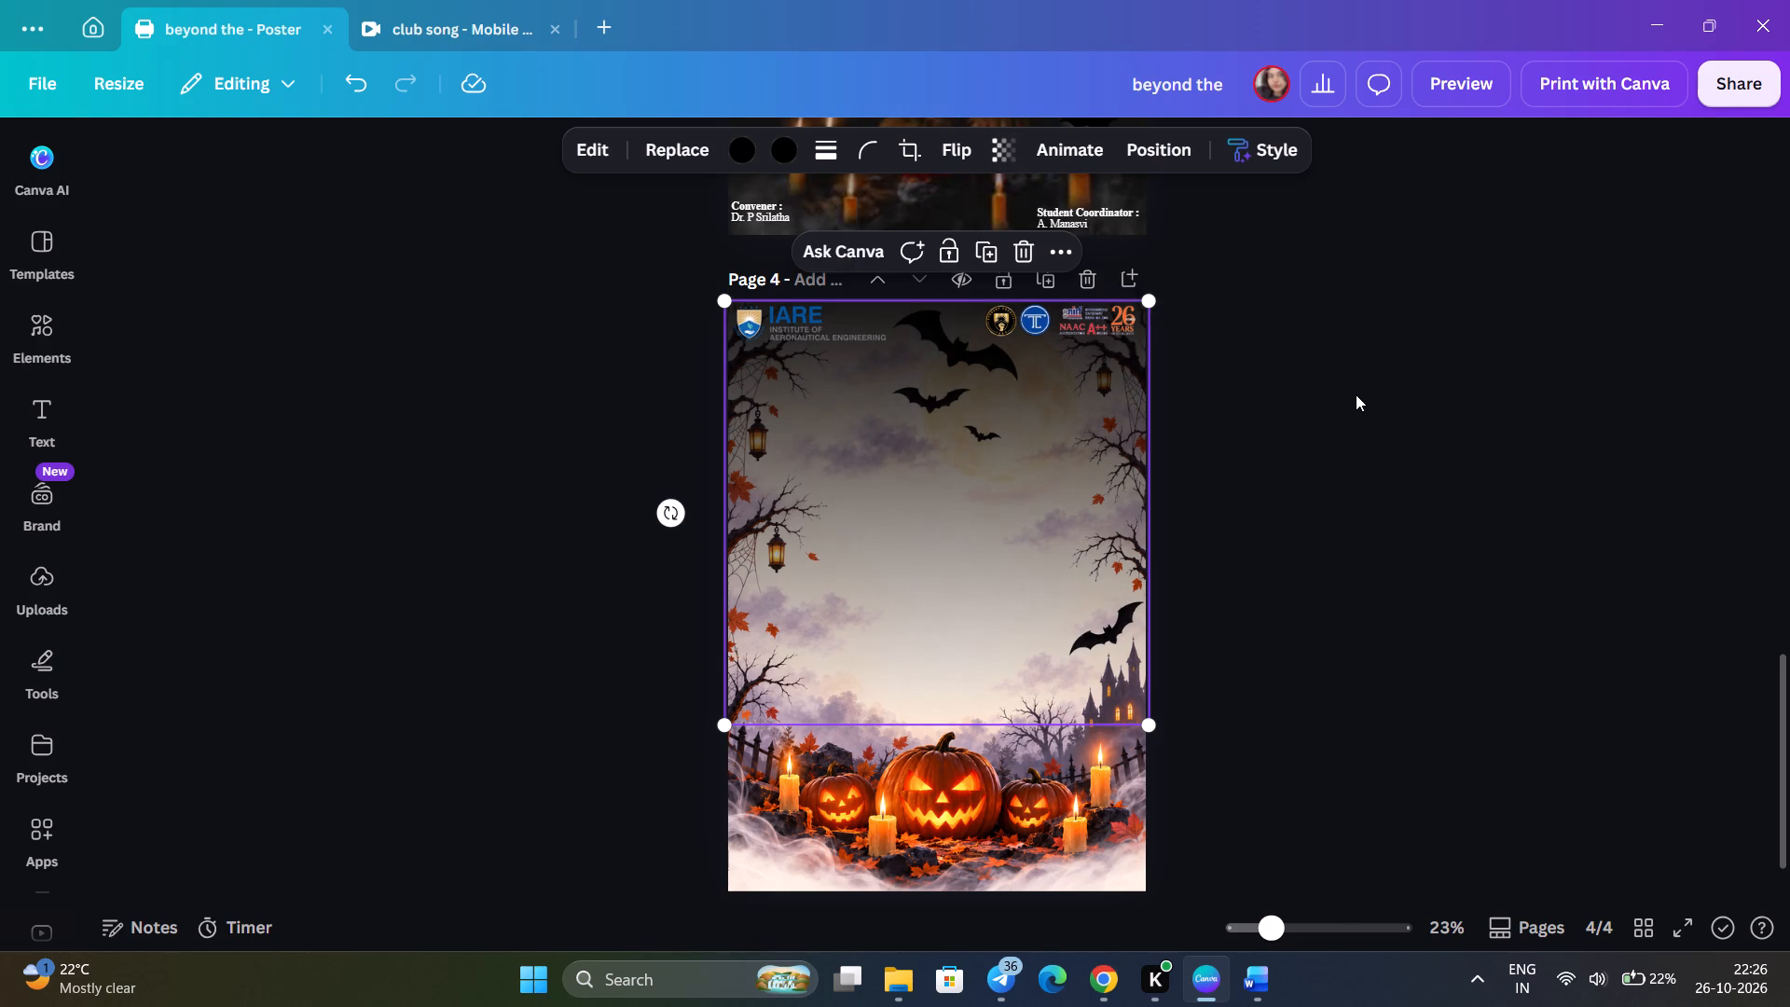
click(1356, 394)
scroll(1356, 394, up, 1)
click(1054, 603)
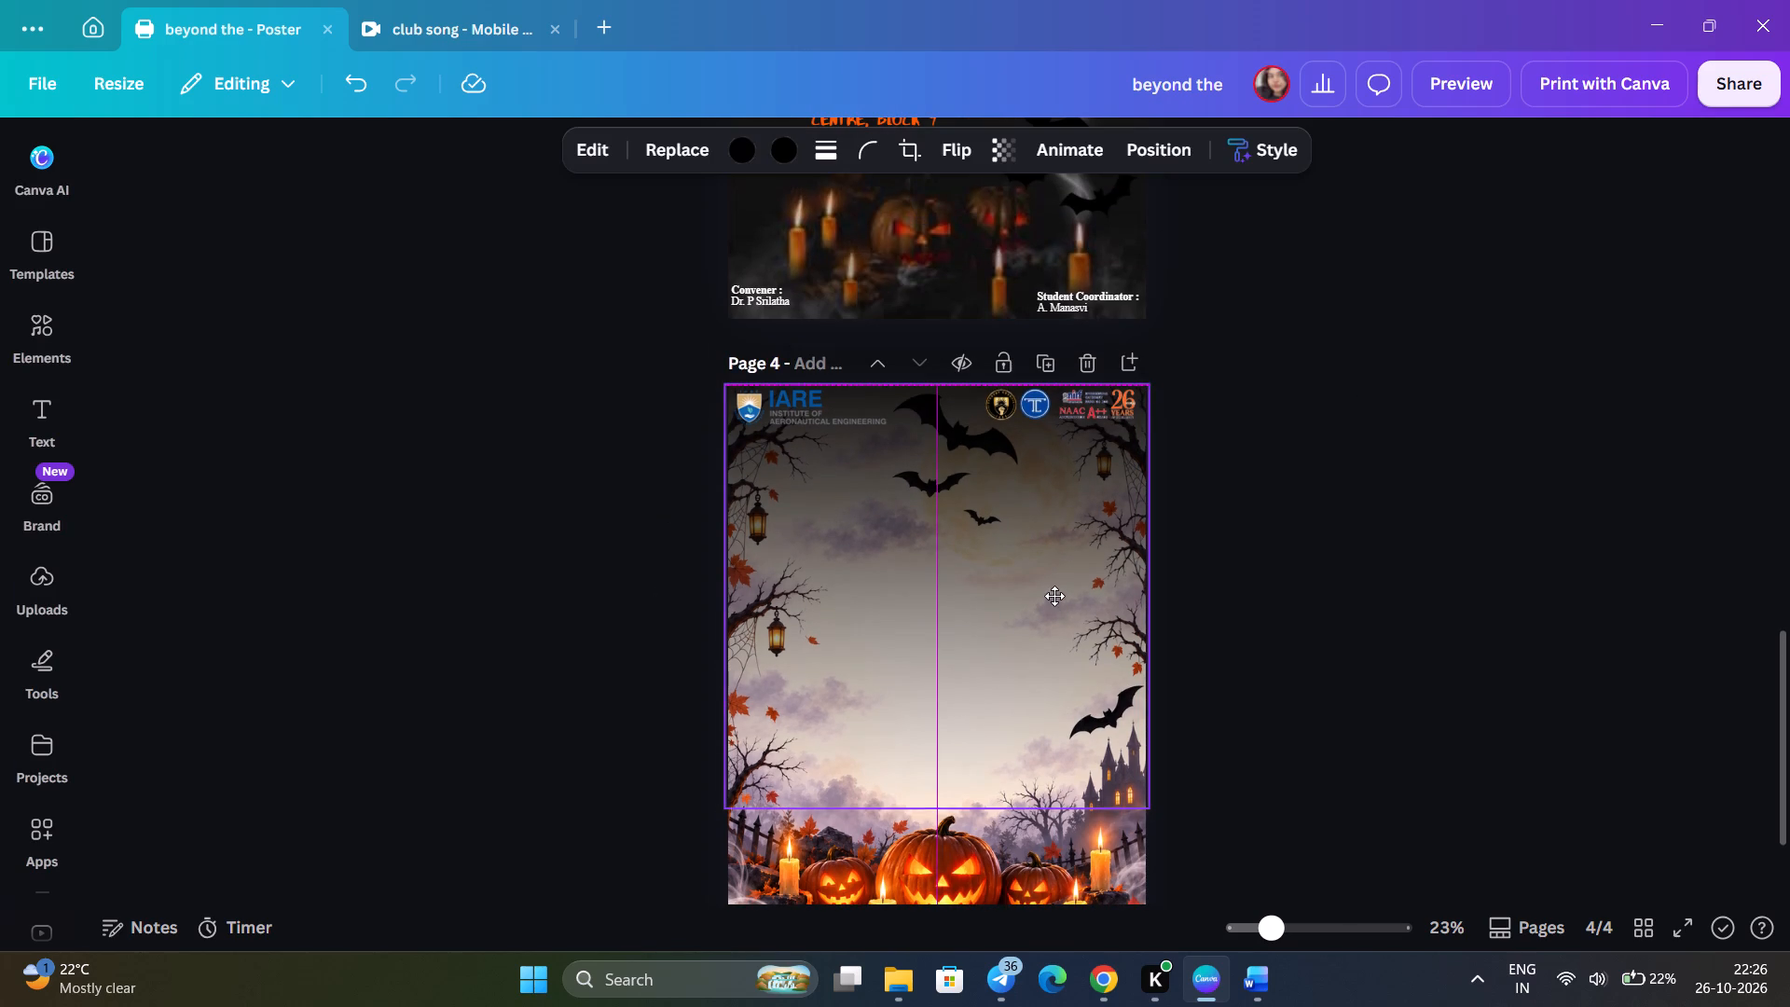
click(1327, 501)
Copy the "Beyond the Shadows" title from page 3 and paste it onto page 4.
scroll(1327, 501, up, 1)
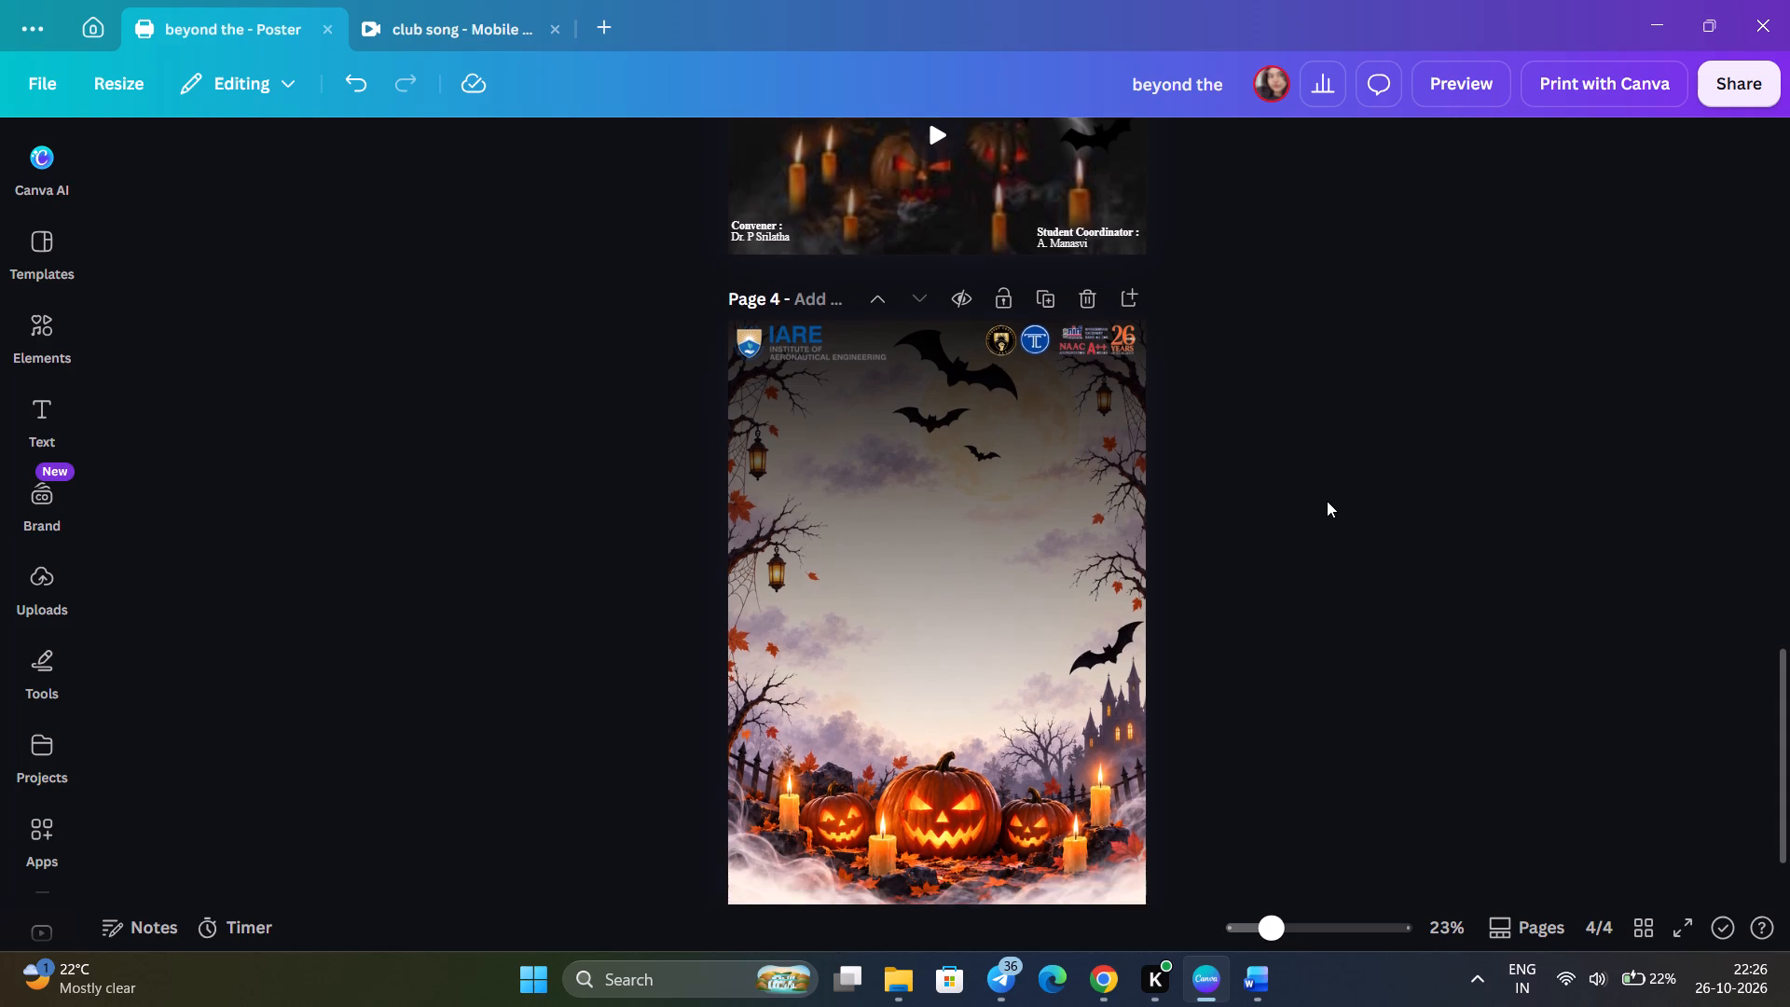
scroll(1327, 501, up, 2)
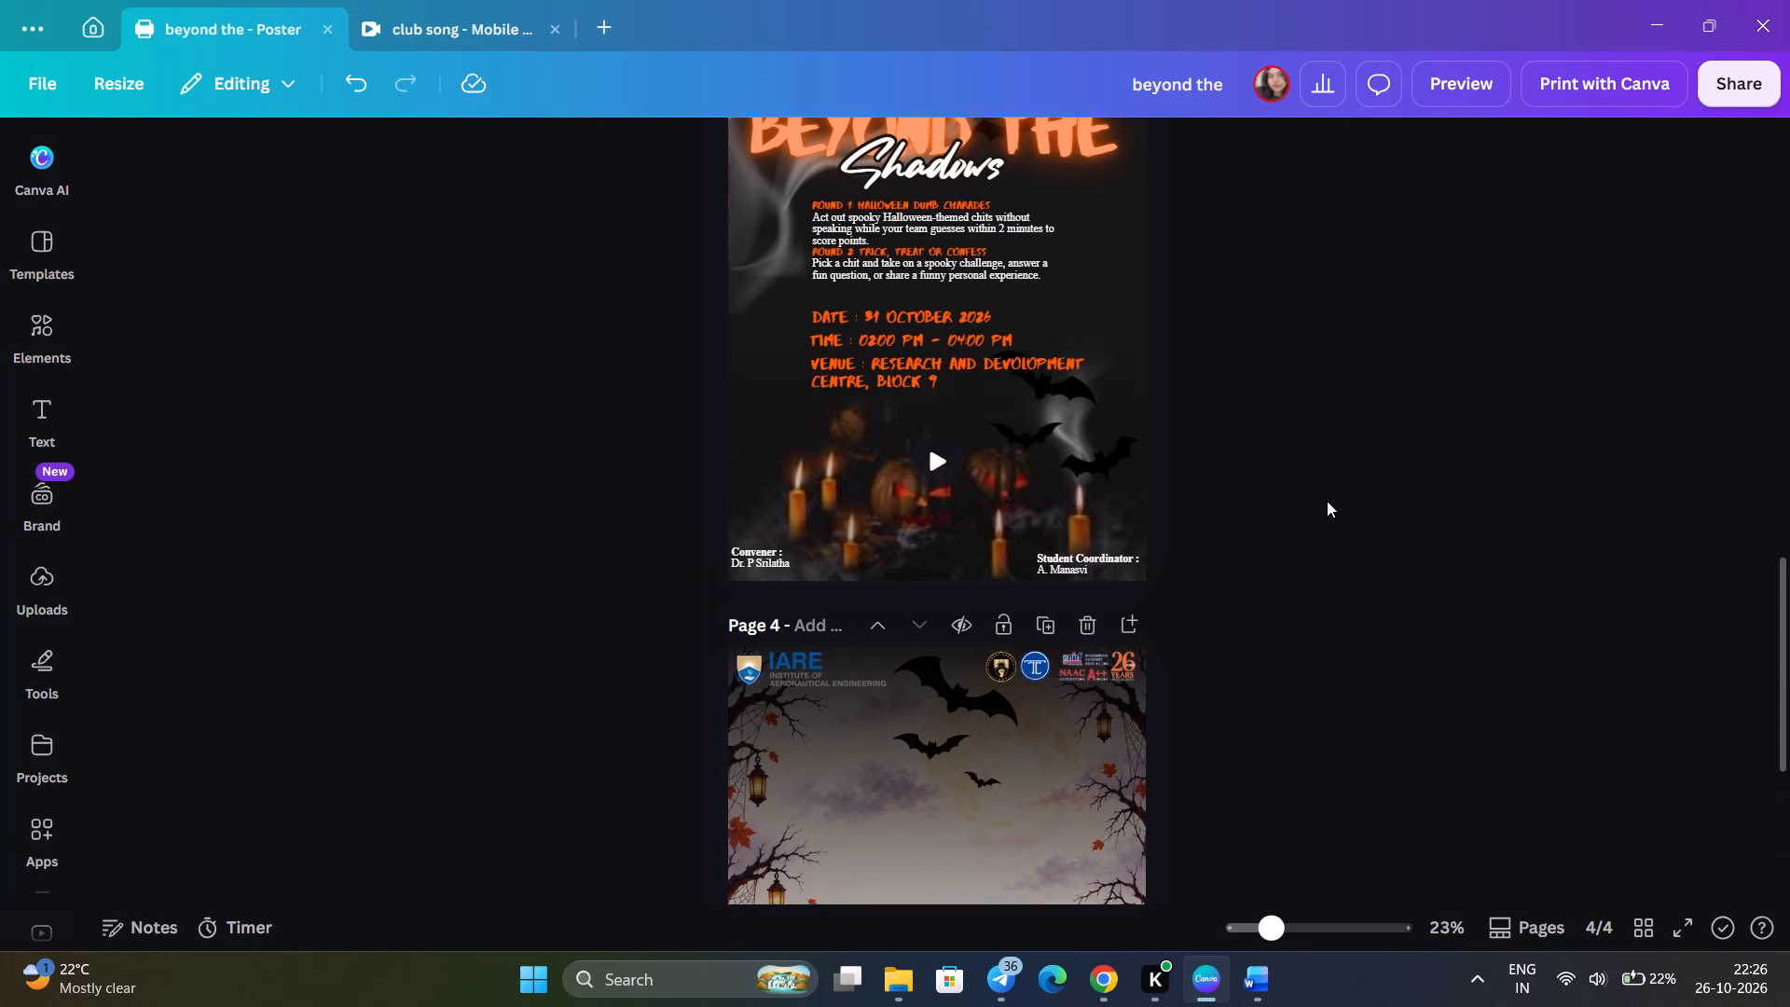
scroll(1327, 501, up, 2)
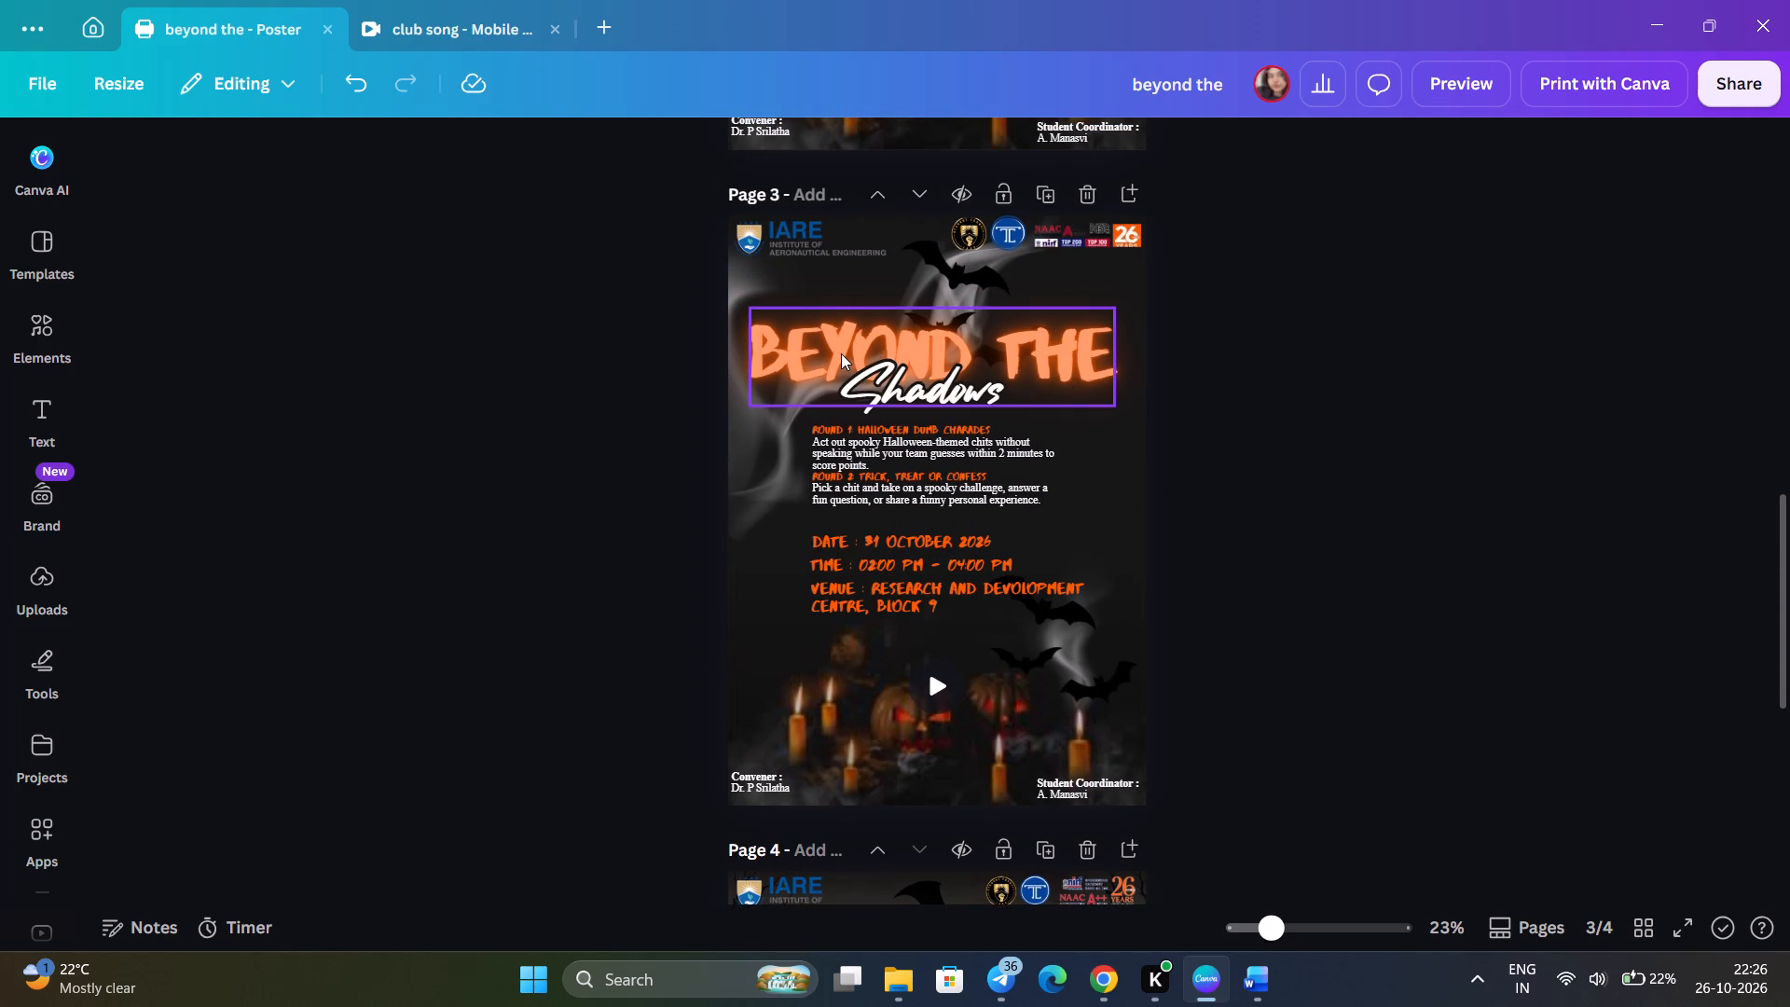
click(841, 353)
key(ctrl+c)
scroll(841, 353, down, 3)
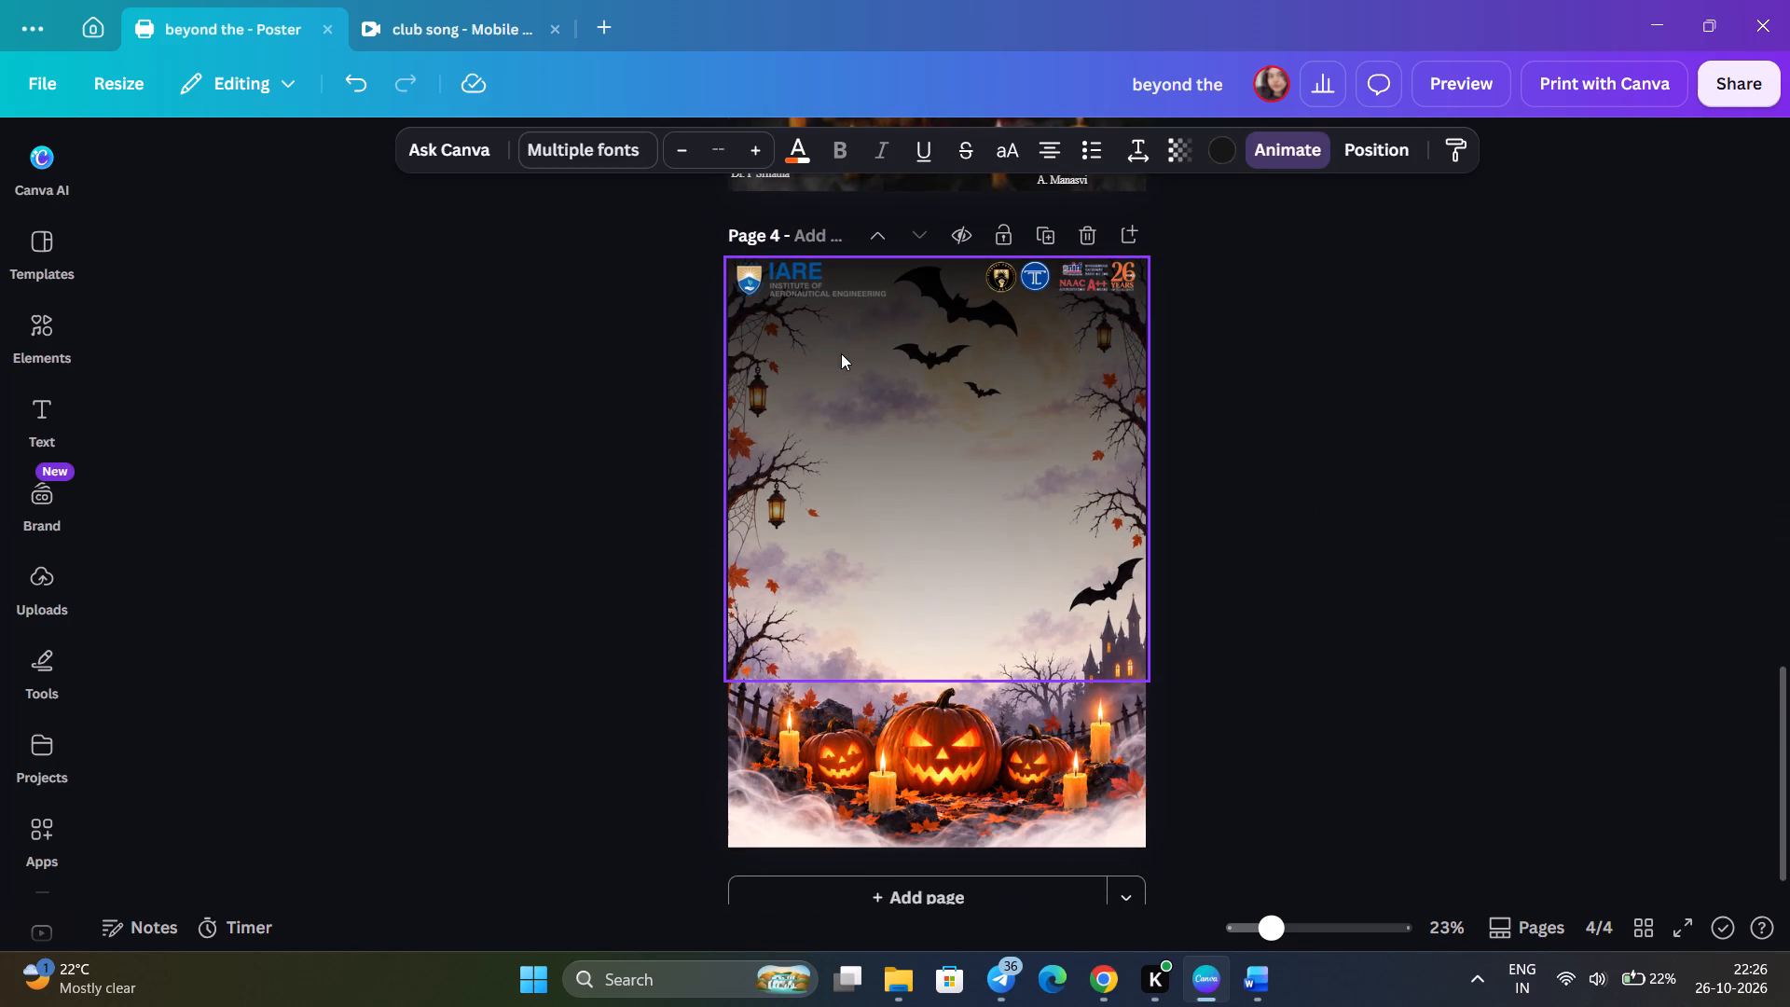
key(ctrl+v)
click(1331, 545)
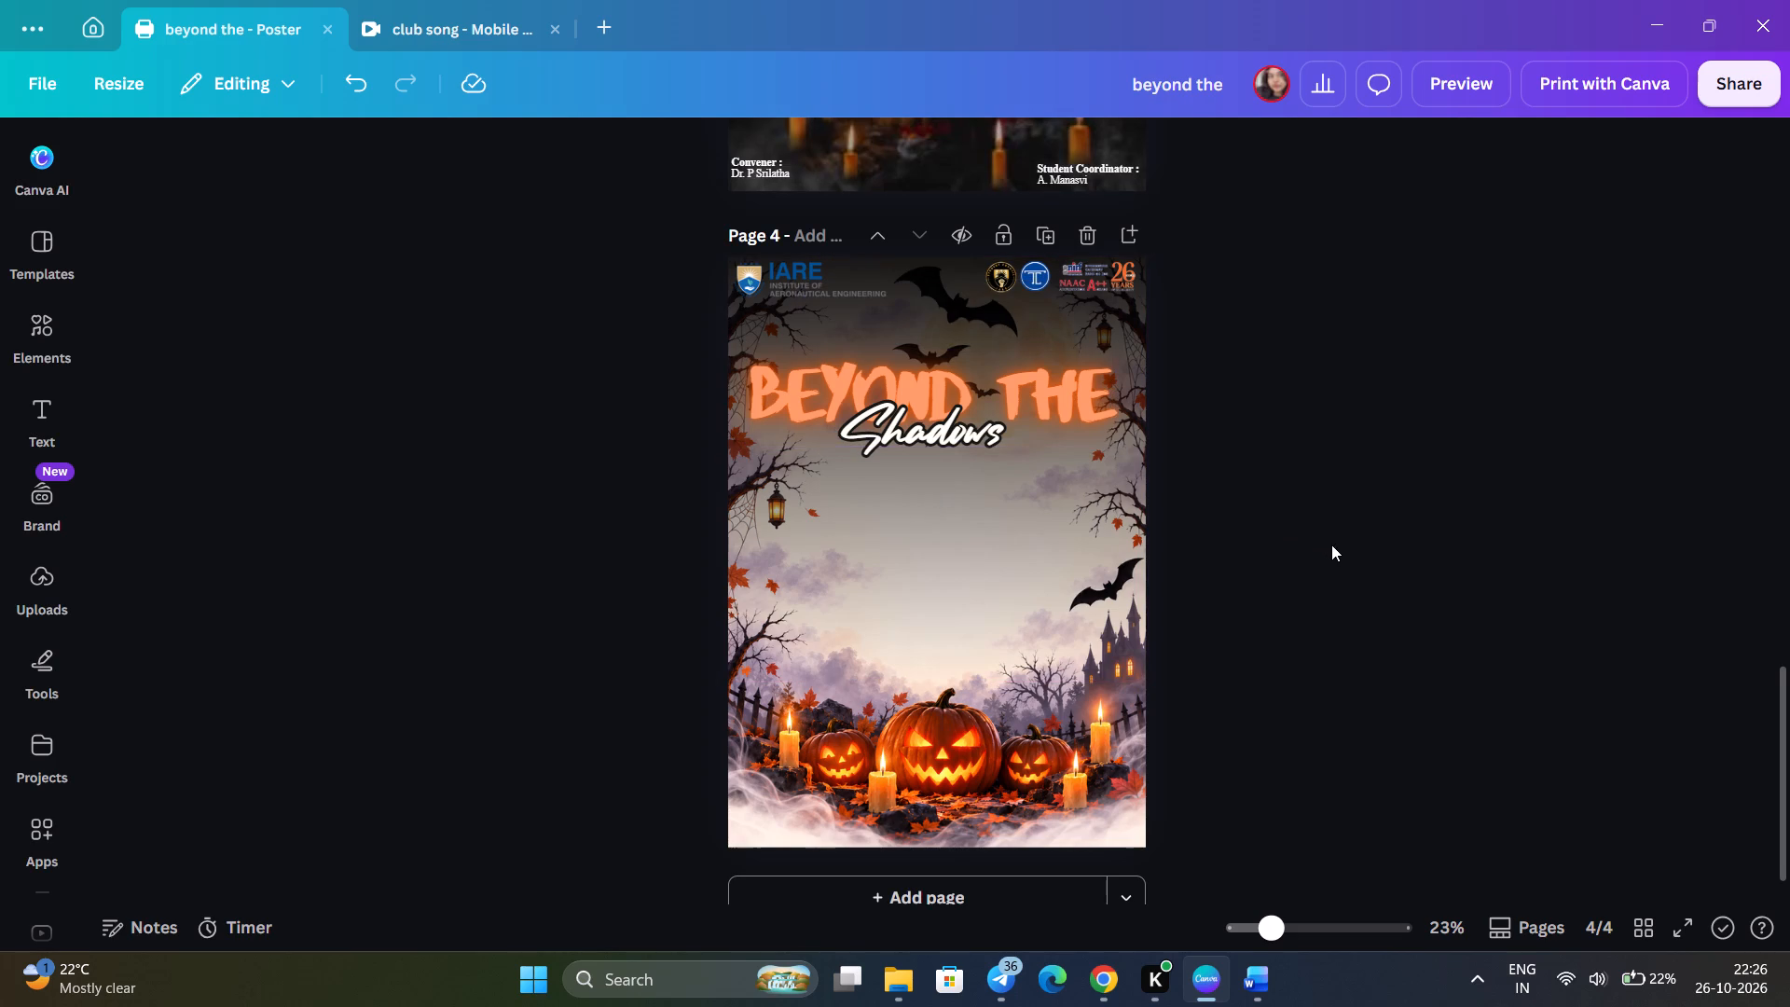
Copy the text block describing Round 1 and Round 2 from page 3 and paste it onto page 4.
scroll(1331, 545, up, 6)
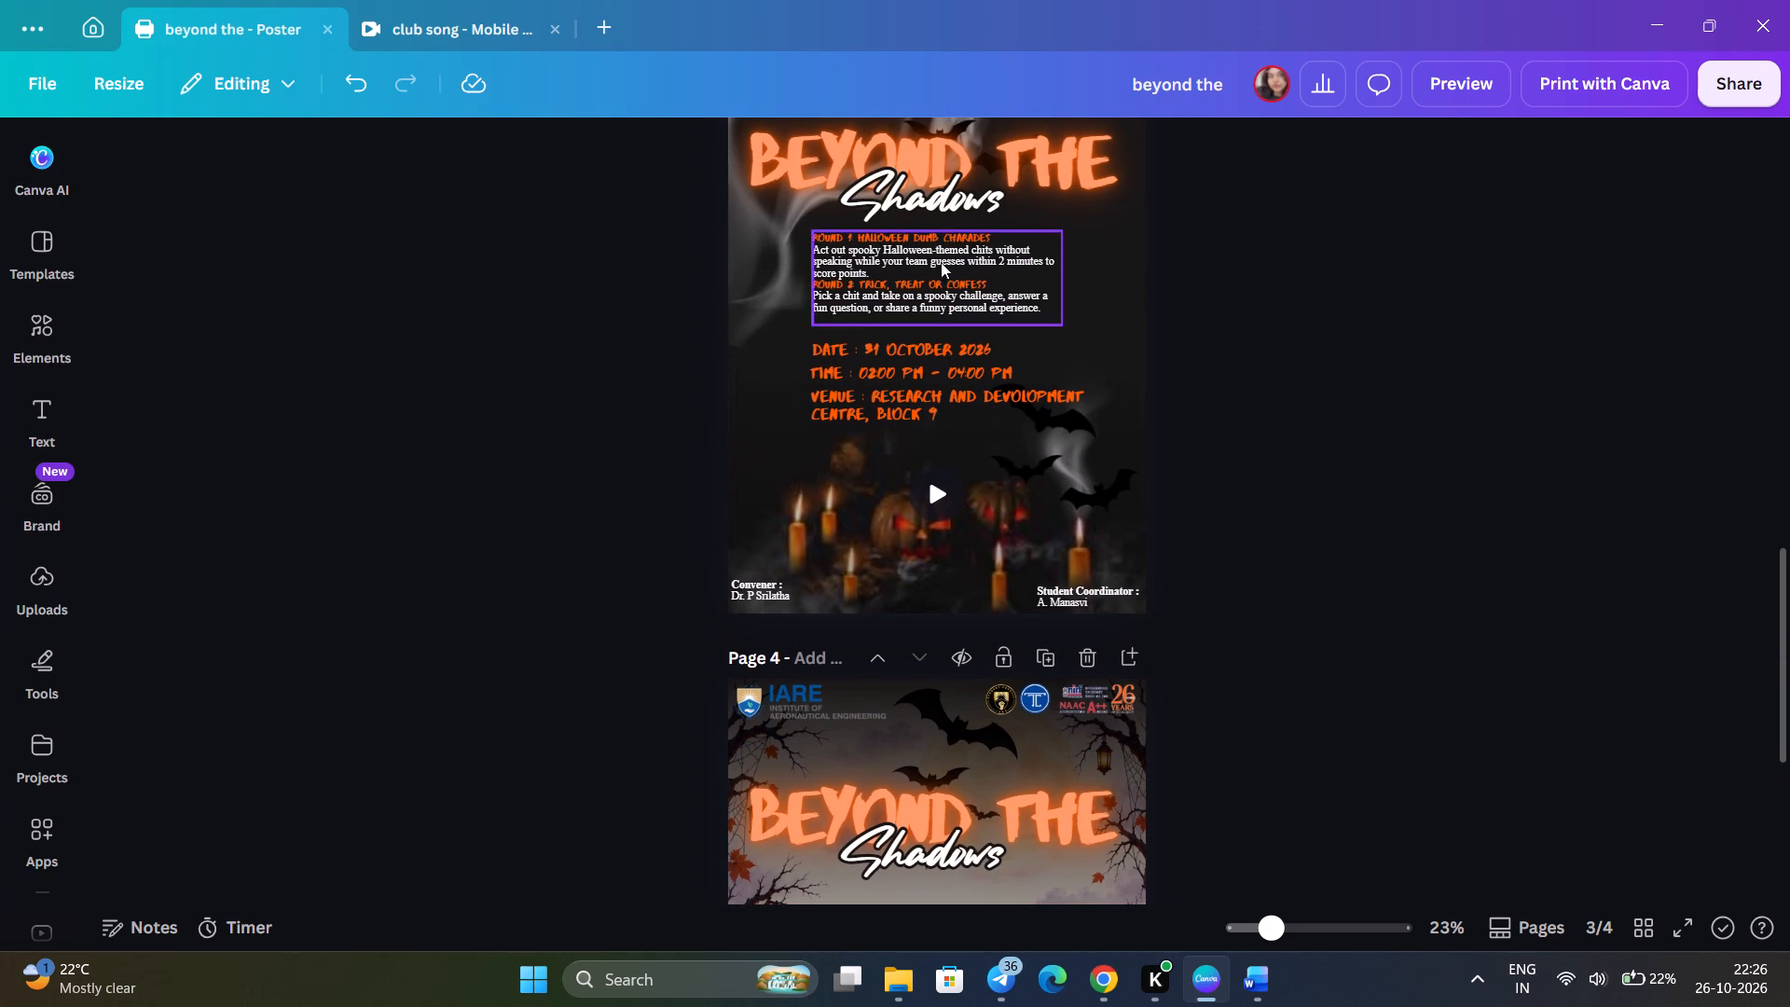
click(918, 280)
key(ctrl+c)
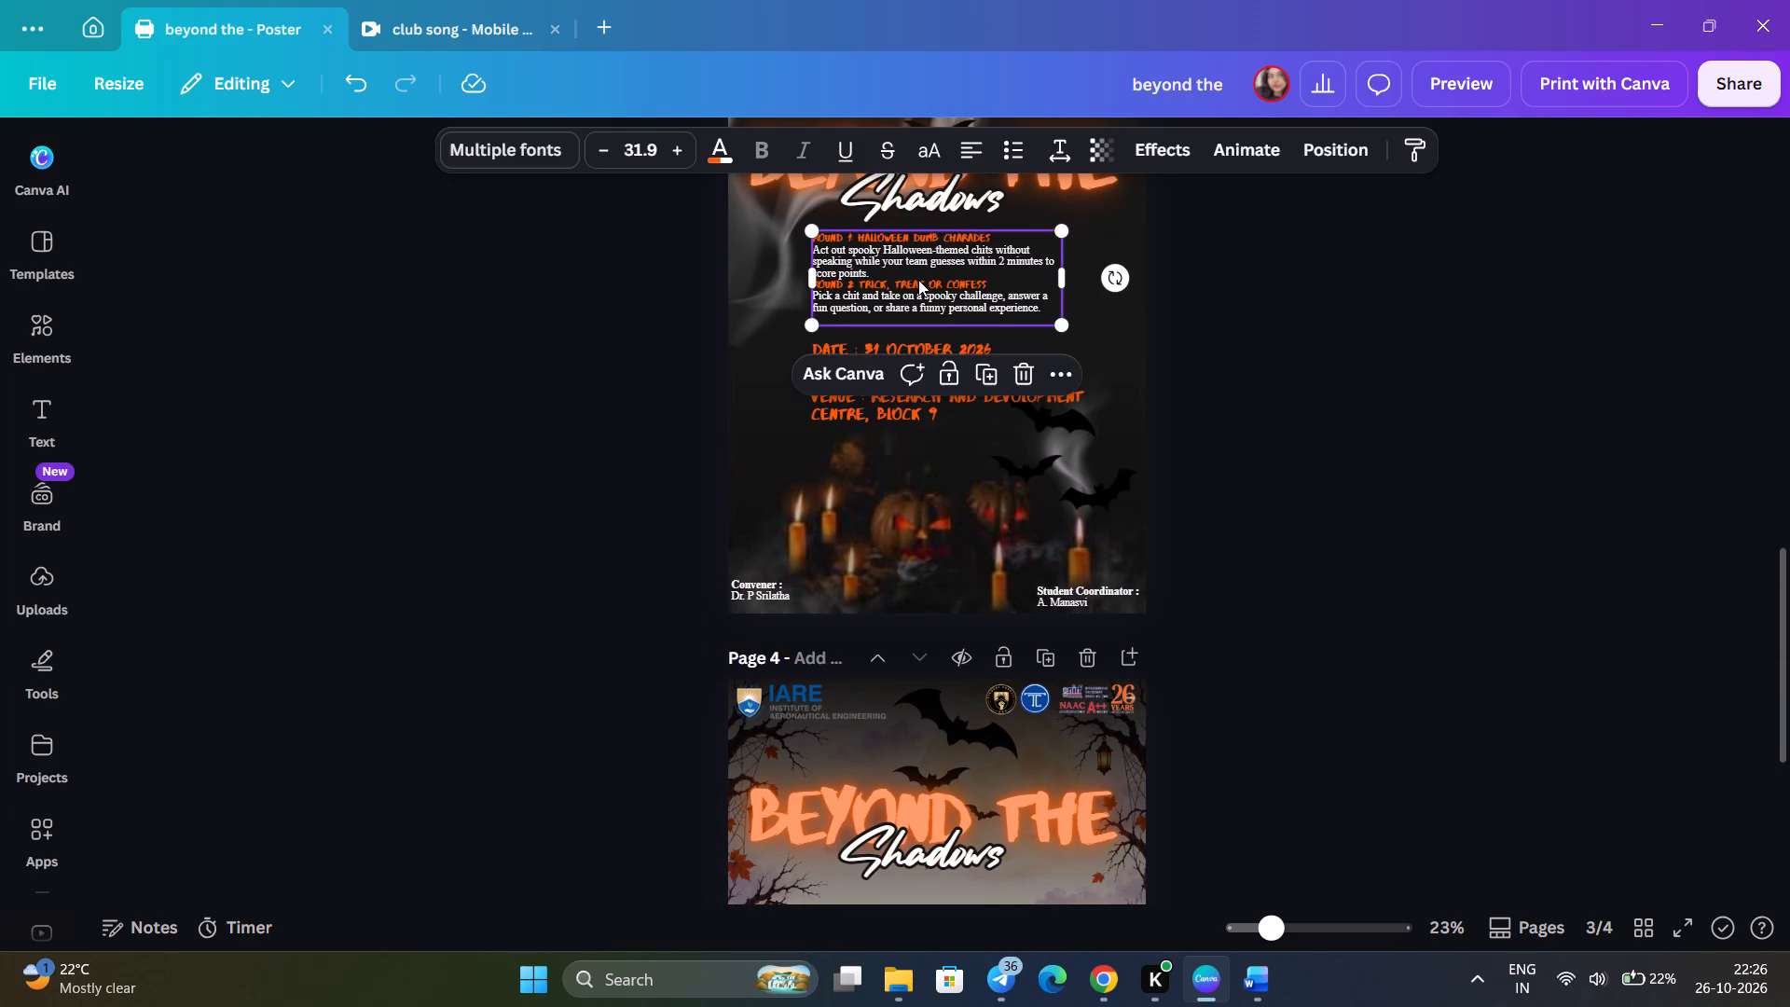
scroll(918, 280, down, 4)
click(867, 463)
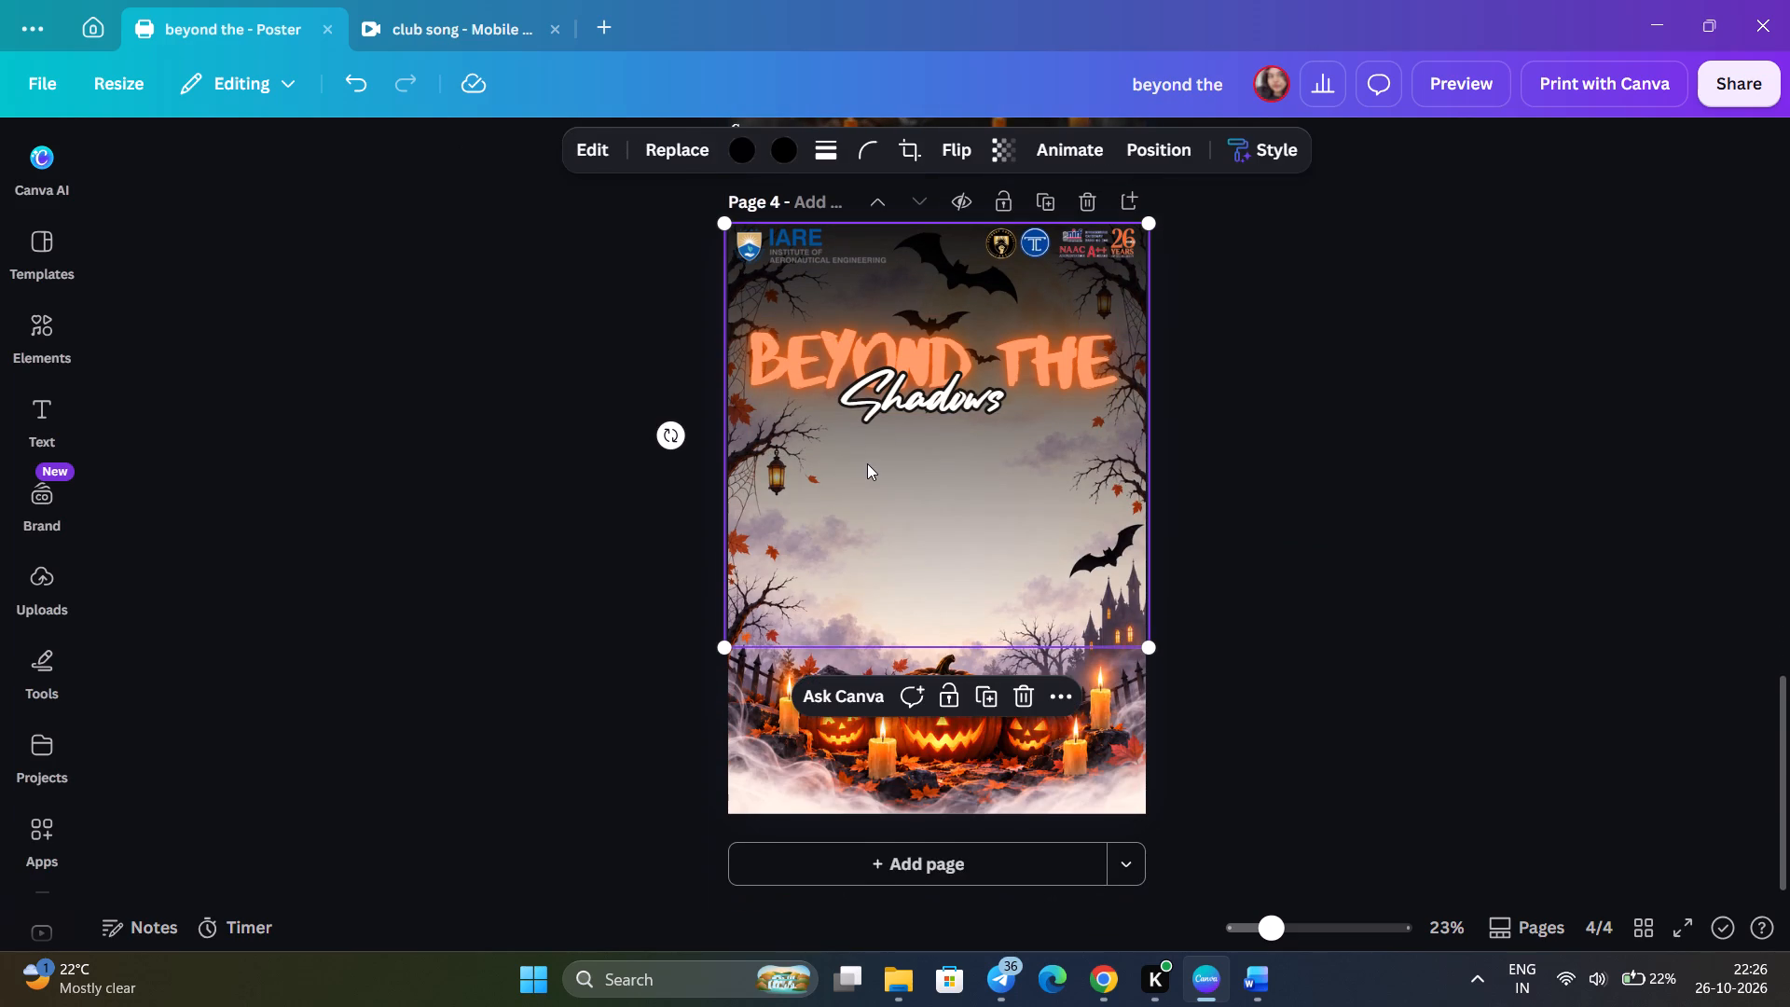
key(ctrl+v)
click(1355, 529)
Copy the "Date : 31 October 2026" line from page 3 and paste it onto page 4.
scroll(1355, 529, up, 4)
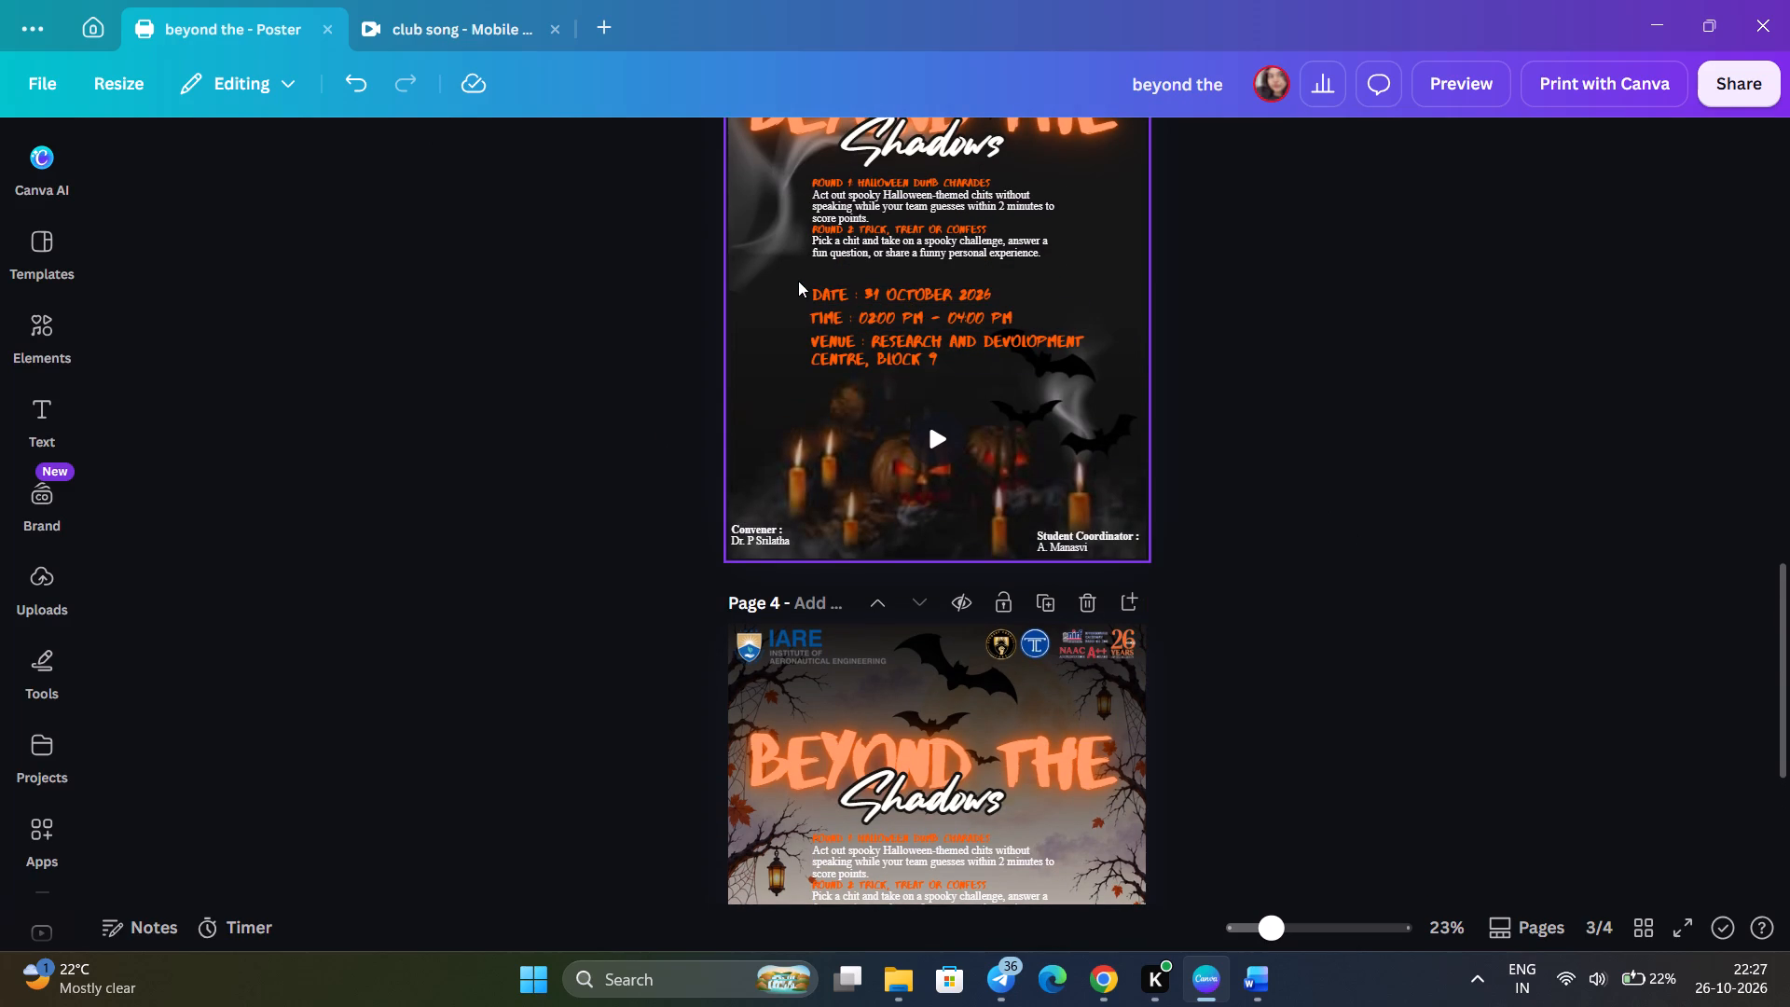
drag(798, 281, 888, 351)
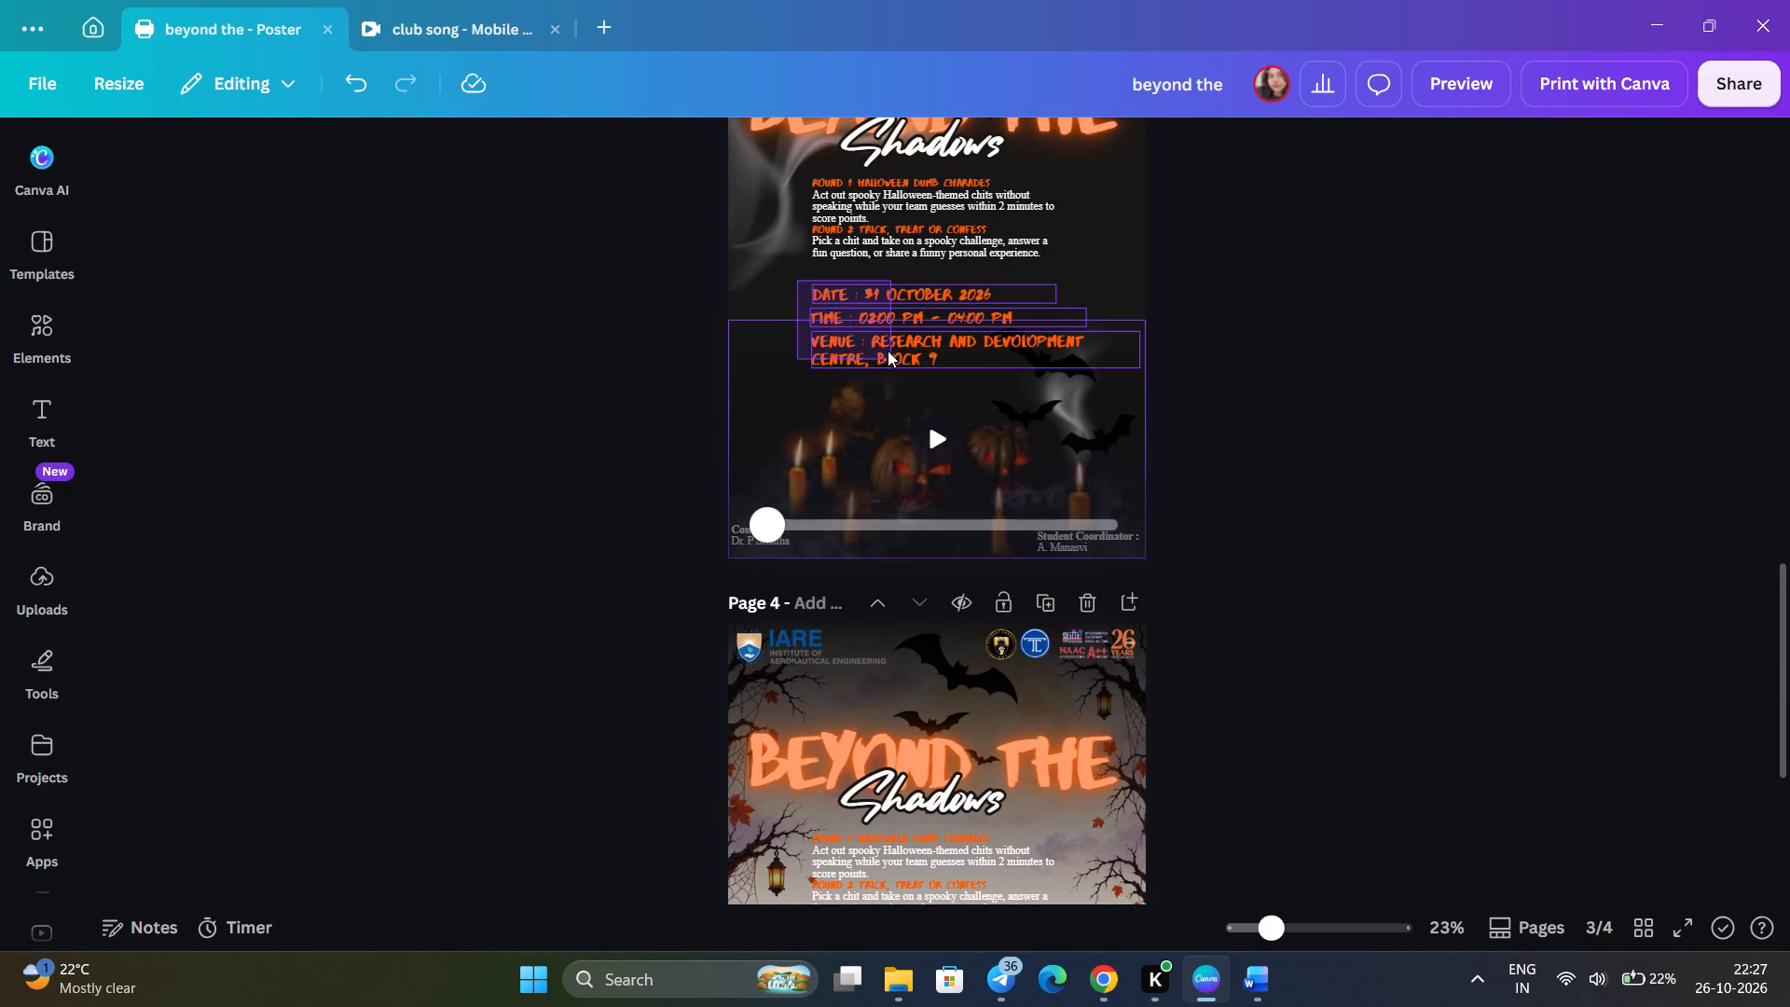
drag(888, 351, 878, 309)
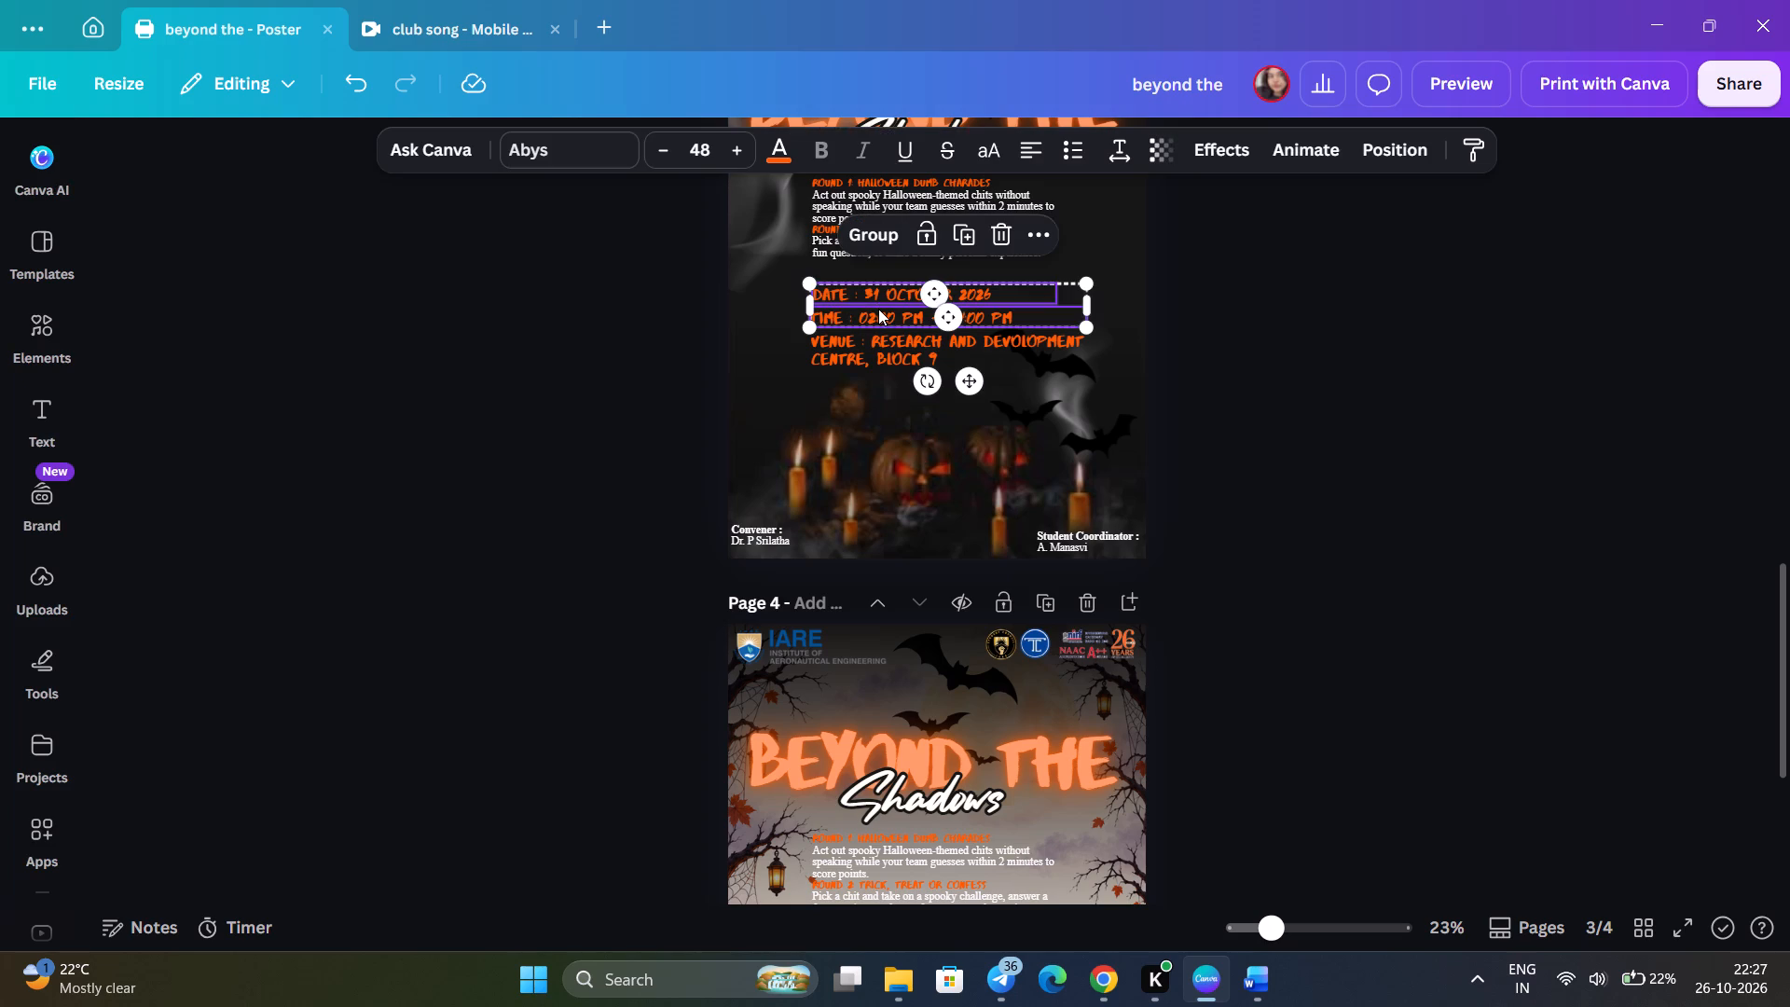
click(1397, 419)
click(961, 303)
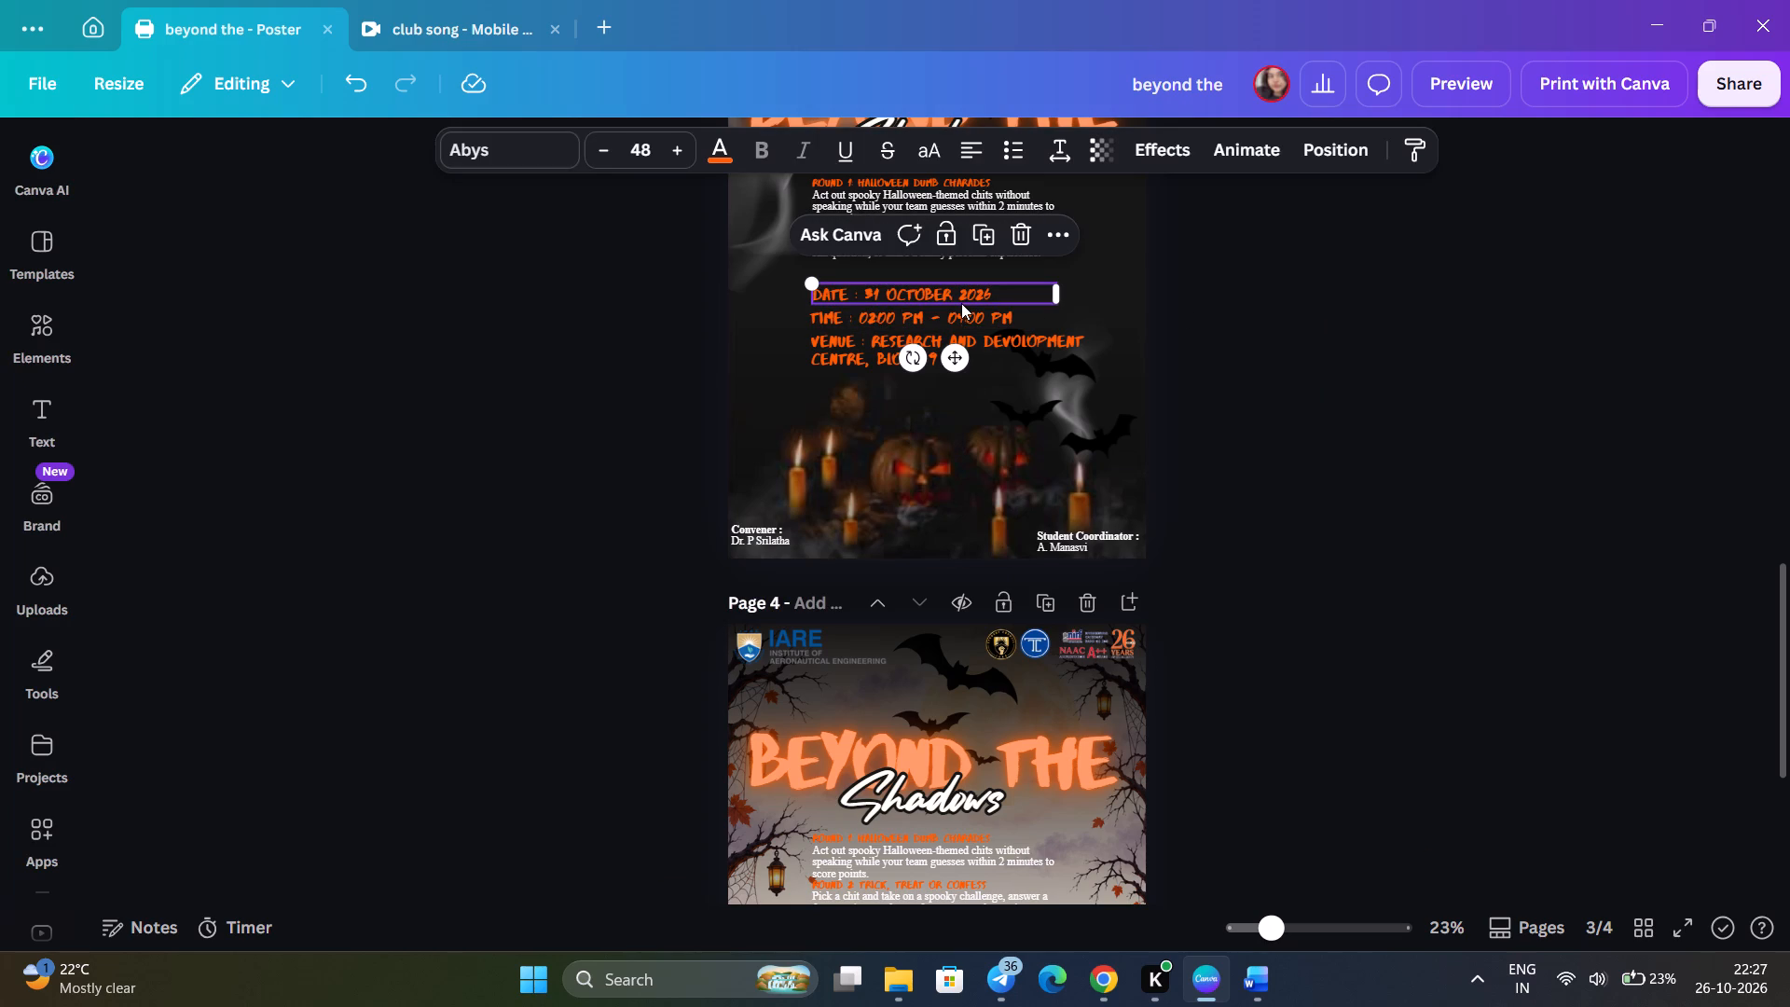
key(ctrl+c)
scroll(961, 303, down, 4)
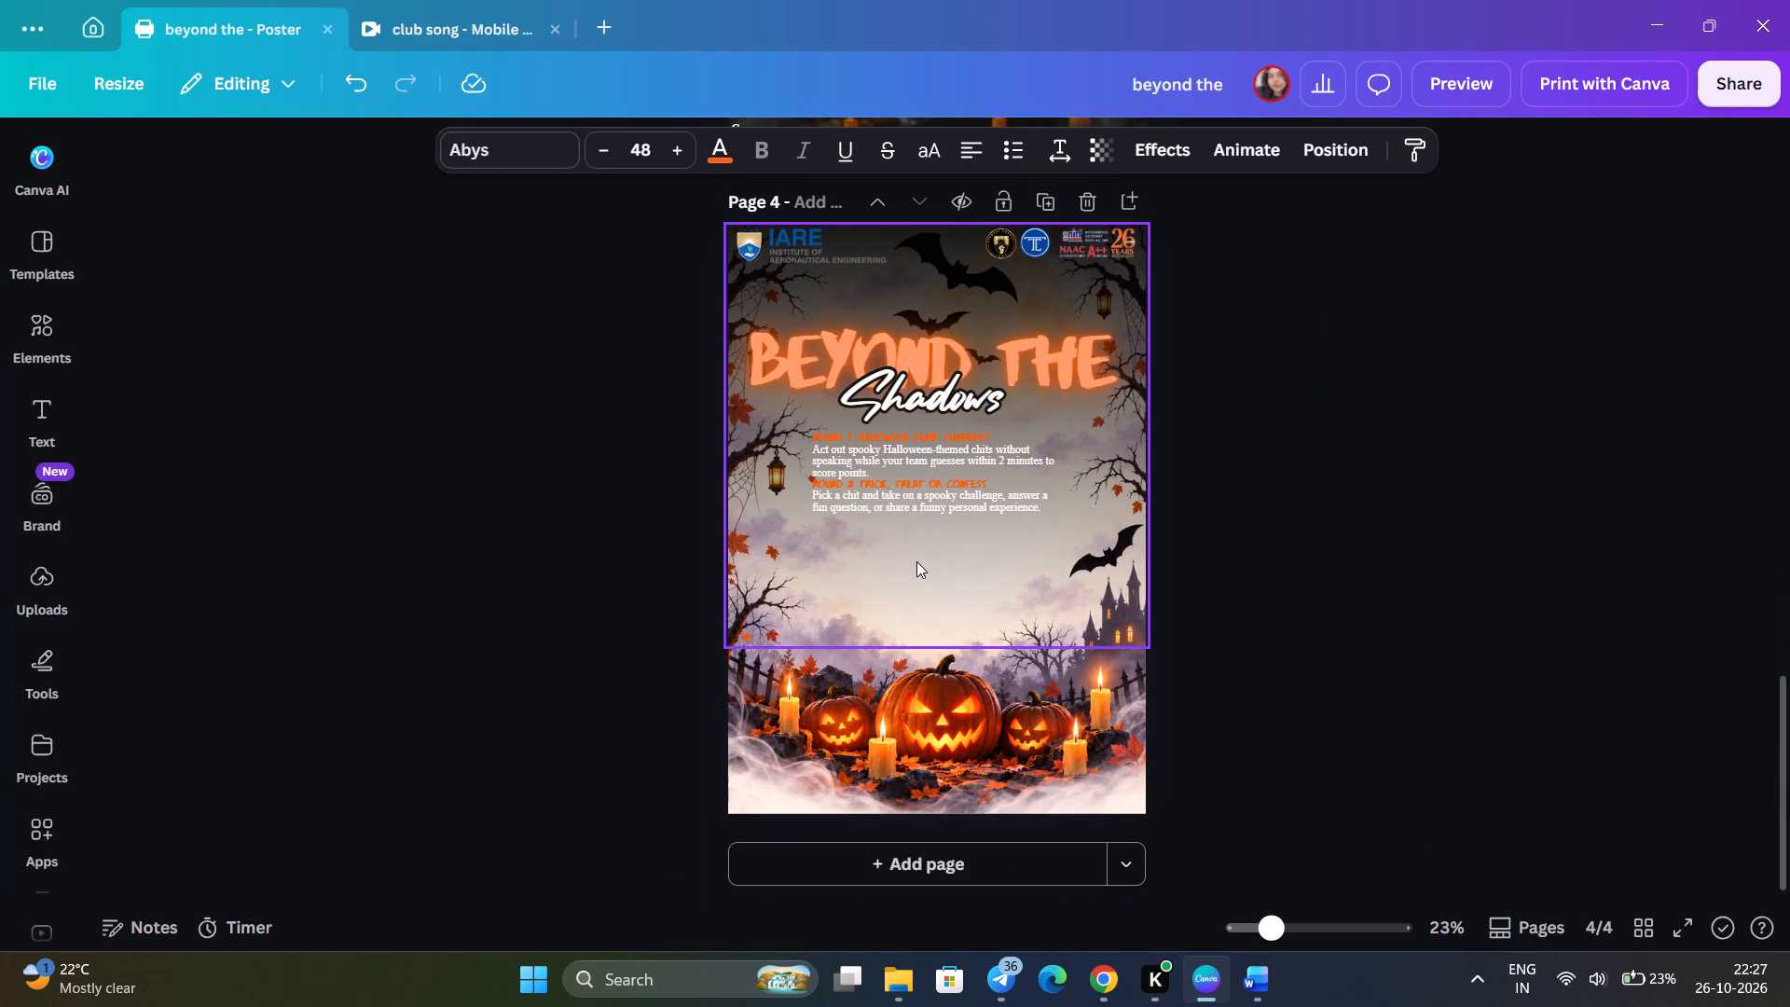
click(942, 658)
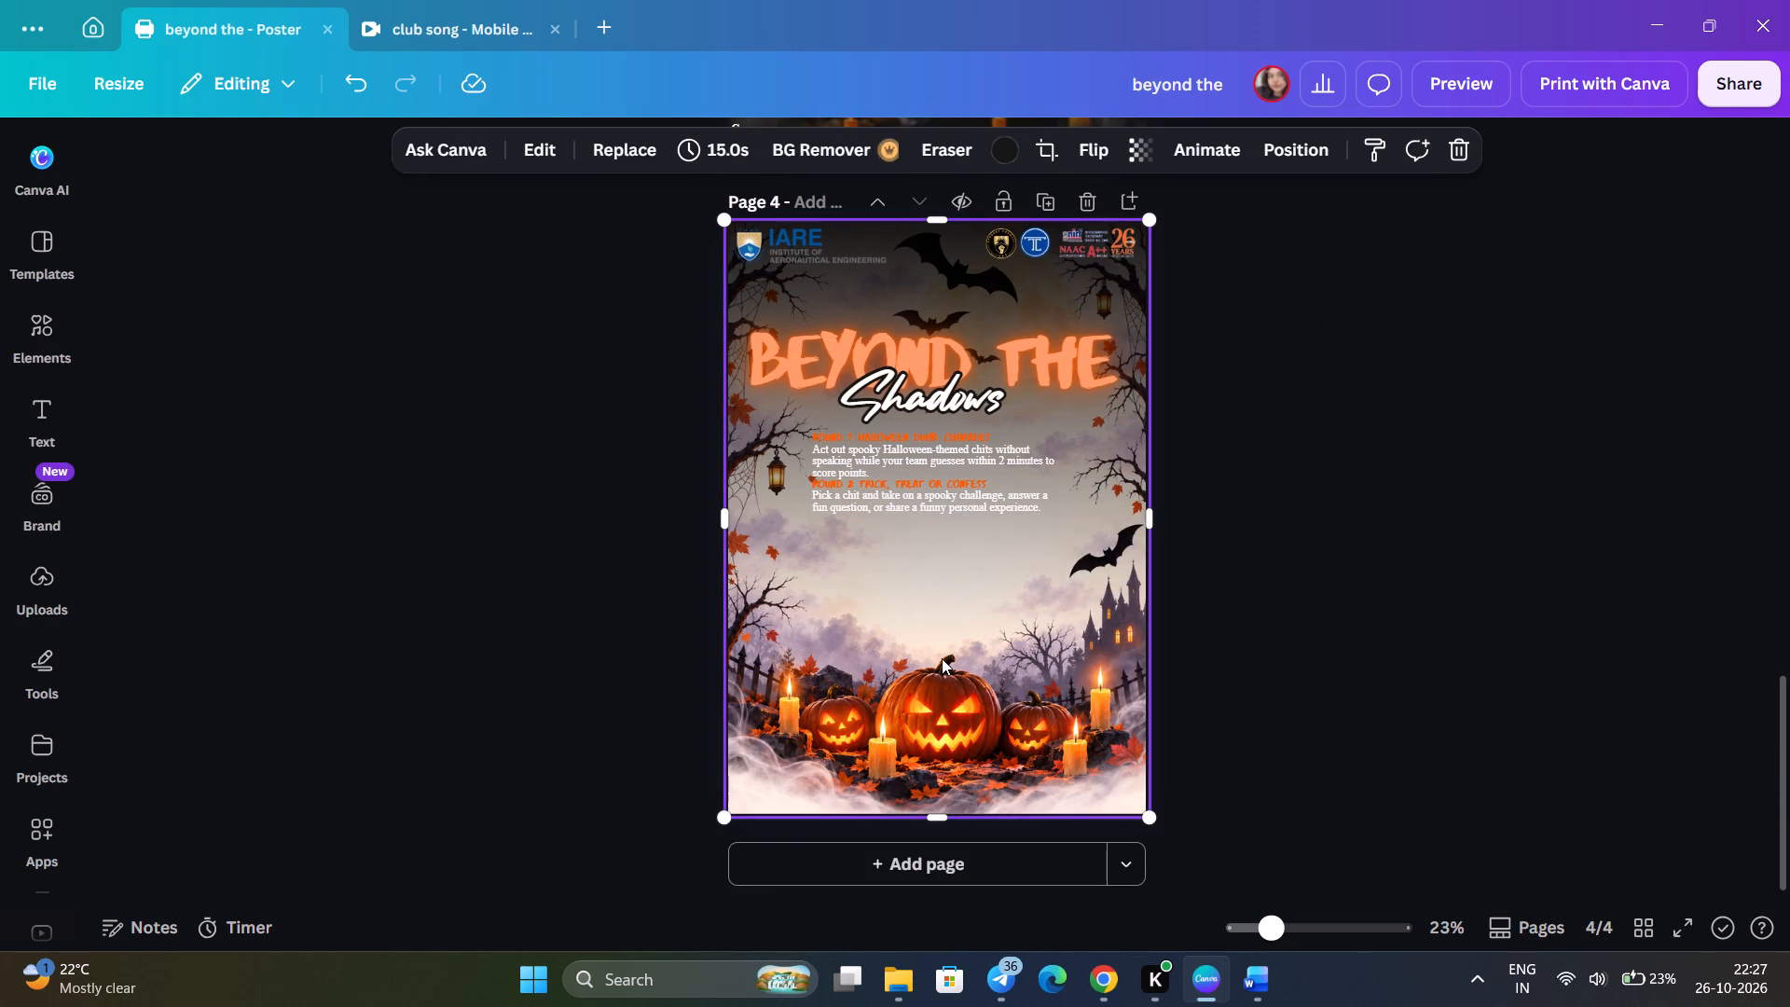
key(ctrl+v)
Copy the "Time : 0200 PM - 0400 PM" line from page 3 and paste it onto page 4.
scroll(1166, 486, up, 3)
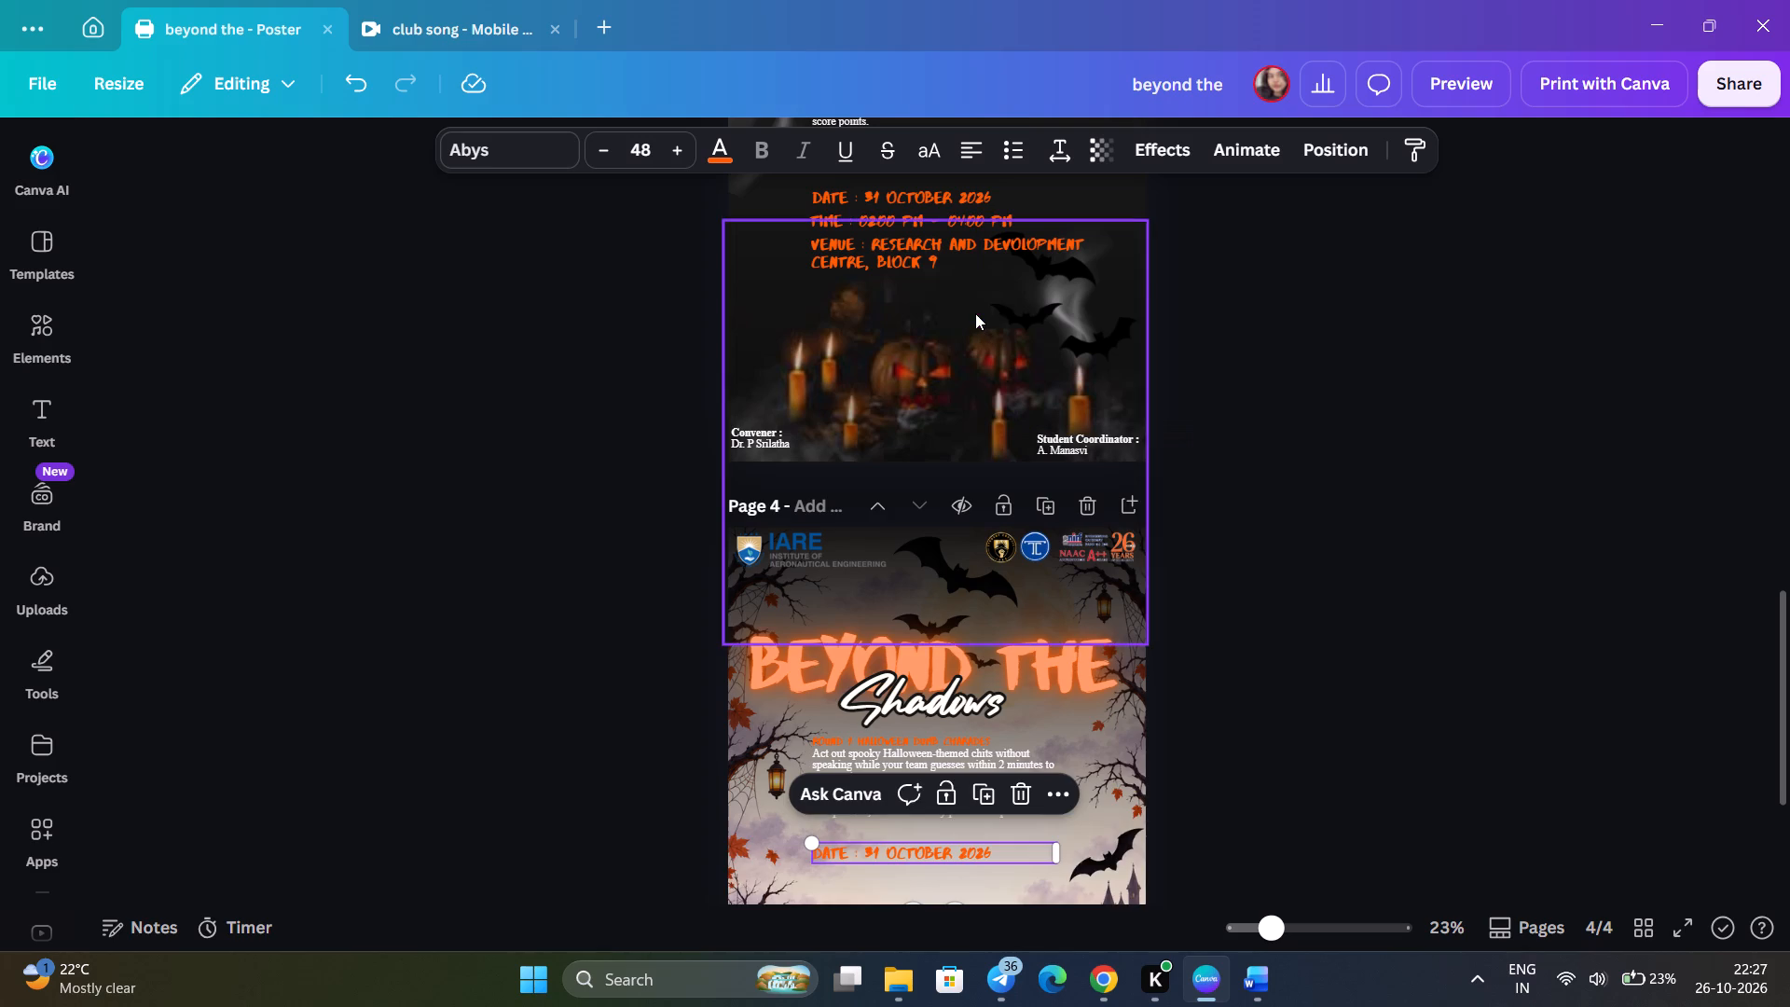
scroll(975, 313, up, 1)
click(916, 314)
key(ctrl+c)
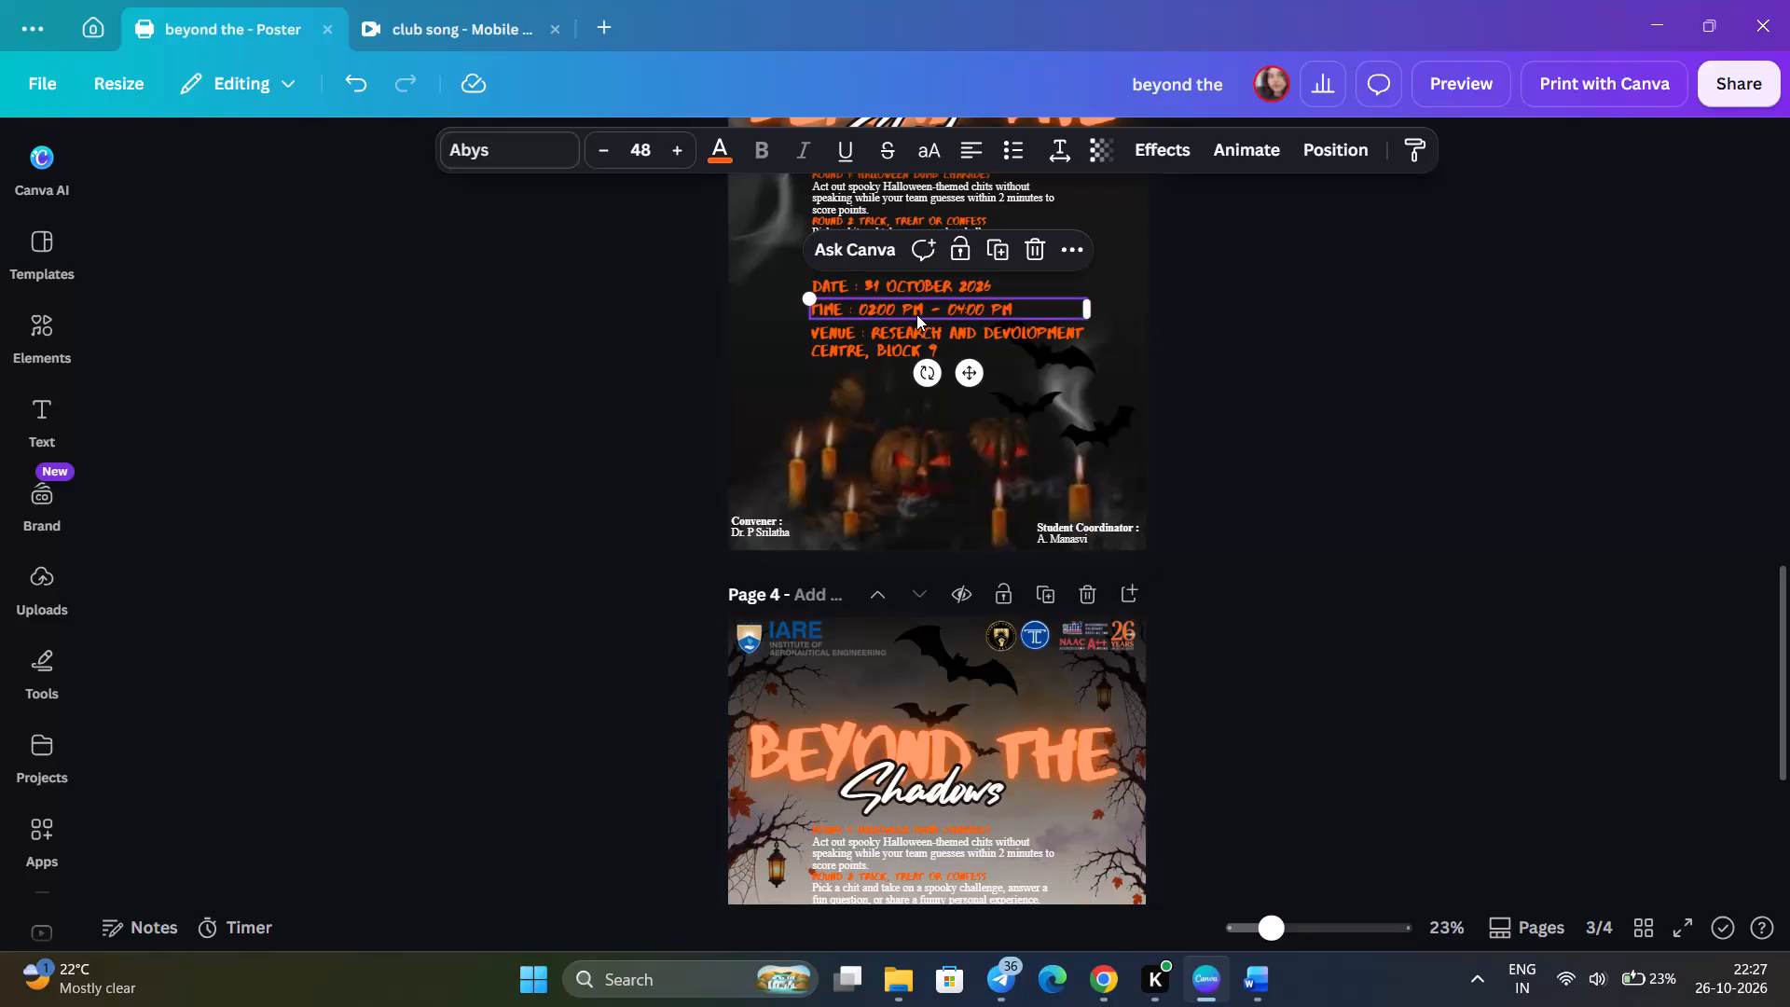
scroll(916, 314, down, 5)
click(892, 591)
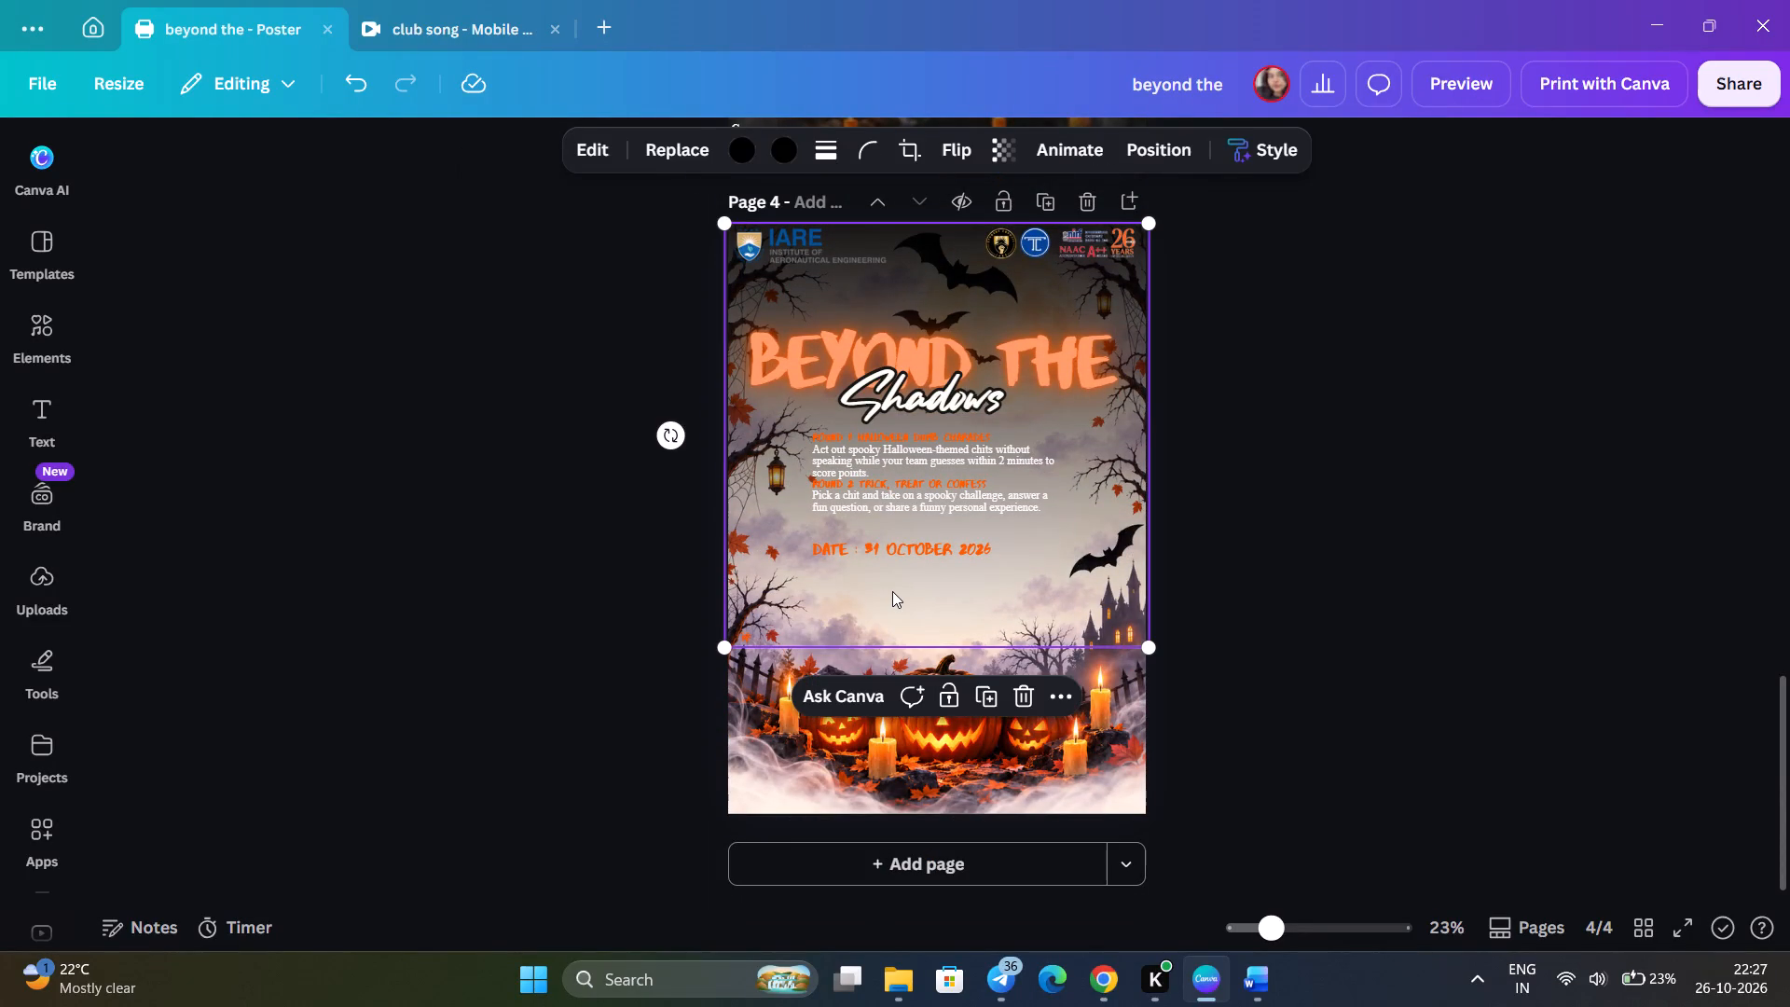
key(ctrl+v)
Copy the venue text for the research centre in Block 9 from page 3 and paste it onto page 4.
scroll(892, 591, up, 4)
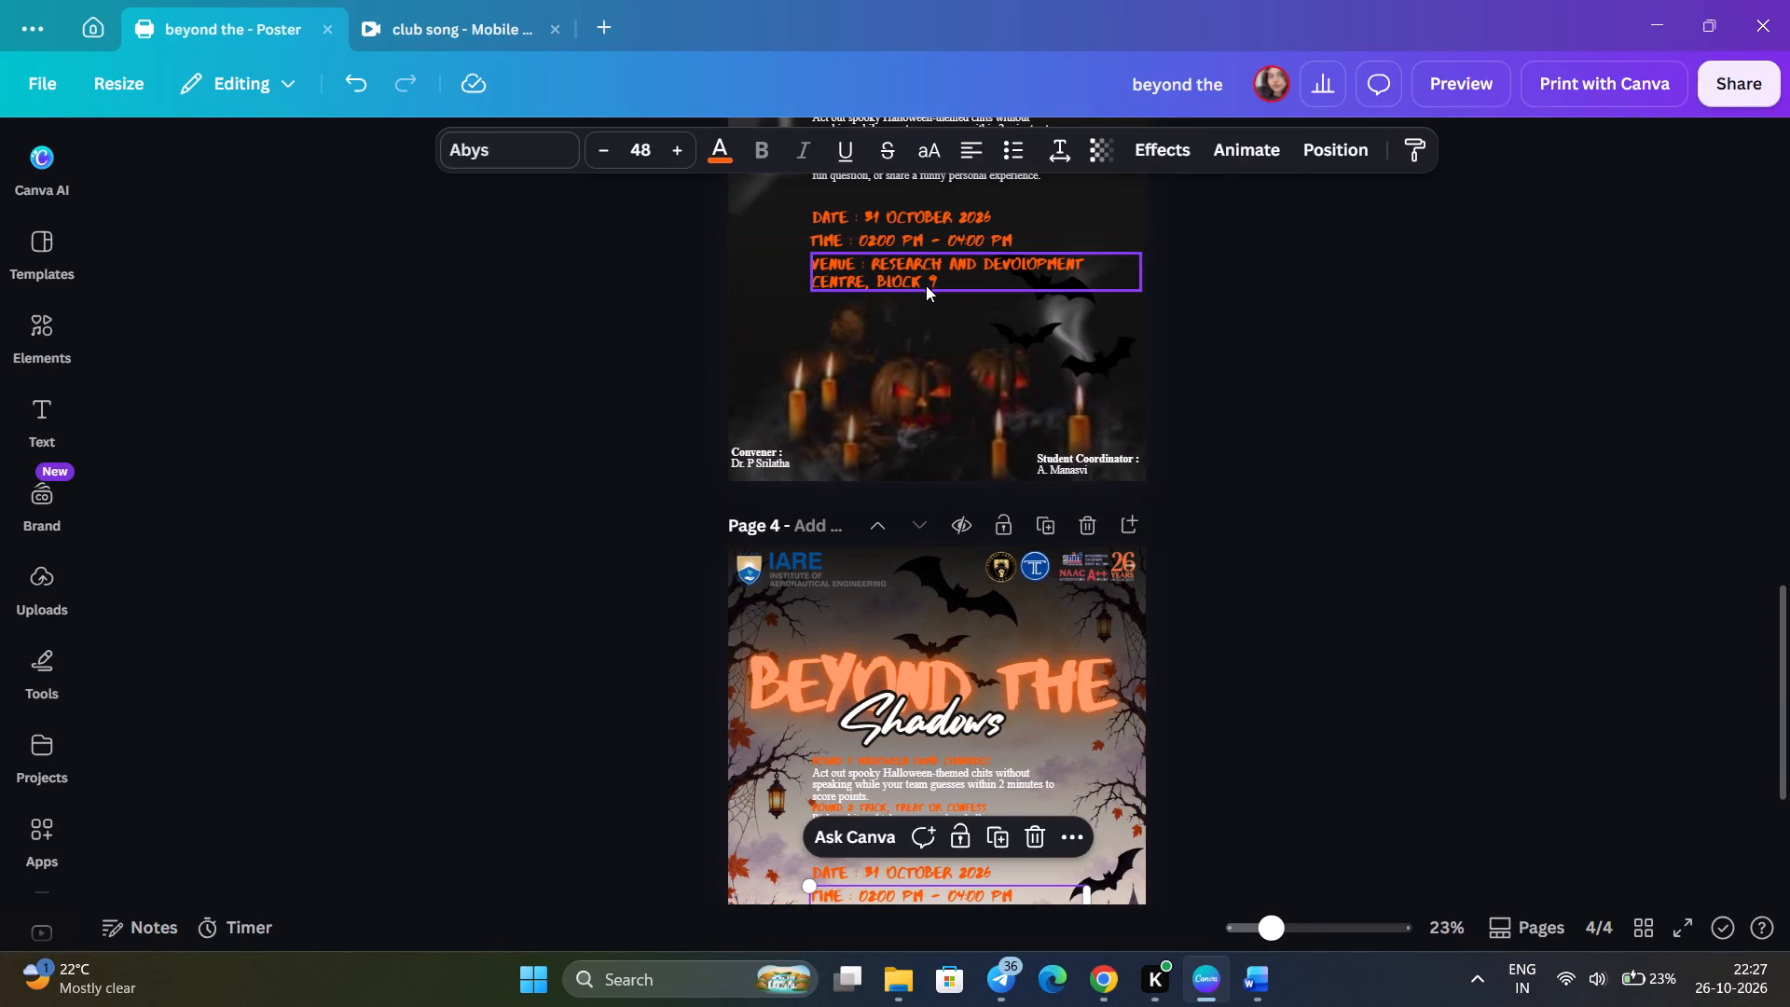
click(927, 273)
key(ctrl+c)
ctrl+scroll(927, 273, down, 5)
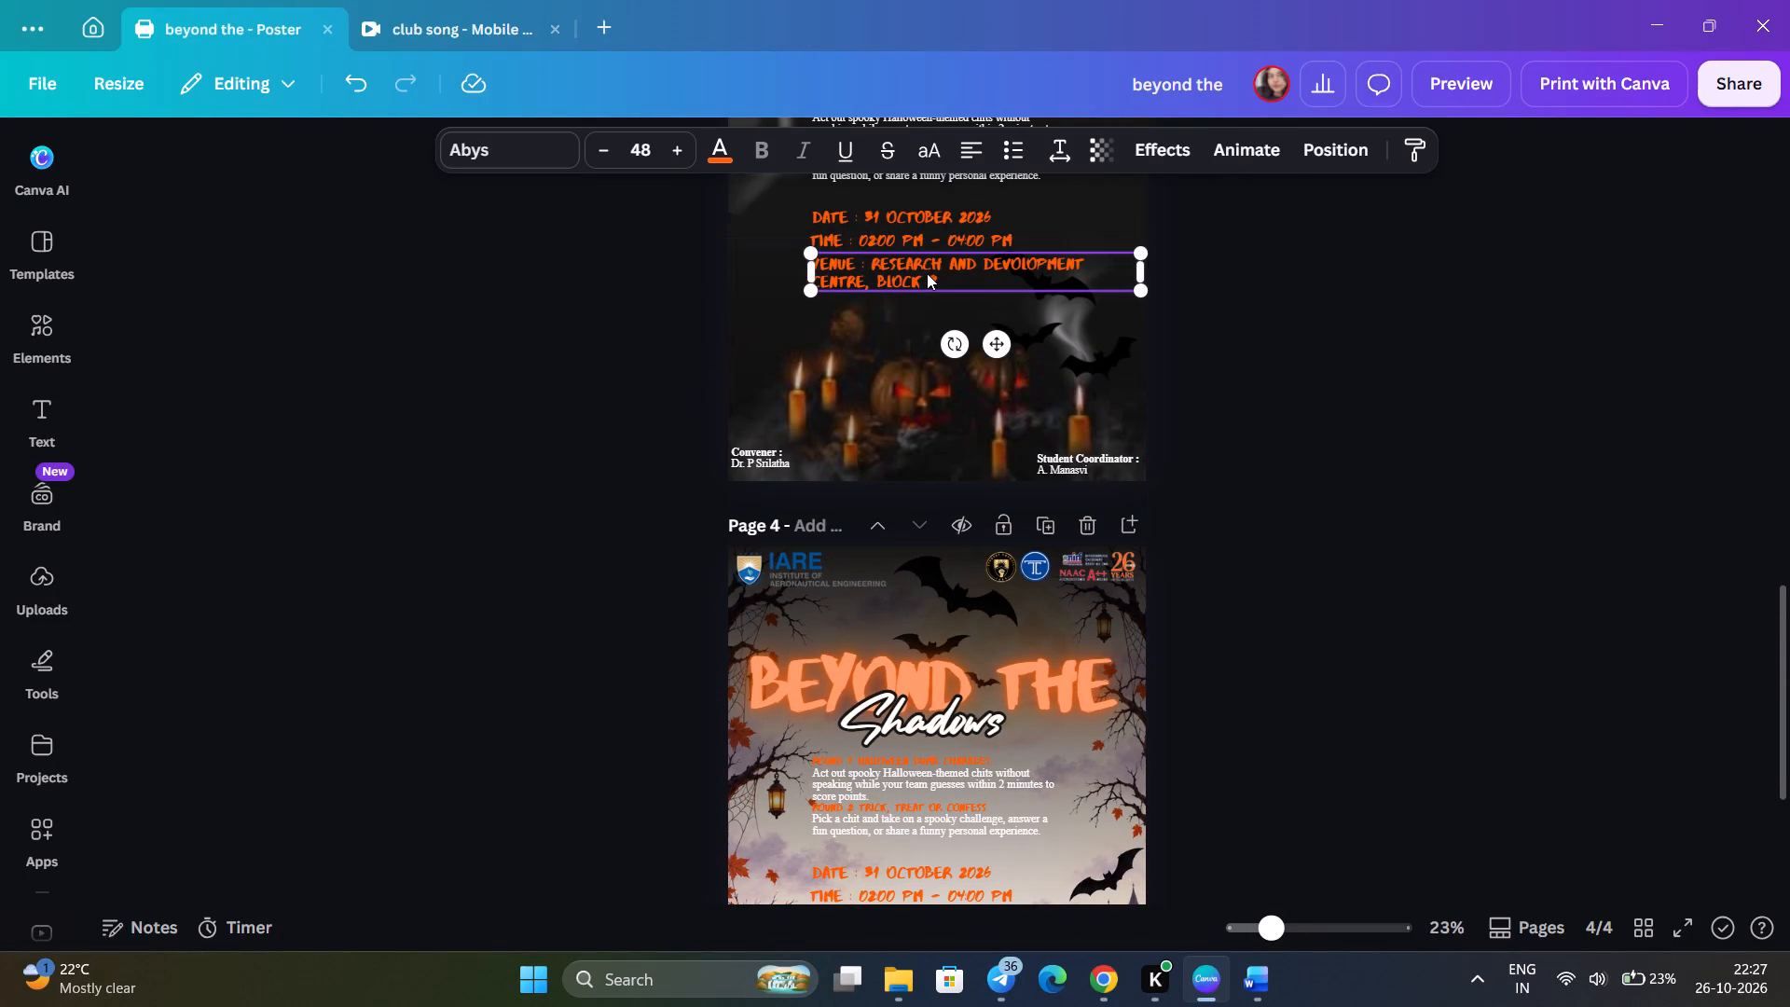
scroll(927, 273, down, 3)
scroll(876, 625, down, 5)
scroll(885, 879, down, 5)
scroll(1042, 751, down, 3)
click(1288, 689)
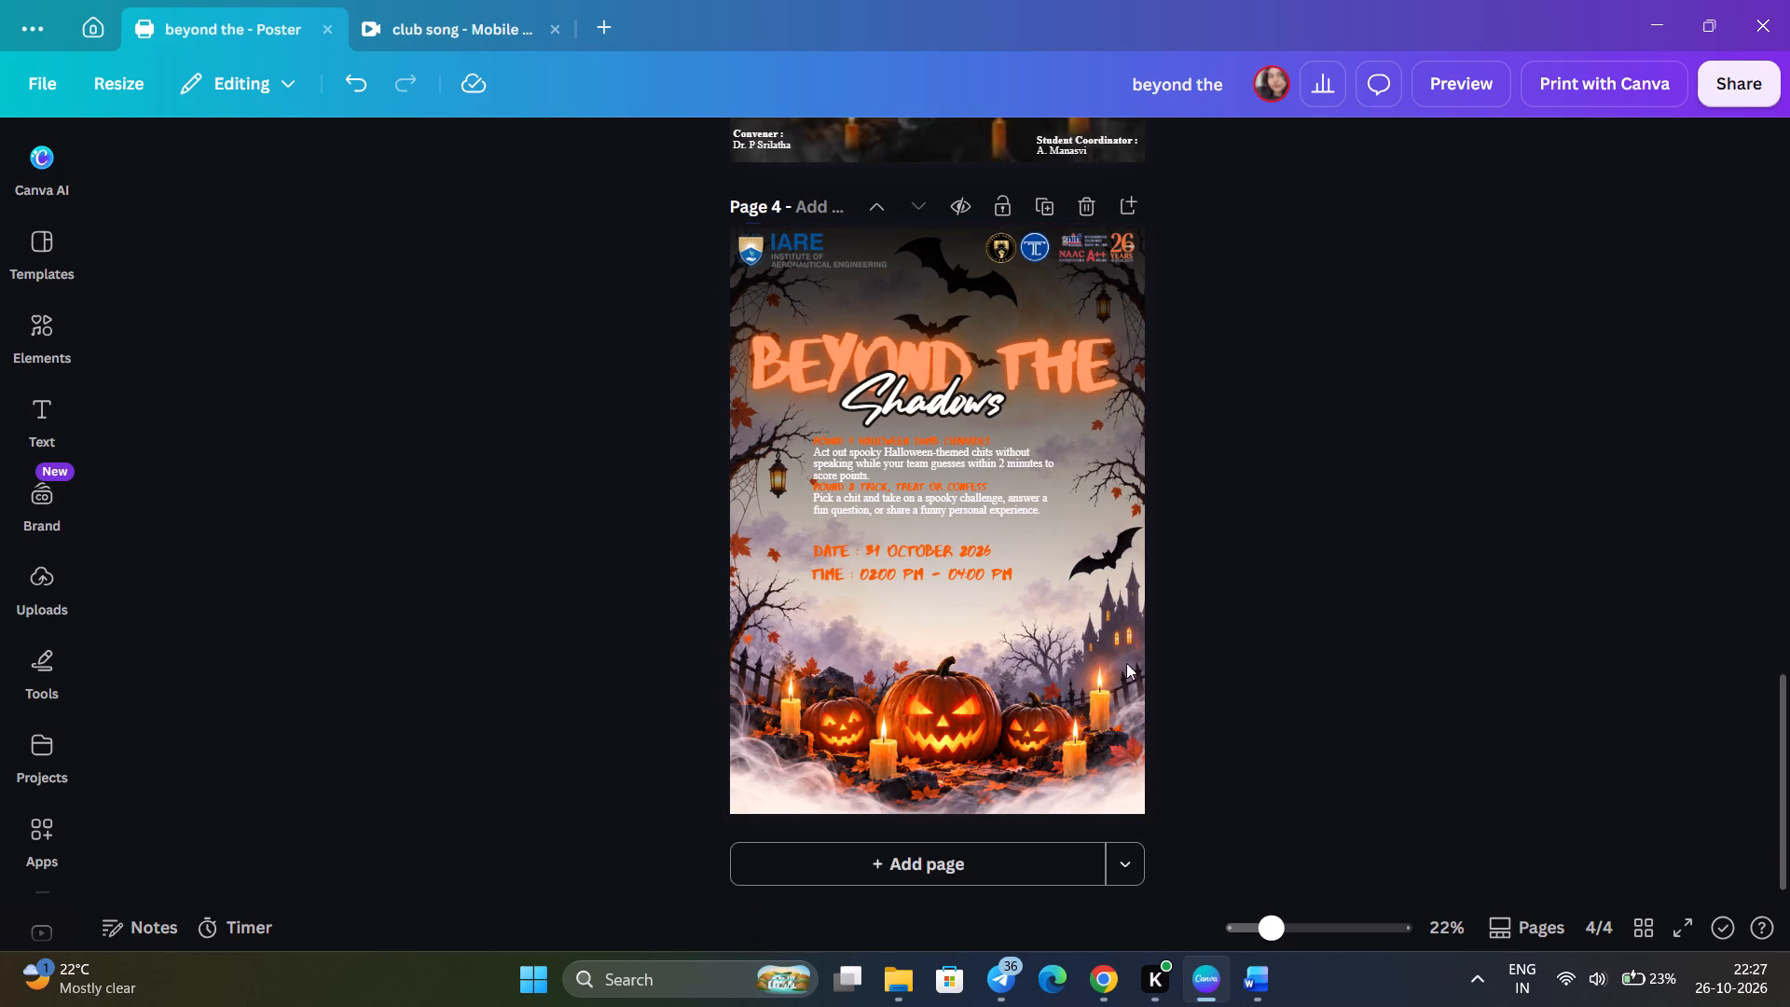
click(924, 608)
key(ctrl+v)
Copy the Convener text from the bottom of page 3 and paste it onto page 4.
scroll(924, 608, up, 3)
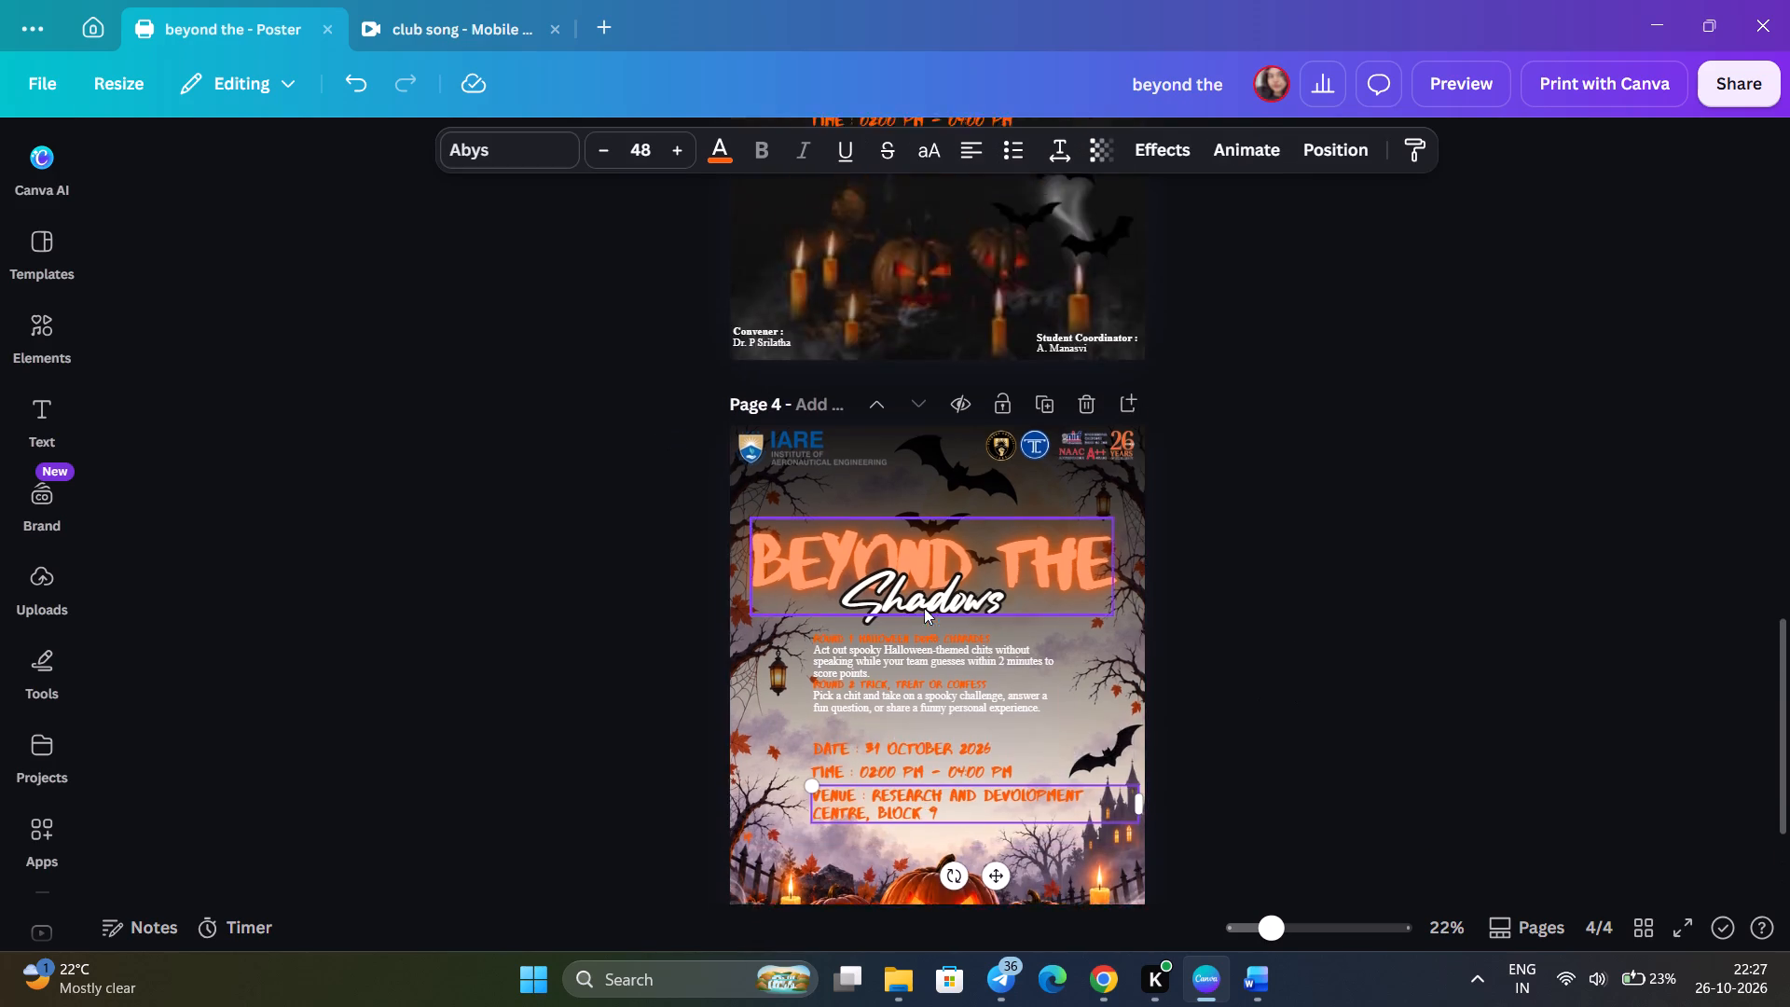
scroll(924, 608, up, 3)
scroll(940, 548, down, 7)
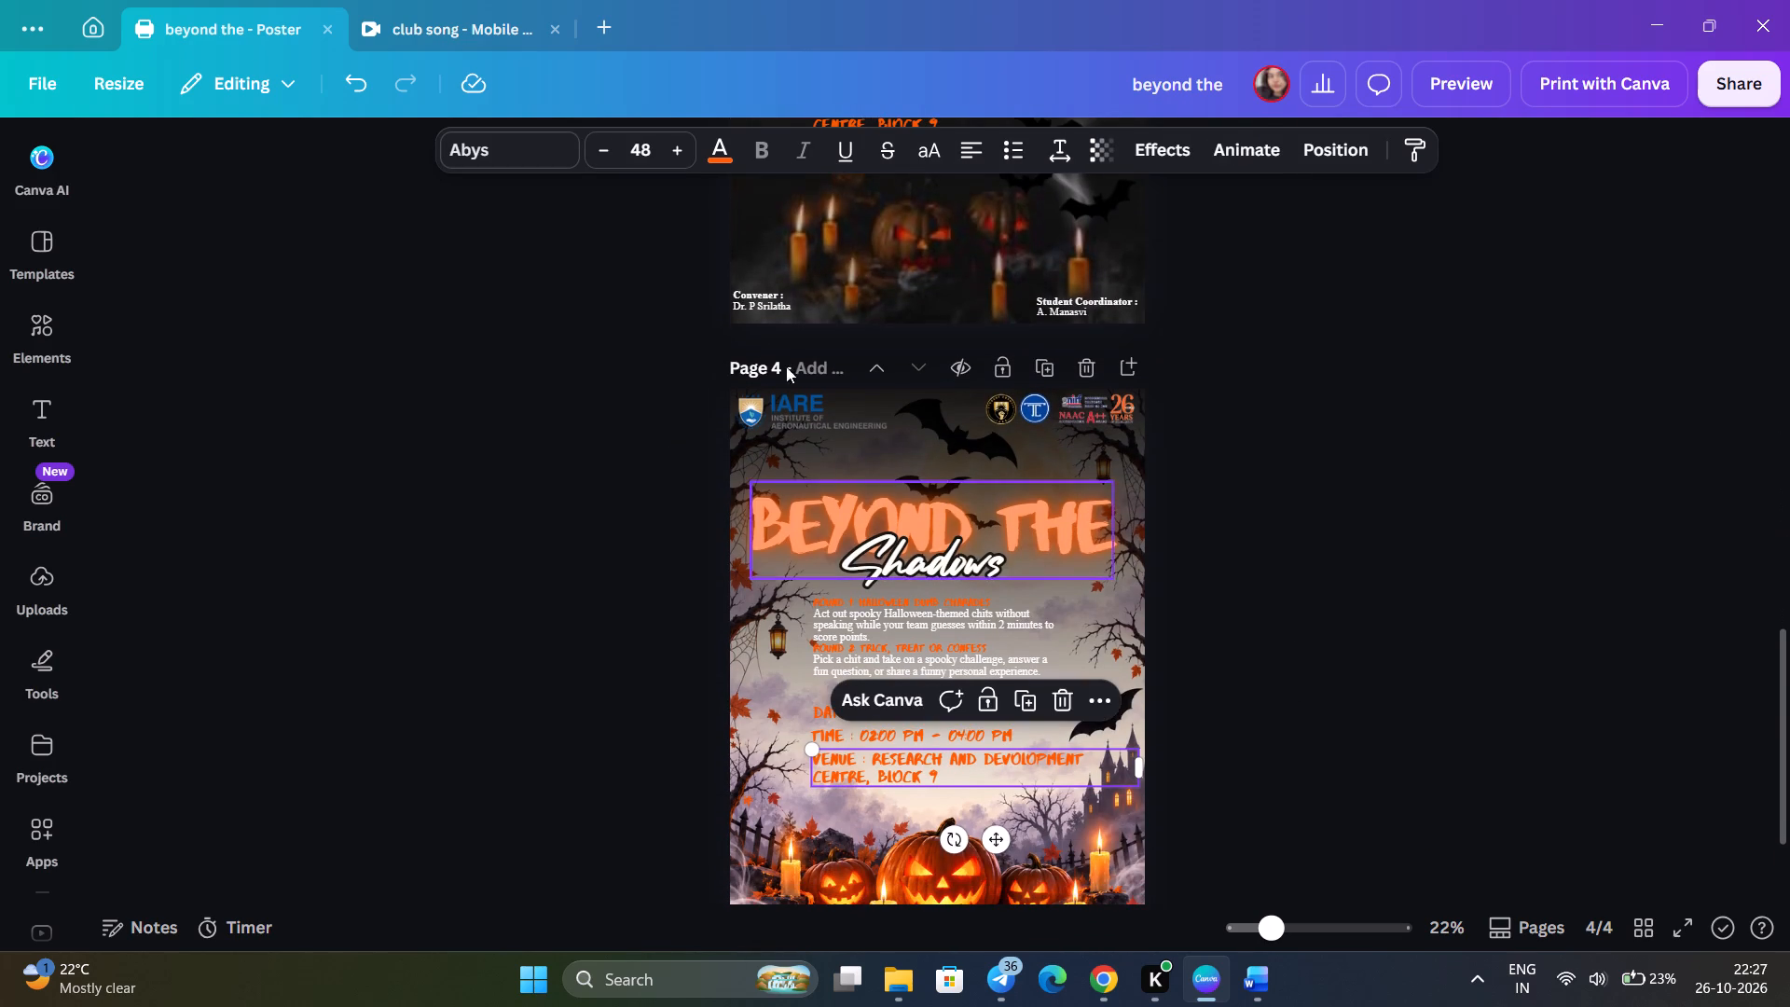
click(760, 317)
key(ctrl+c)
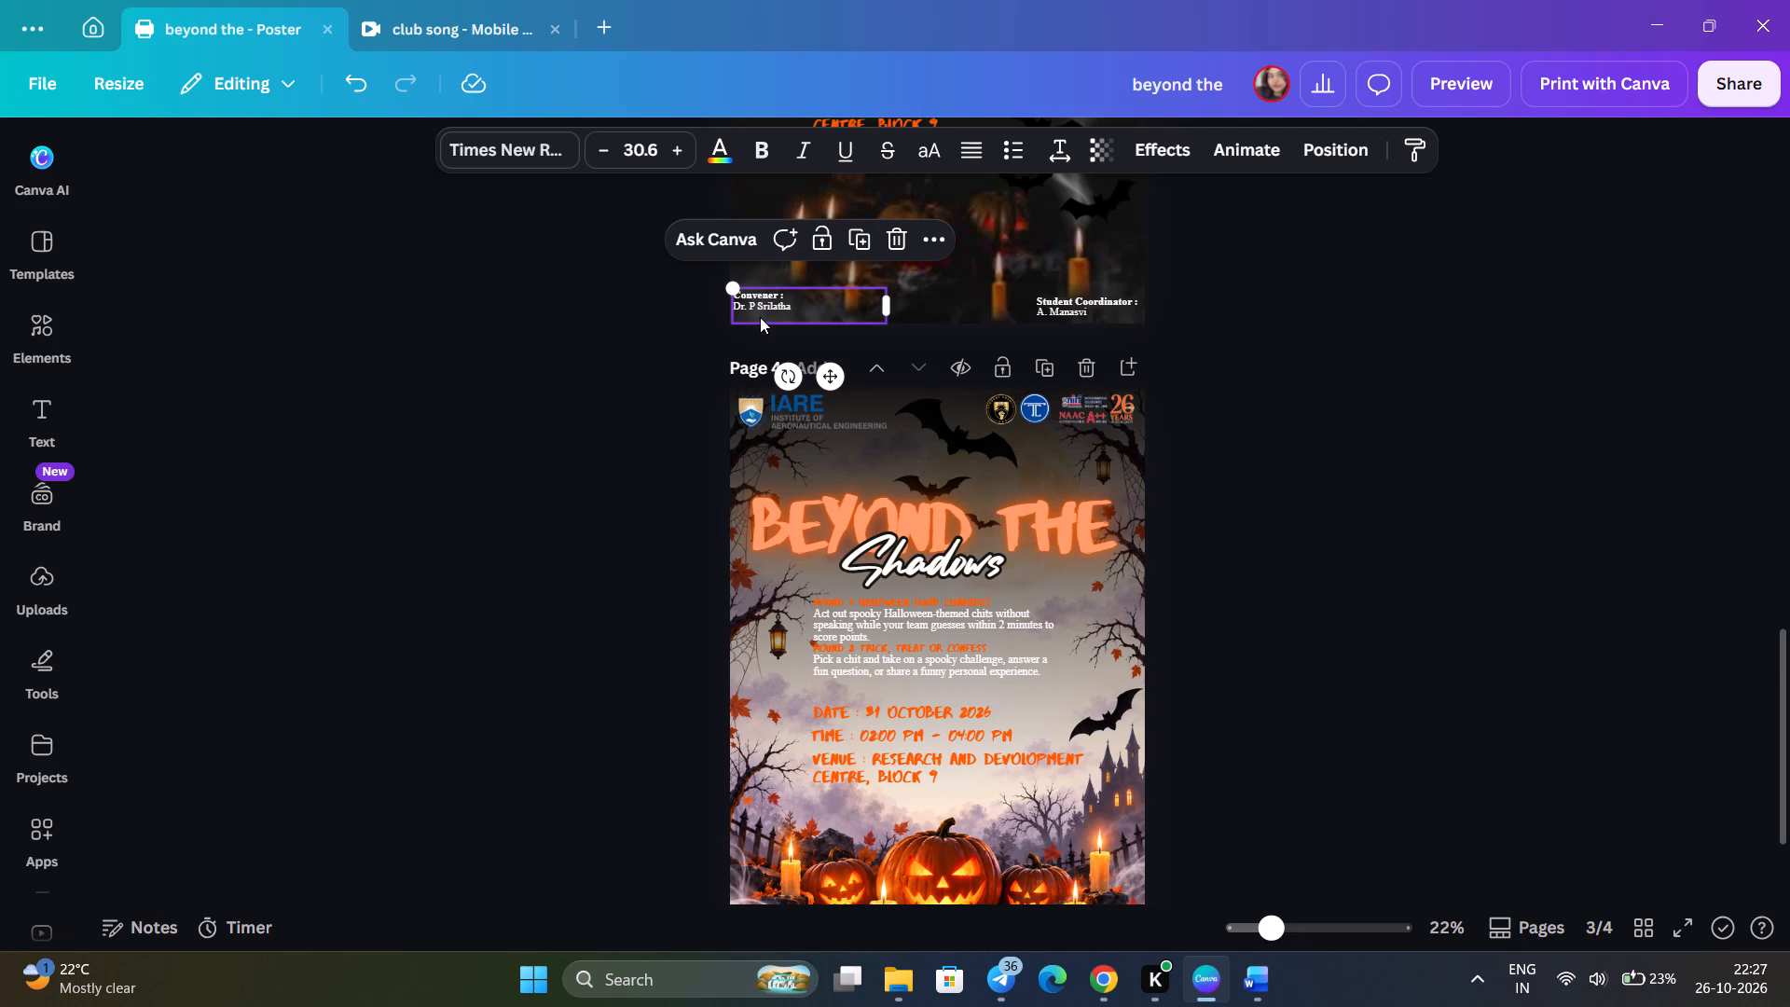
scroll(760, 317, down, 6)
click(773, 766)
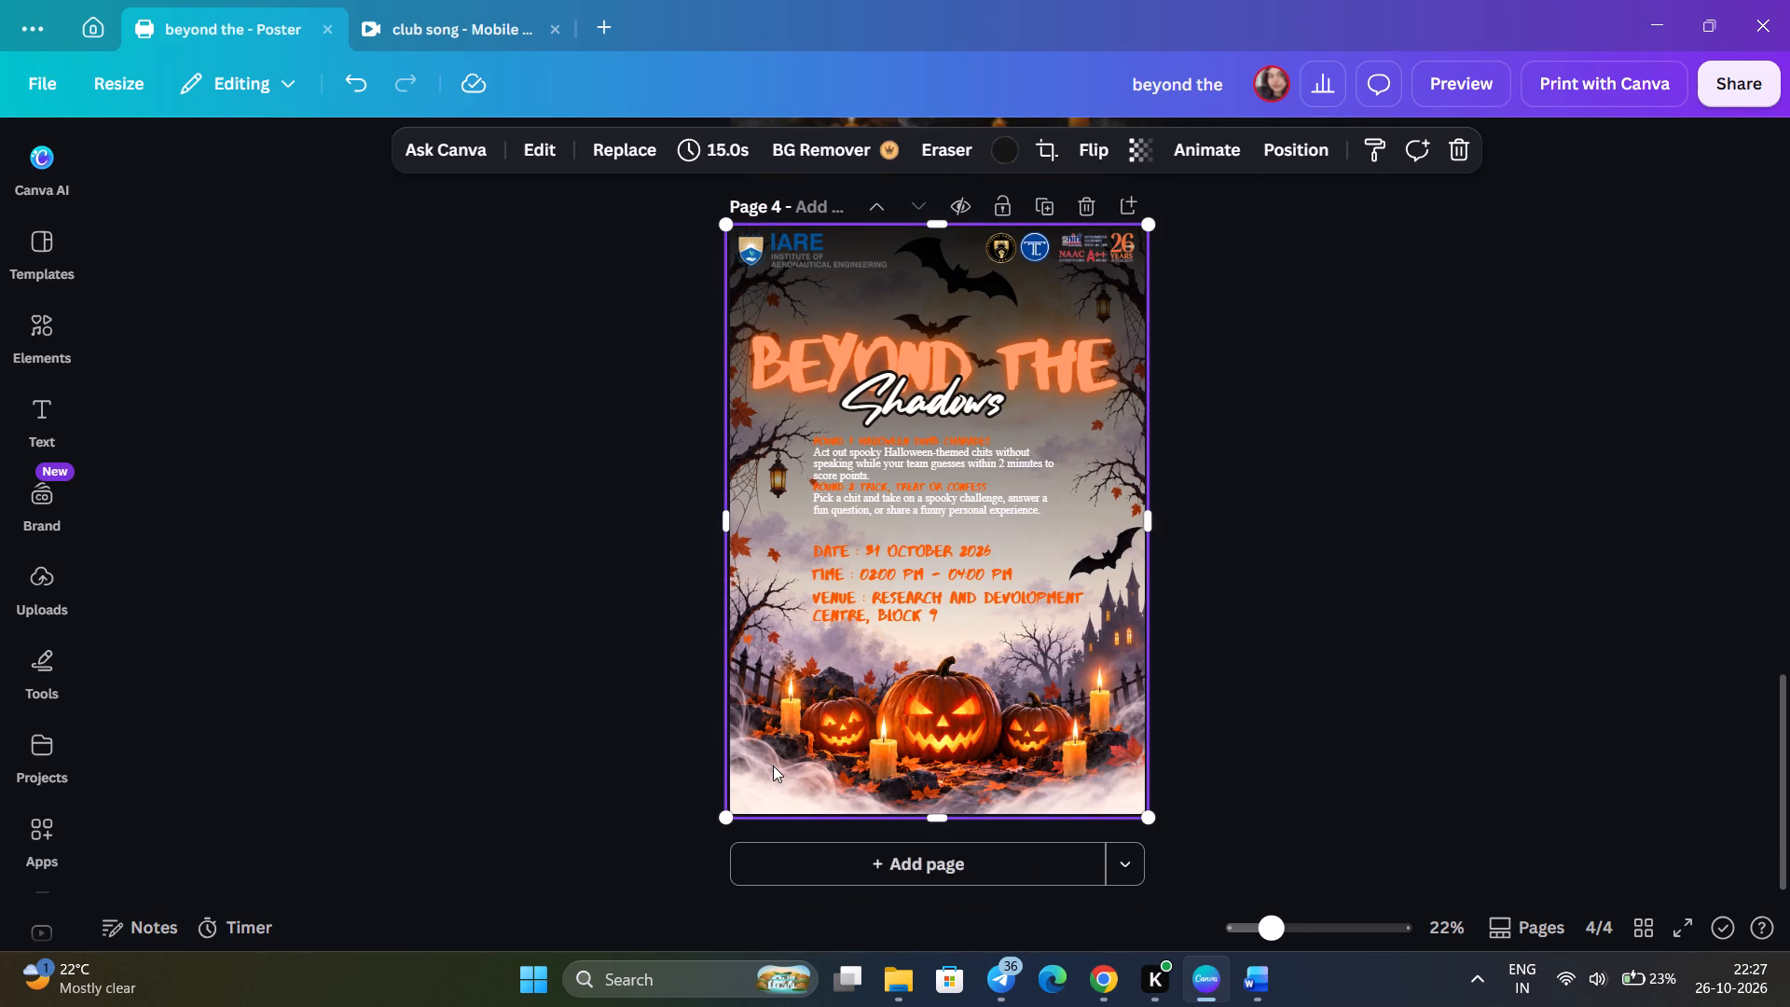
key(ctrl+v)
Copy the Student Coordinator text from the bottom of page 3 and paste it onto page 4.
scroll(773, 766, up, 4)
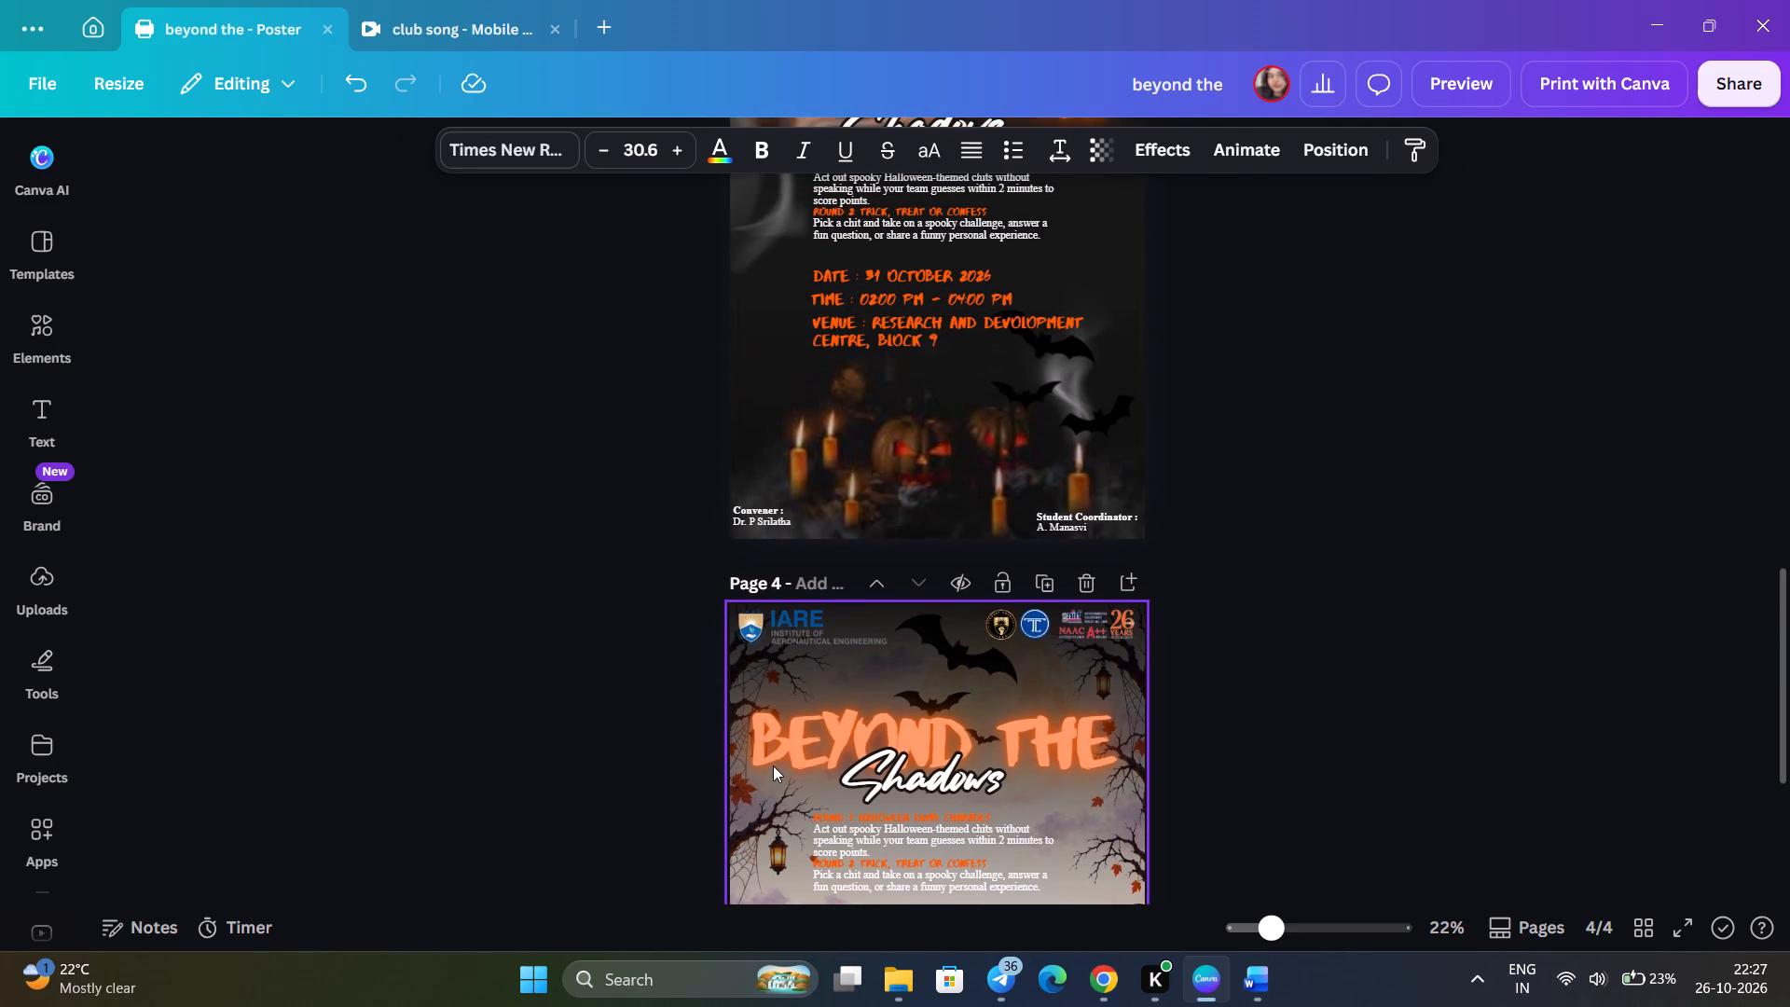
click(1084, 524)
key(ctrl+c)
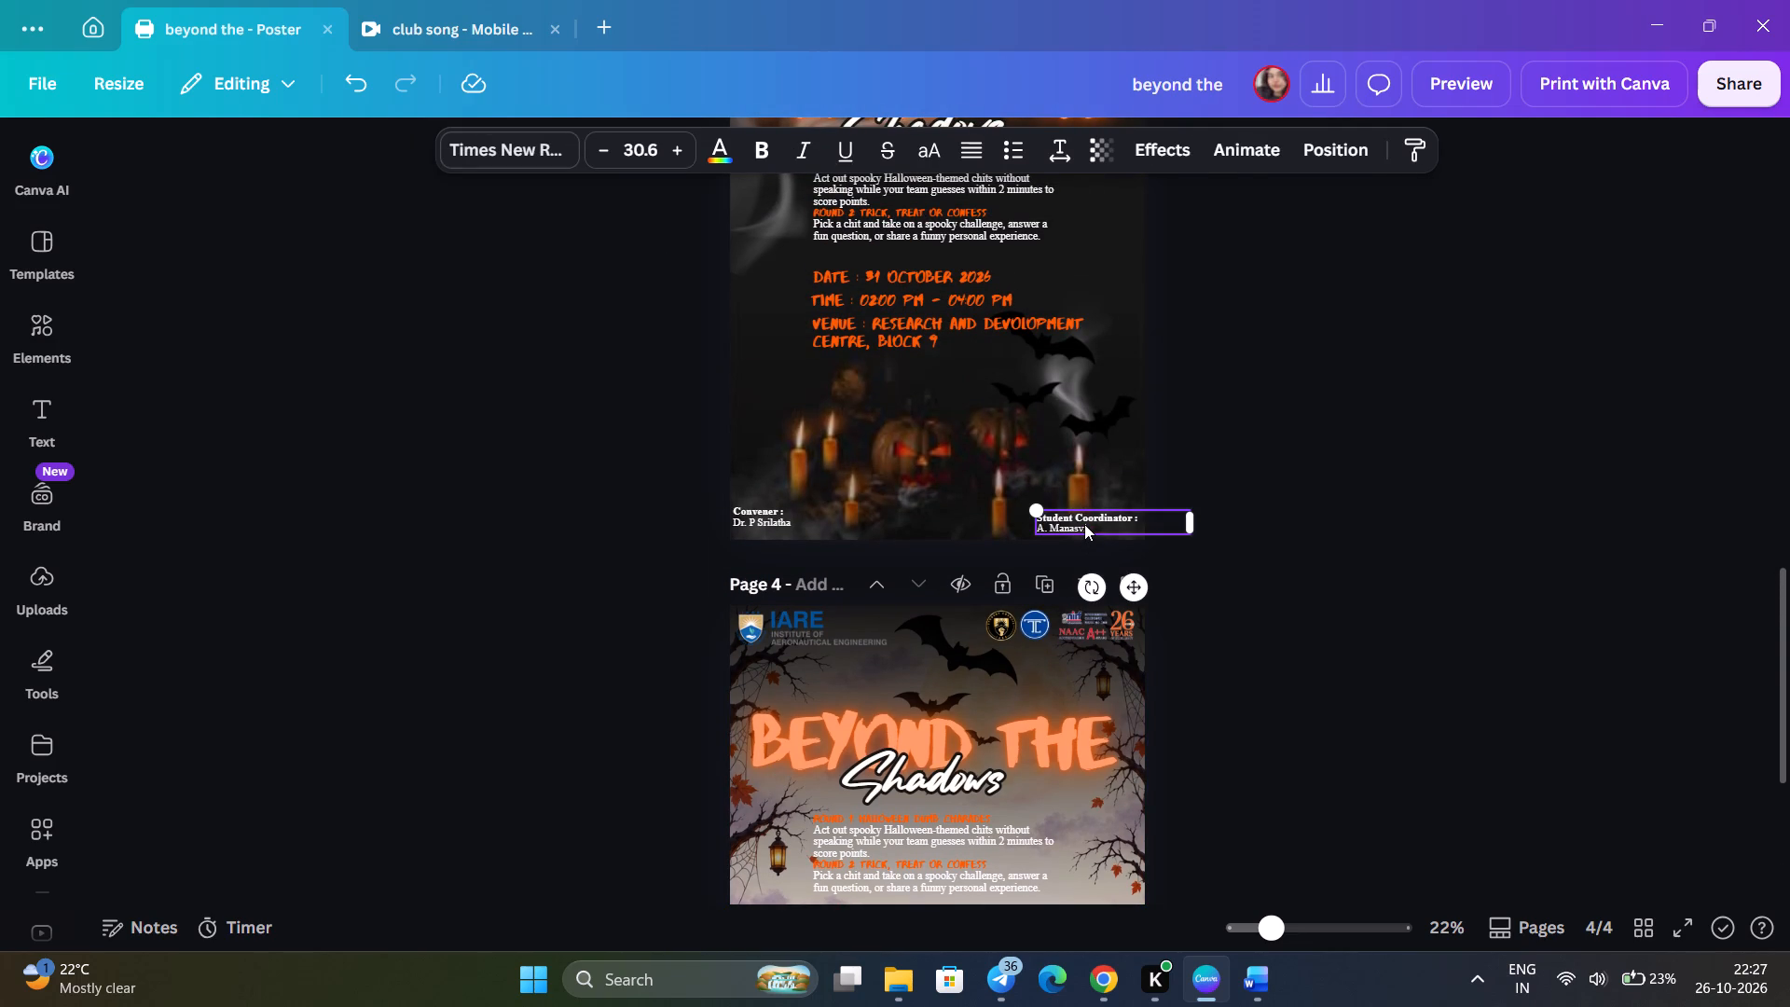
scroll(1084, 524, down, 5)
click(1075, 780)
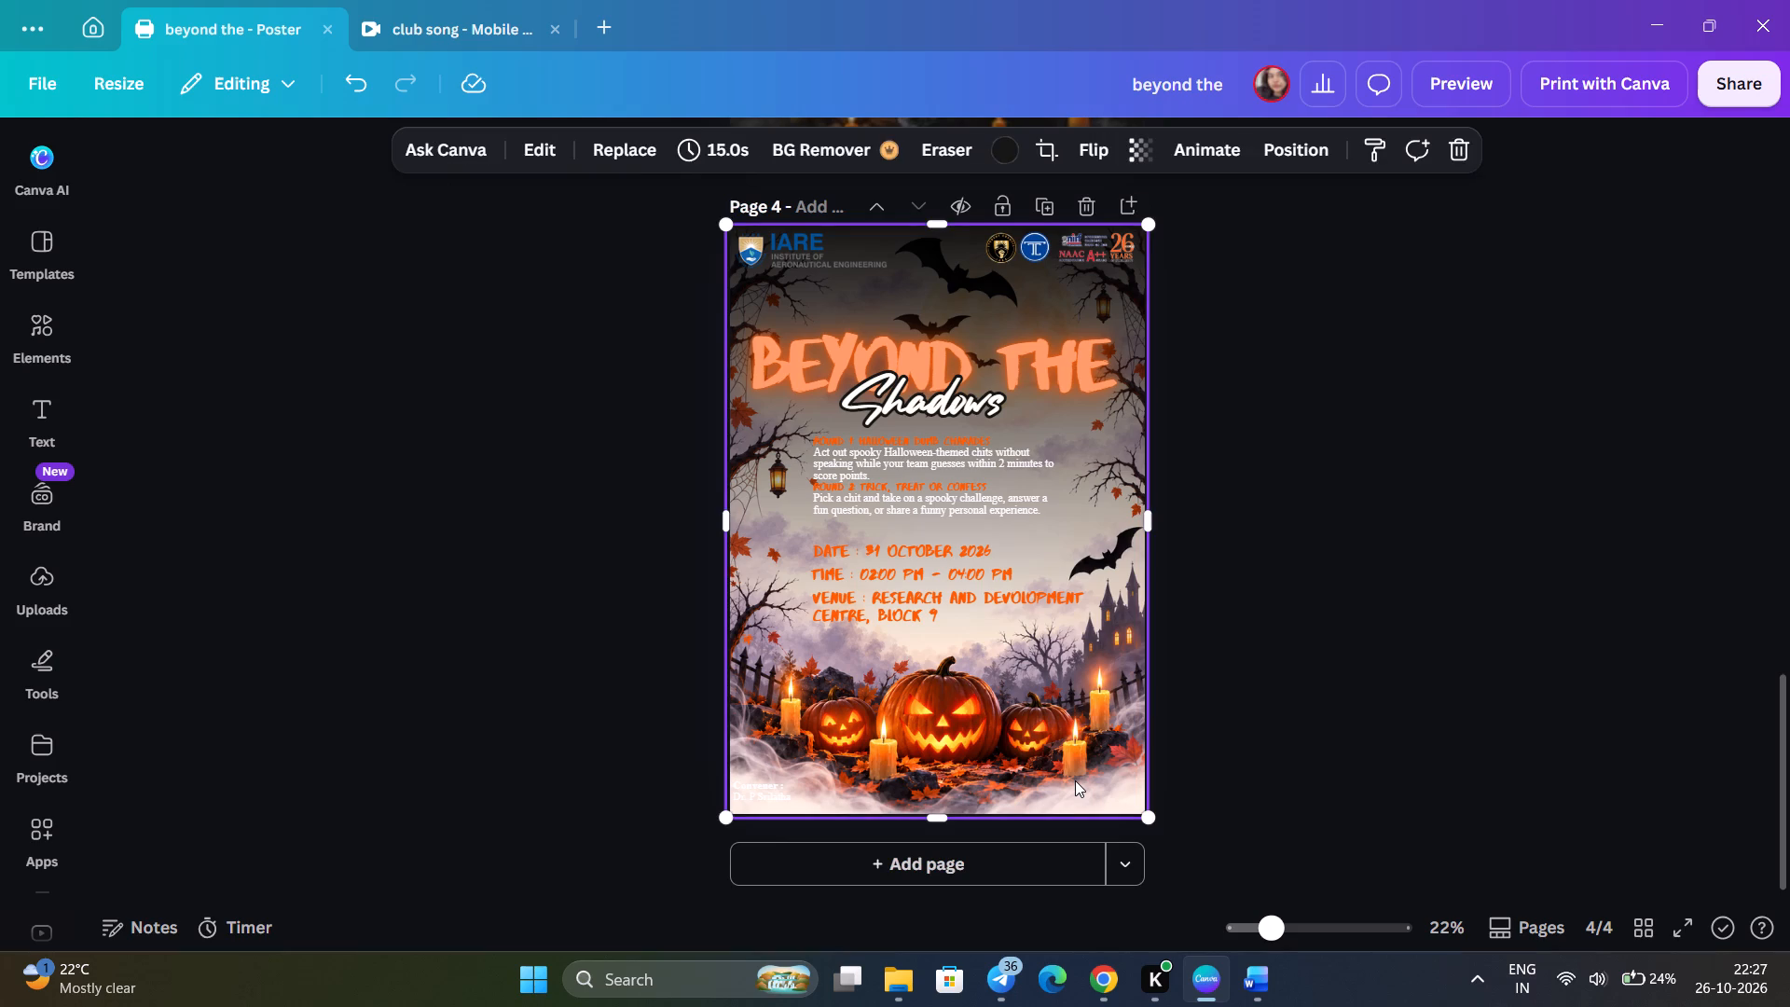
key(ctrl+v)
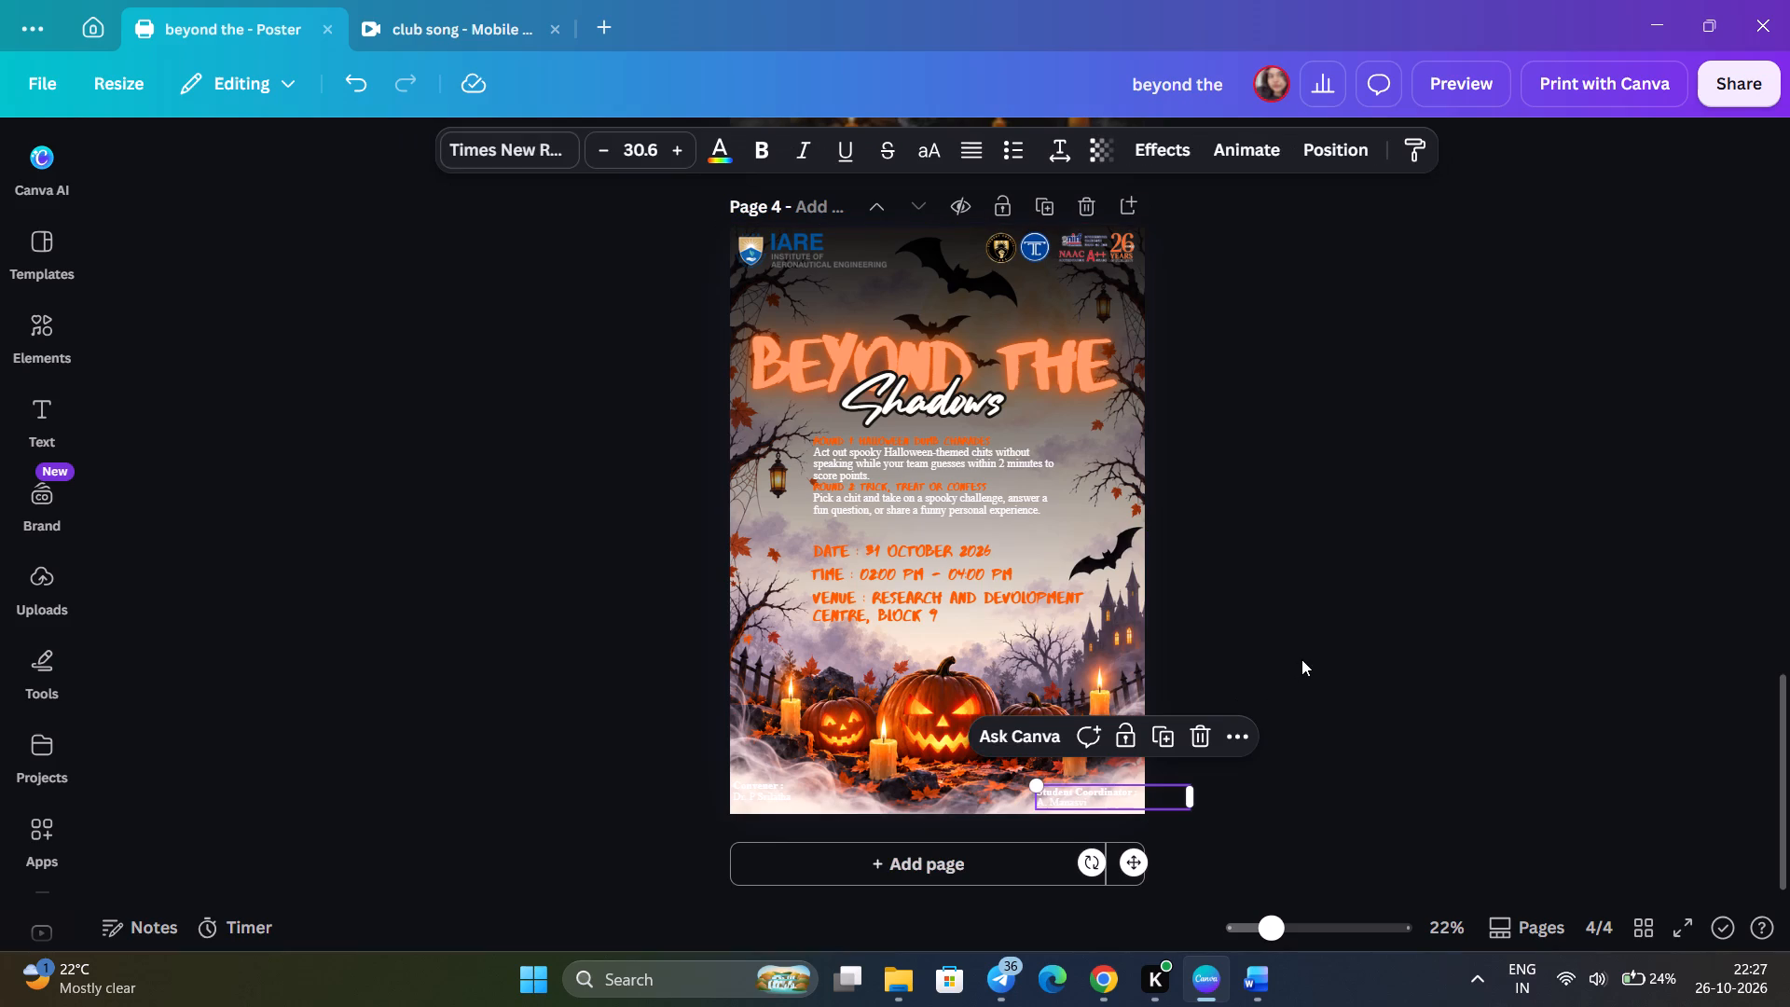
Duplicate the dark gradient over the top of page 4 and flip the copy vertically and horizontally.
click(1030, 290)
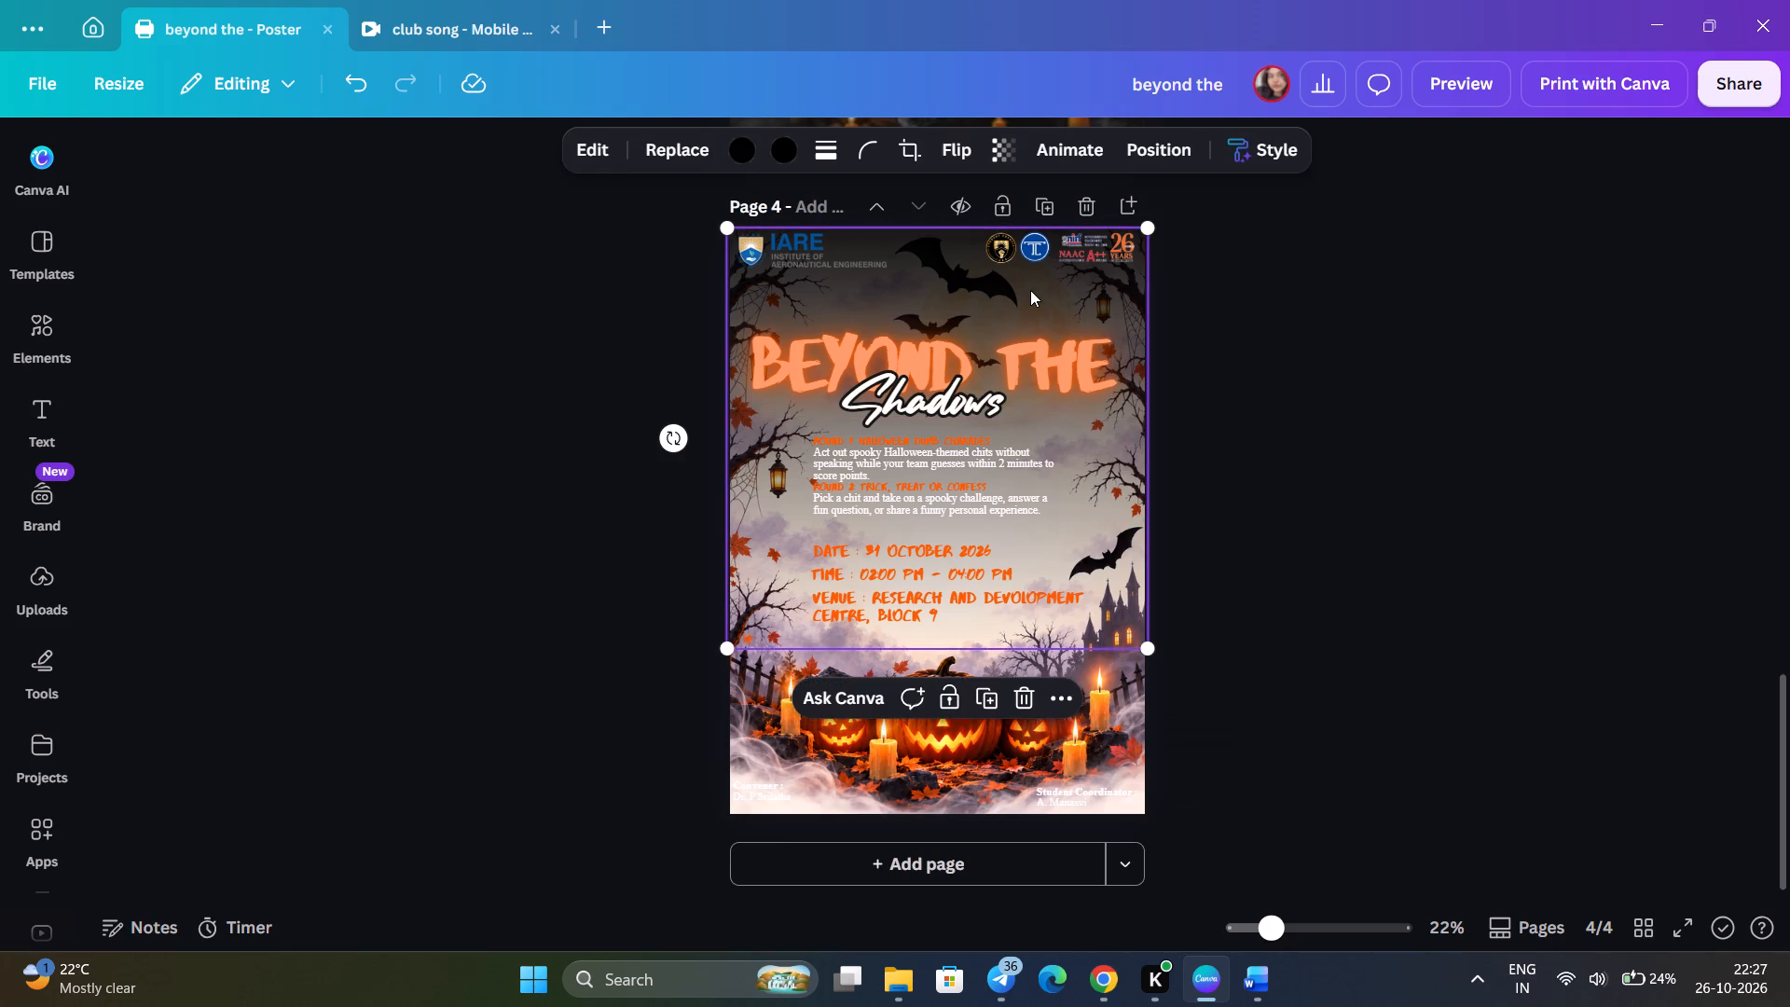
key(ctrl+c)
key(ctrl+v)
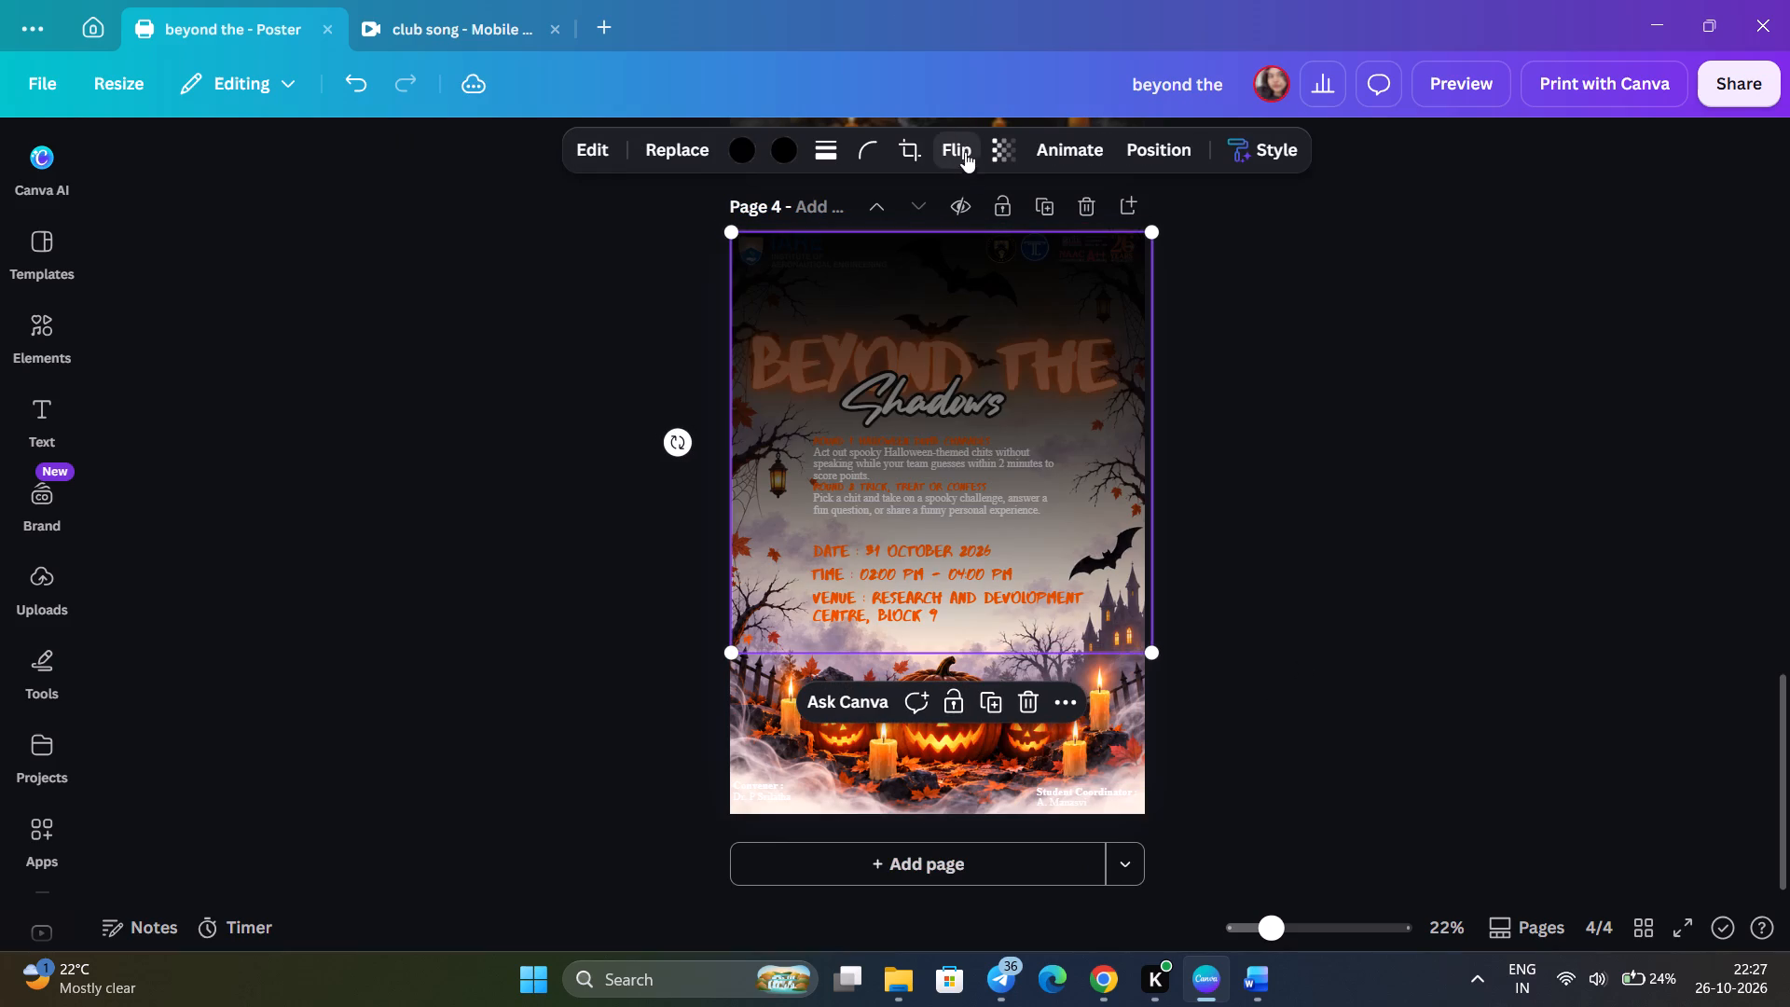
click(963, 147)
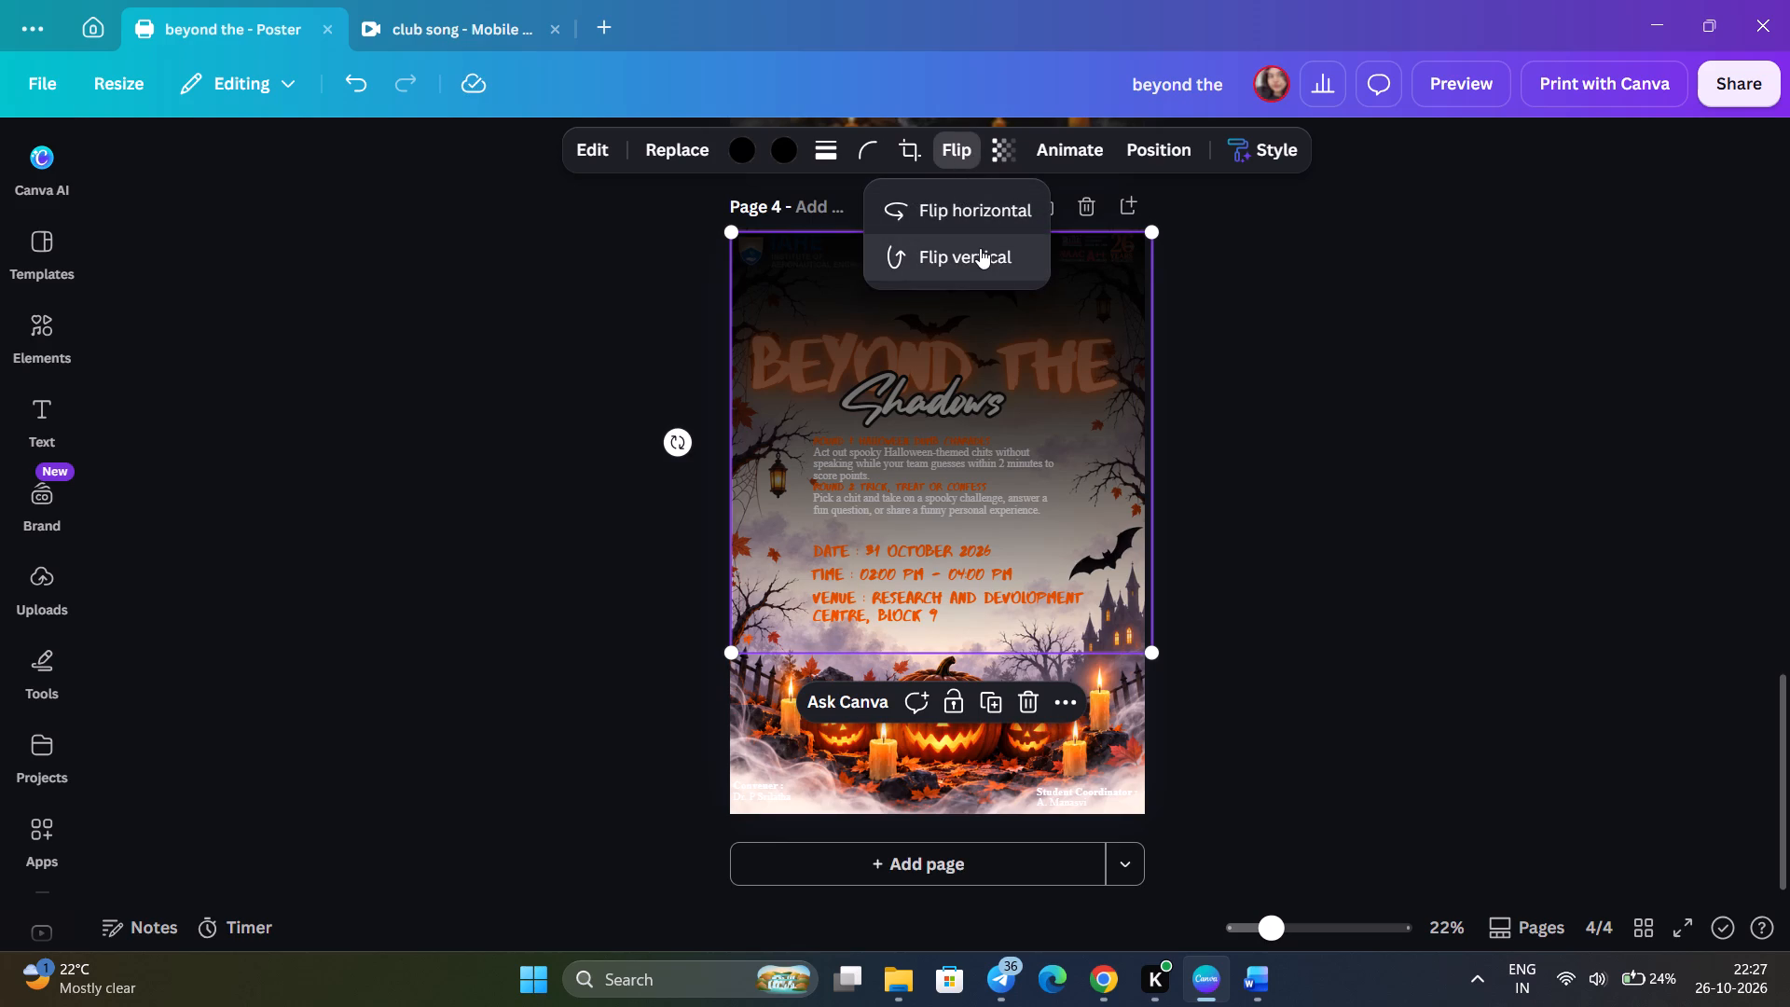
click(980, 248)
click(993, 221)
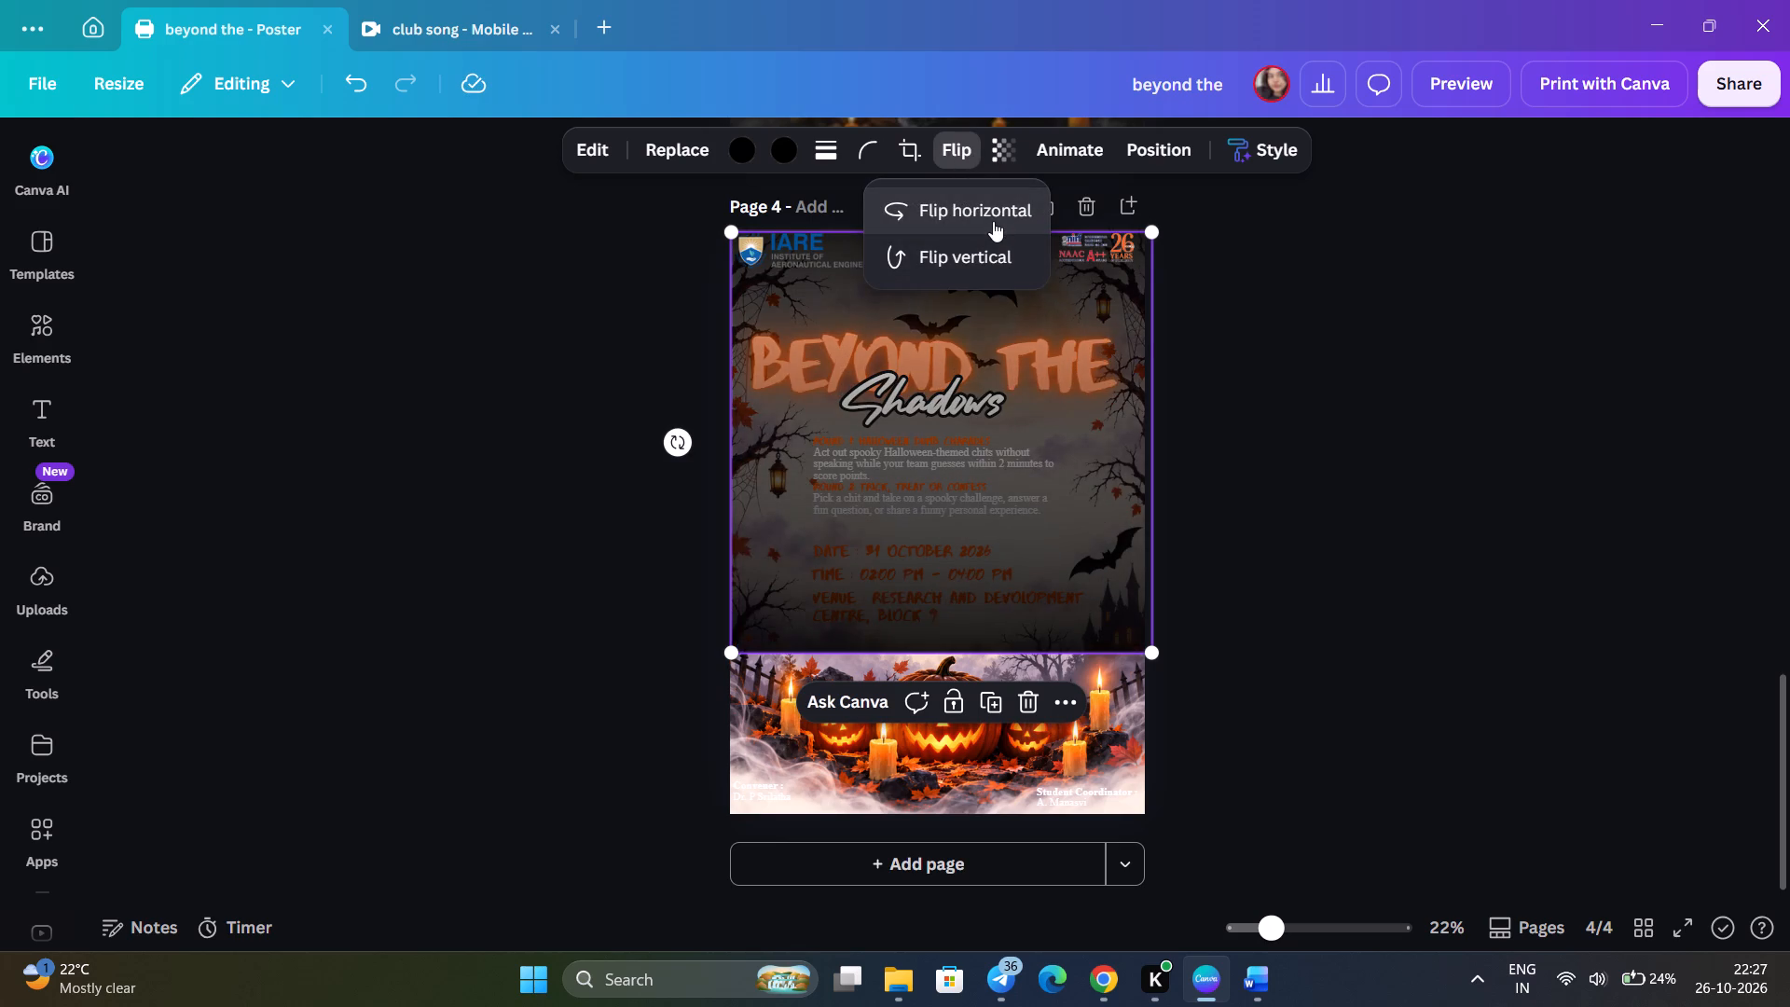
click(1310, 432)
click(1310, 432)
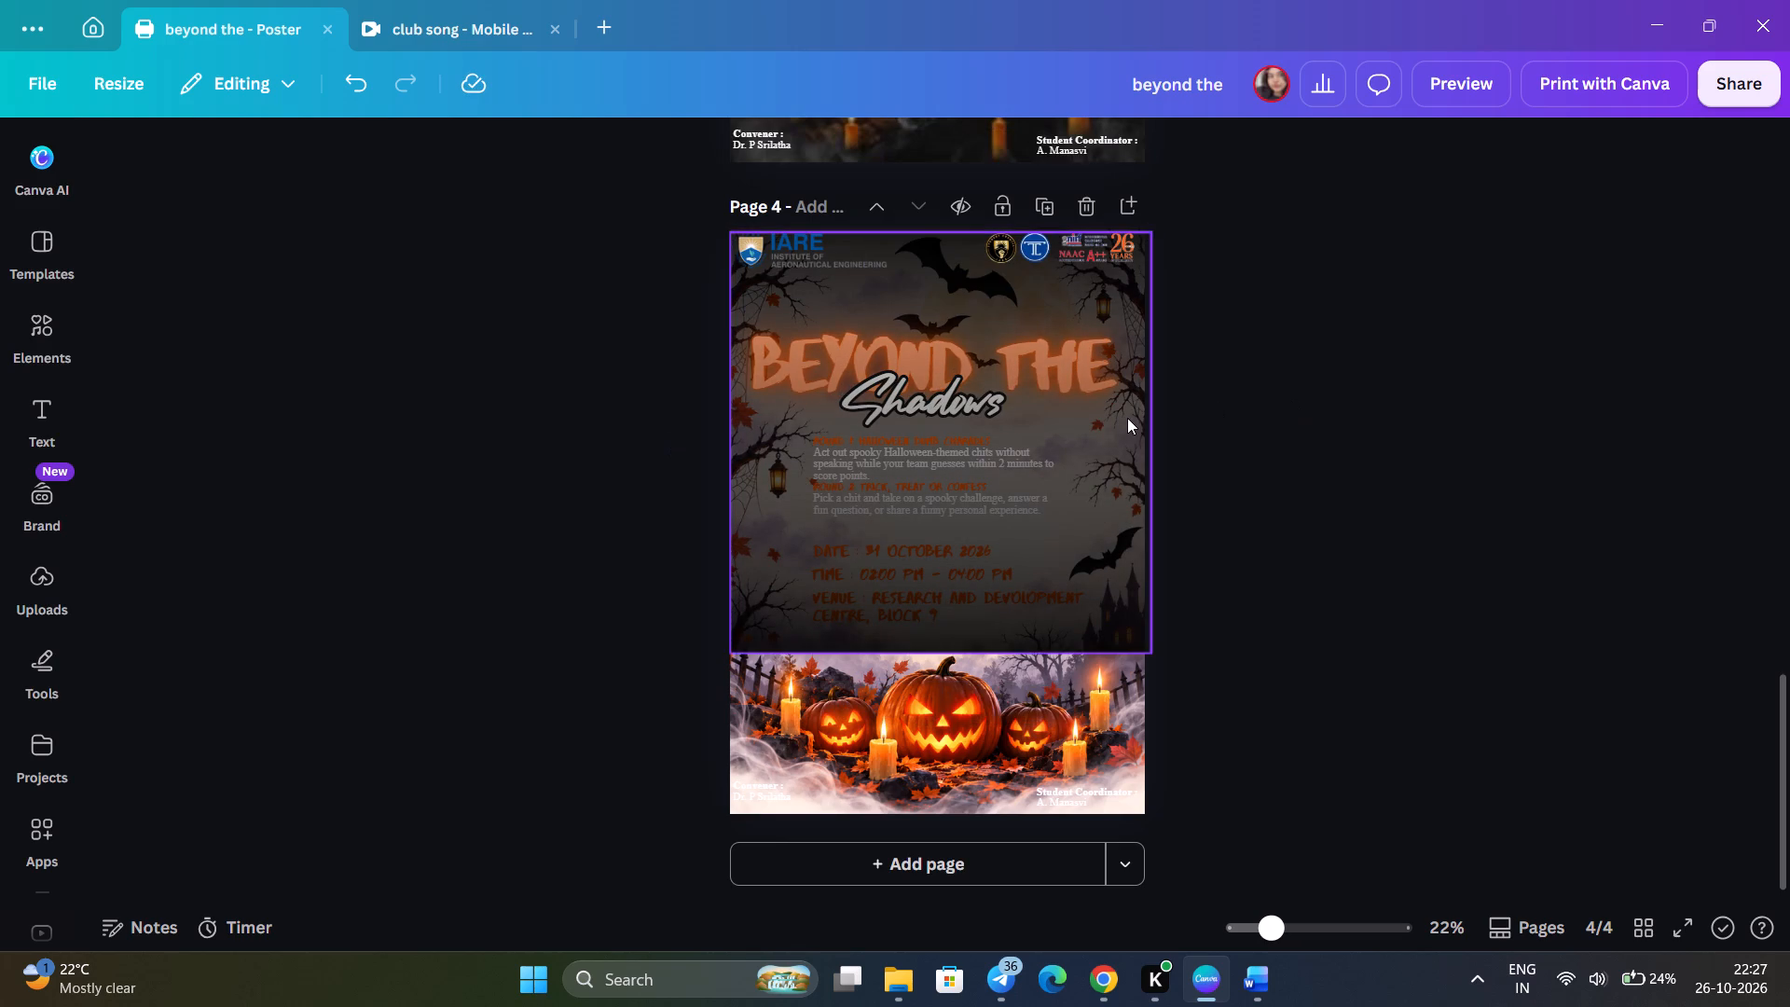
Move the flipped gradient copy to the bottom of page 4 and place its layer directly beneath the IARE logo.
drag(1122, 421, 1118, 583)
key(alt+1)
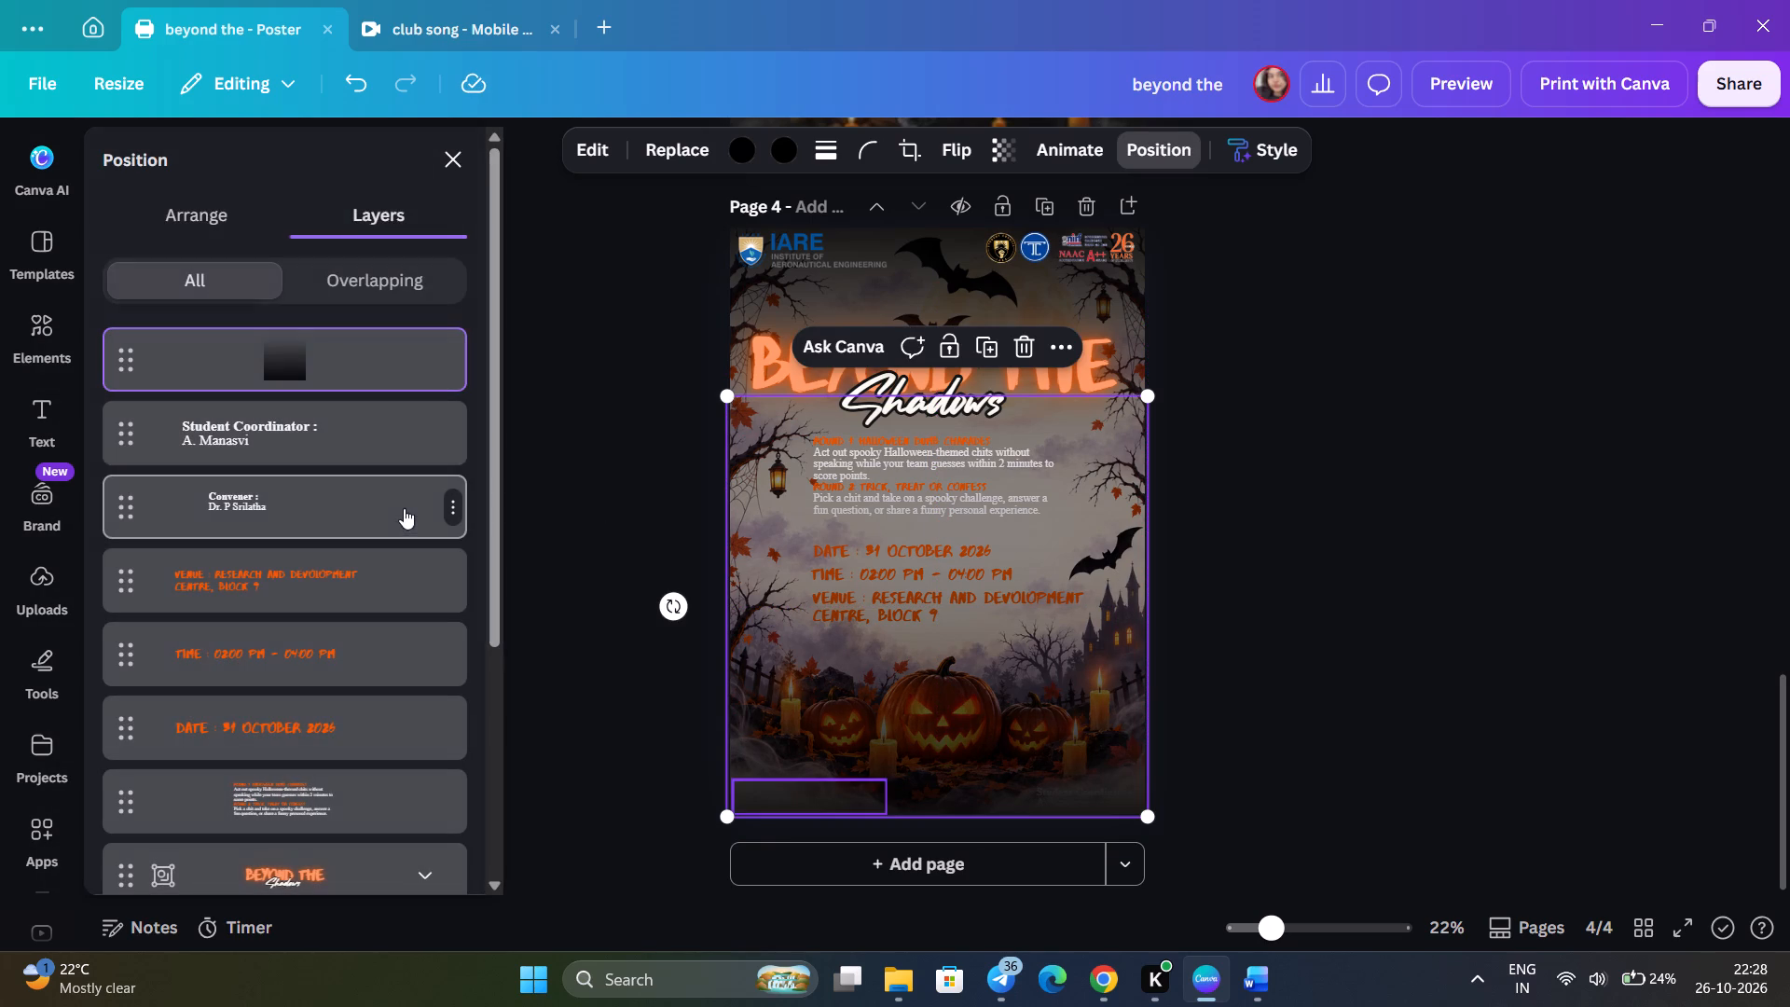
drag(330, 365, 355, 928)
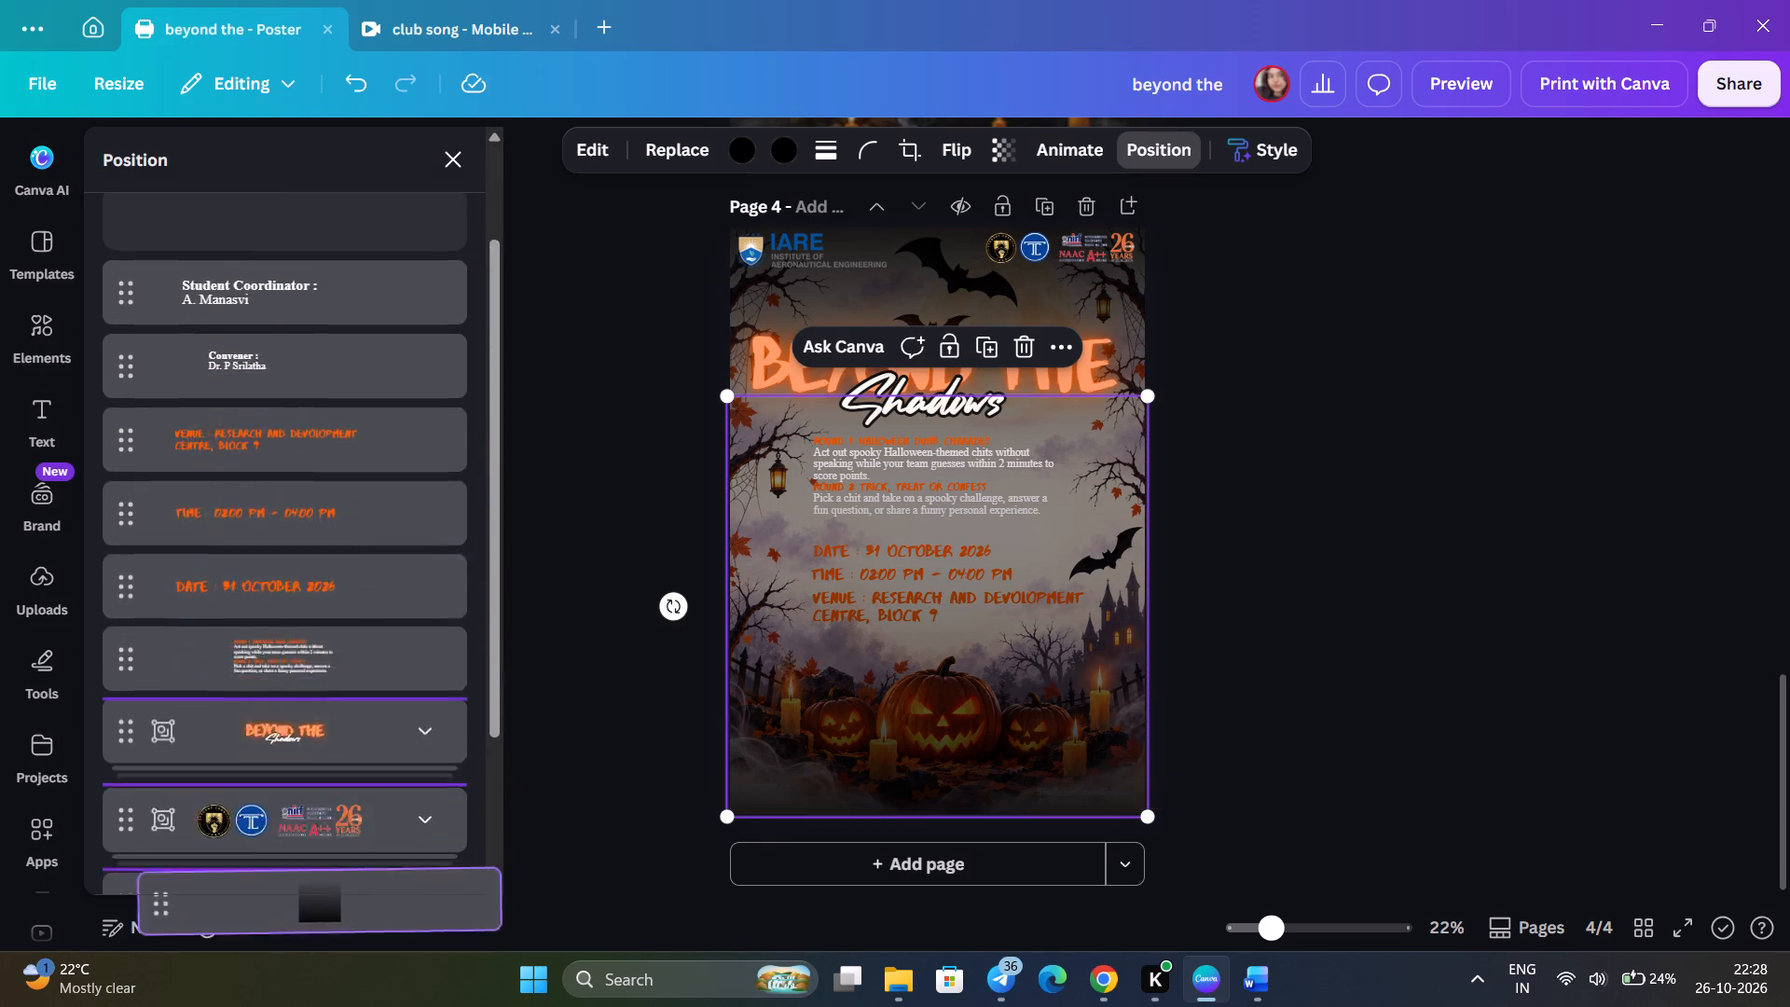
drag(355, 928, 339, 748)
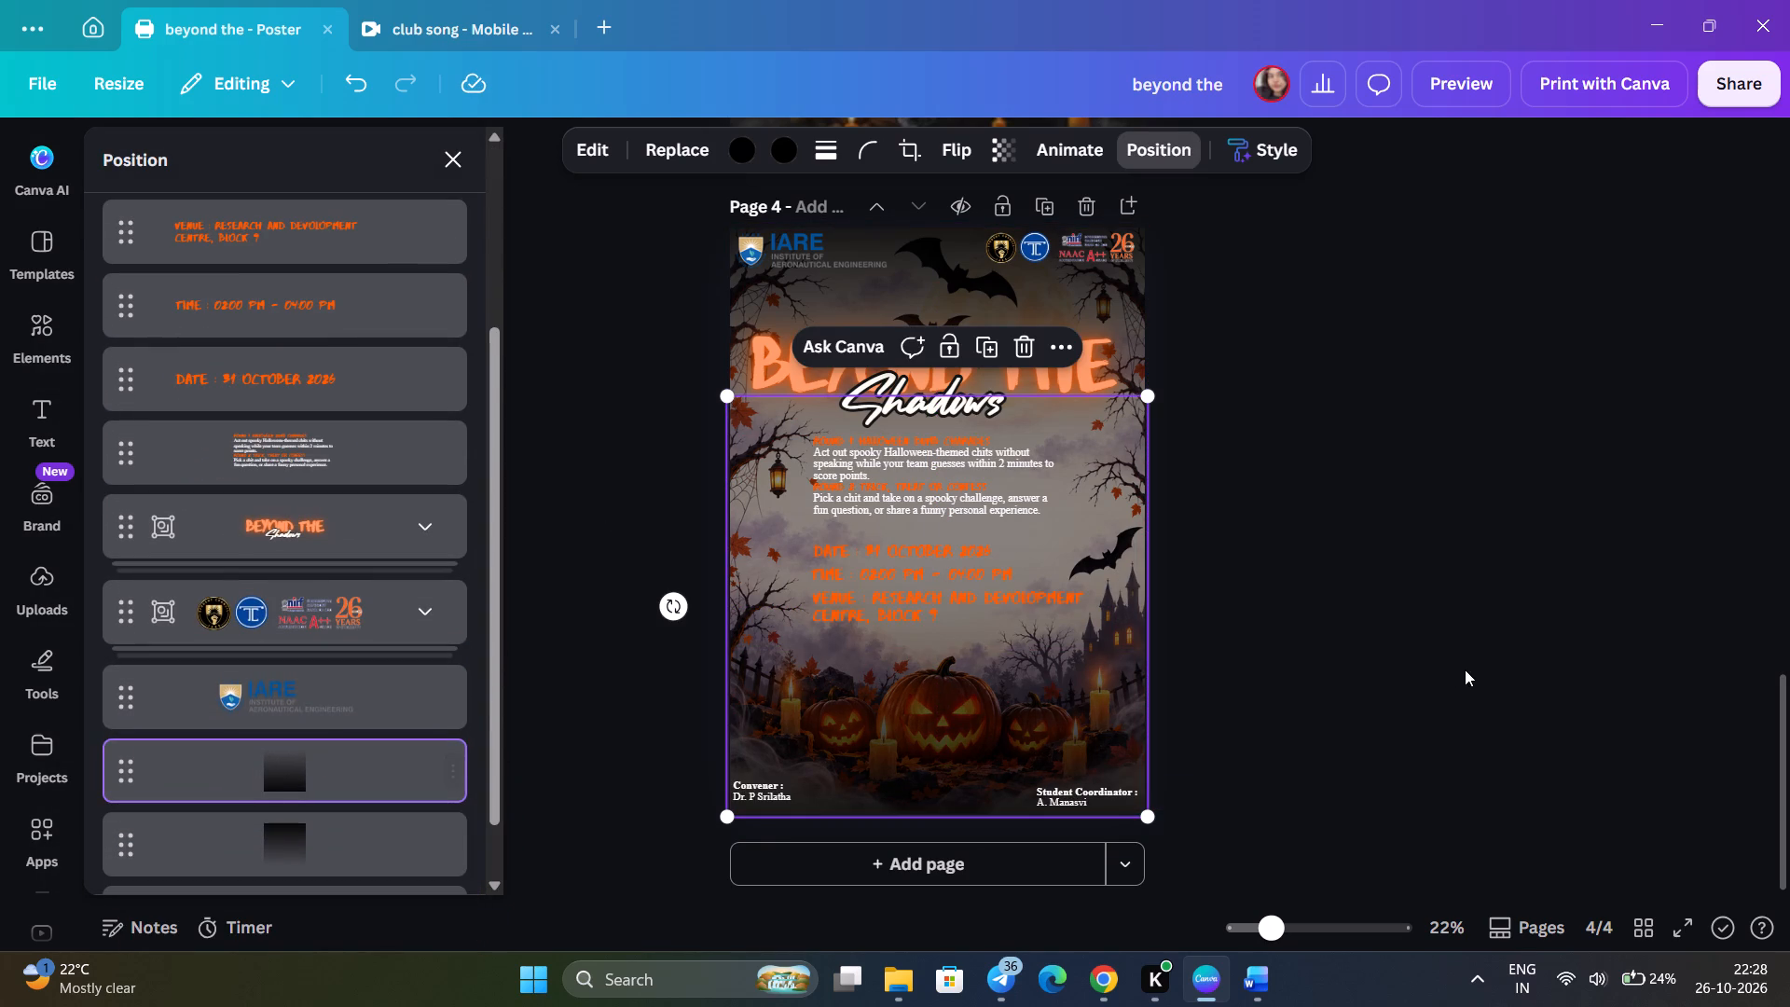
click(1465, 669)
click(1465, 669)
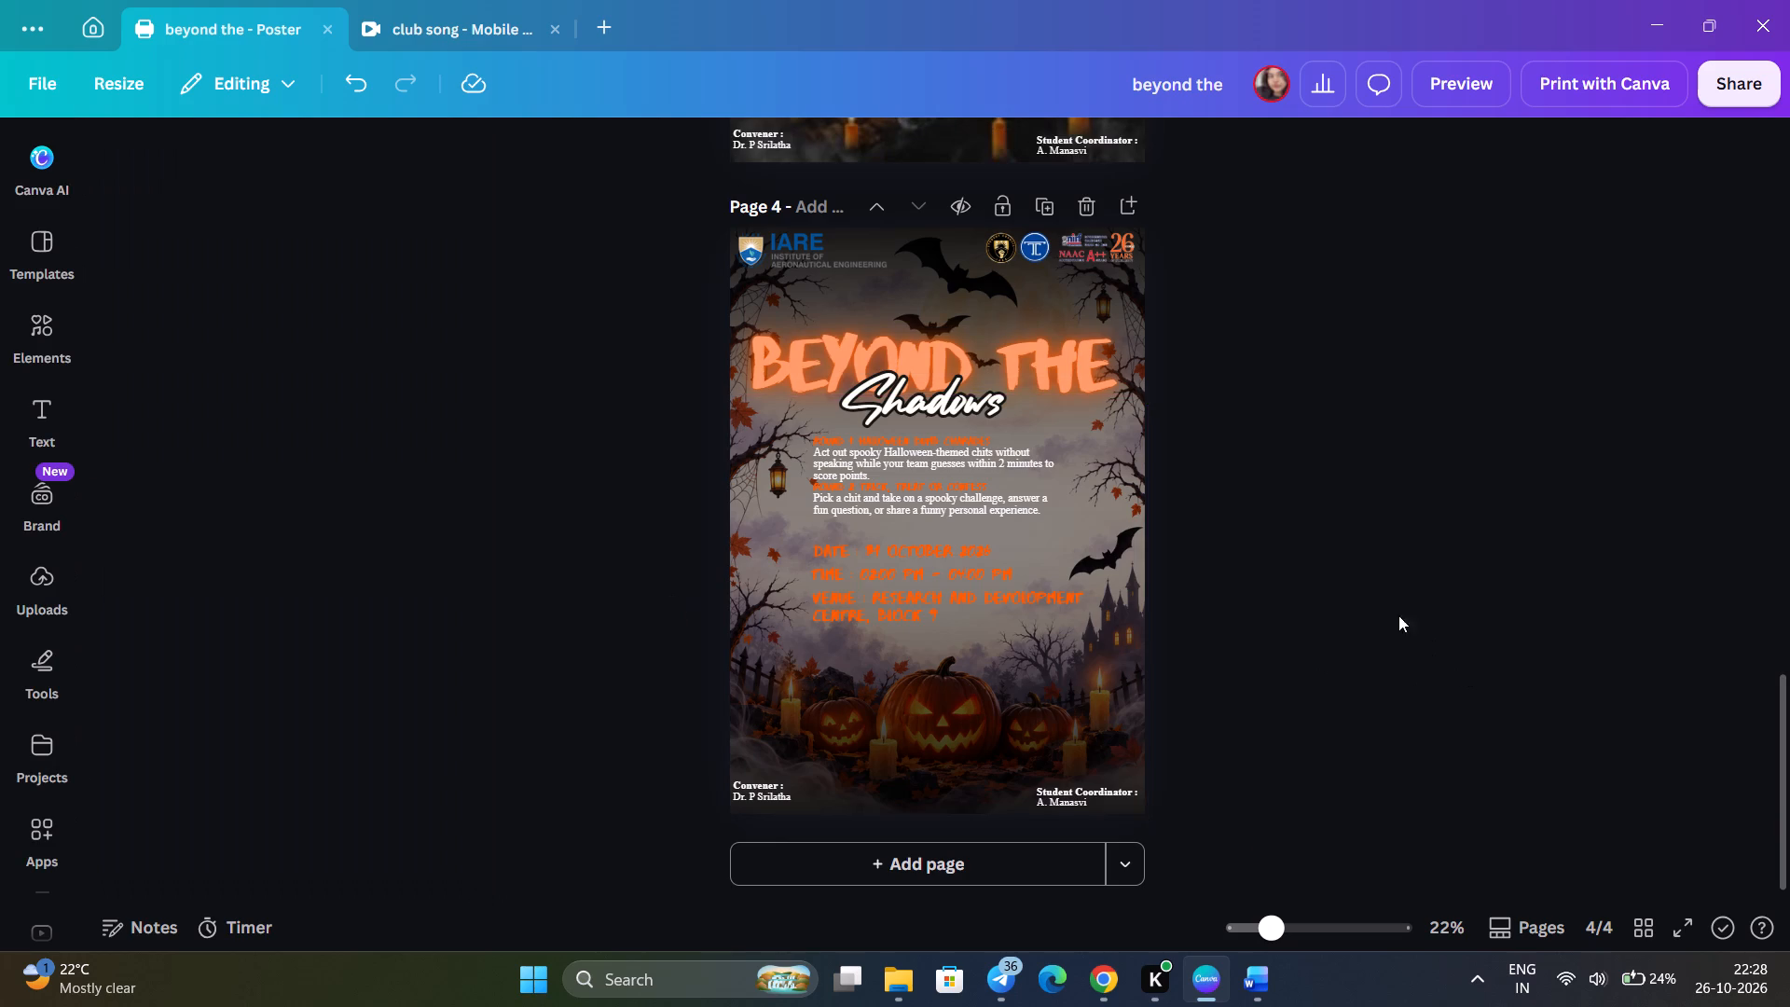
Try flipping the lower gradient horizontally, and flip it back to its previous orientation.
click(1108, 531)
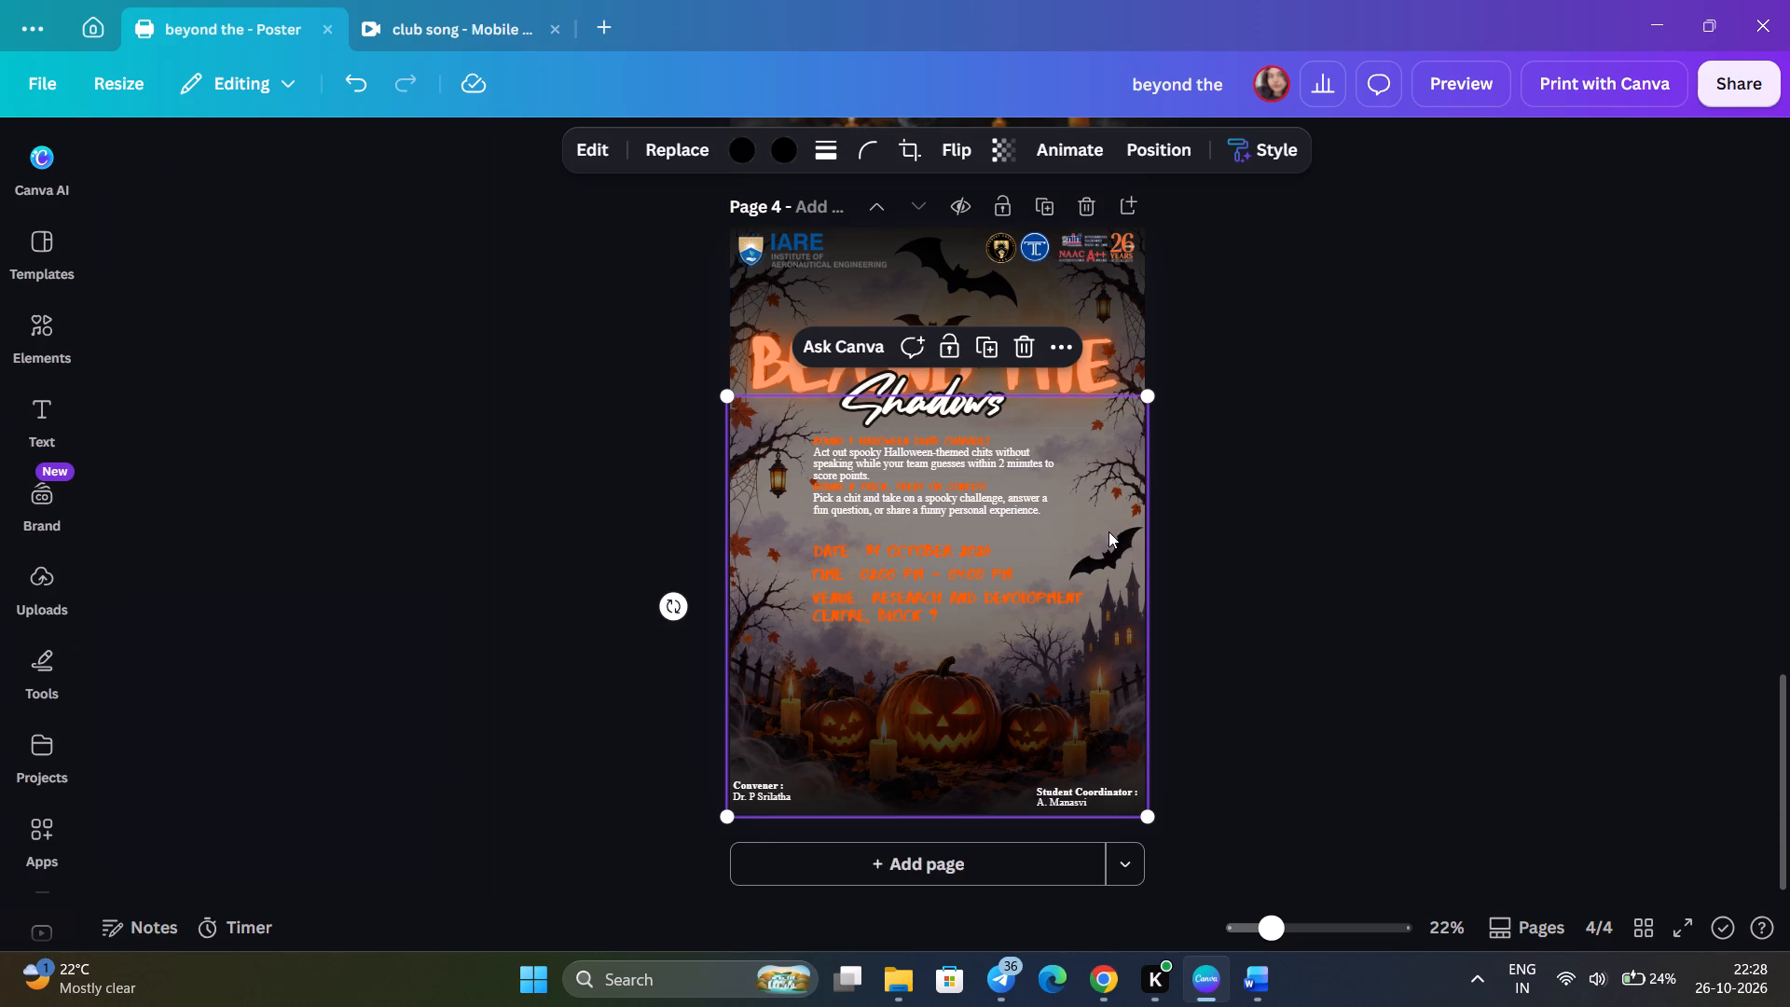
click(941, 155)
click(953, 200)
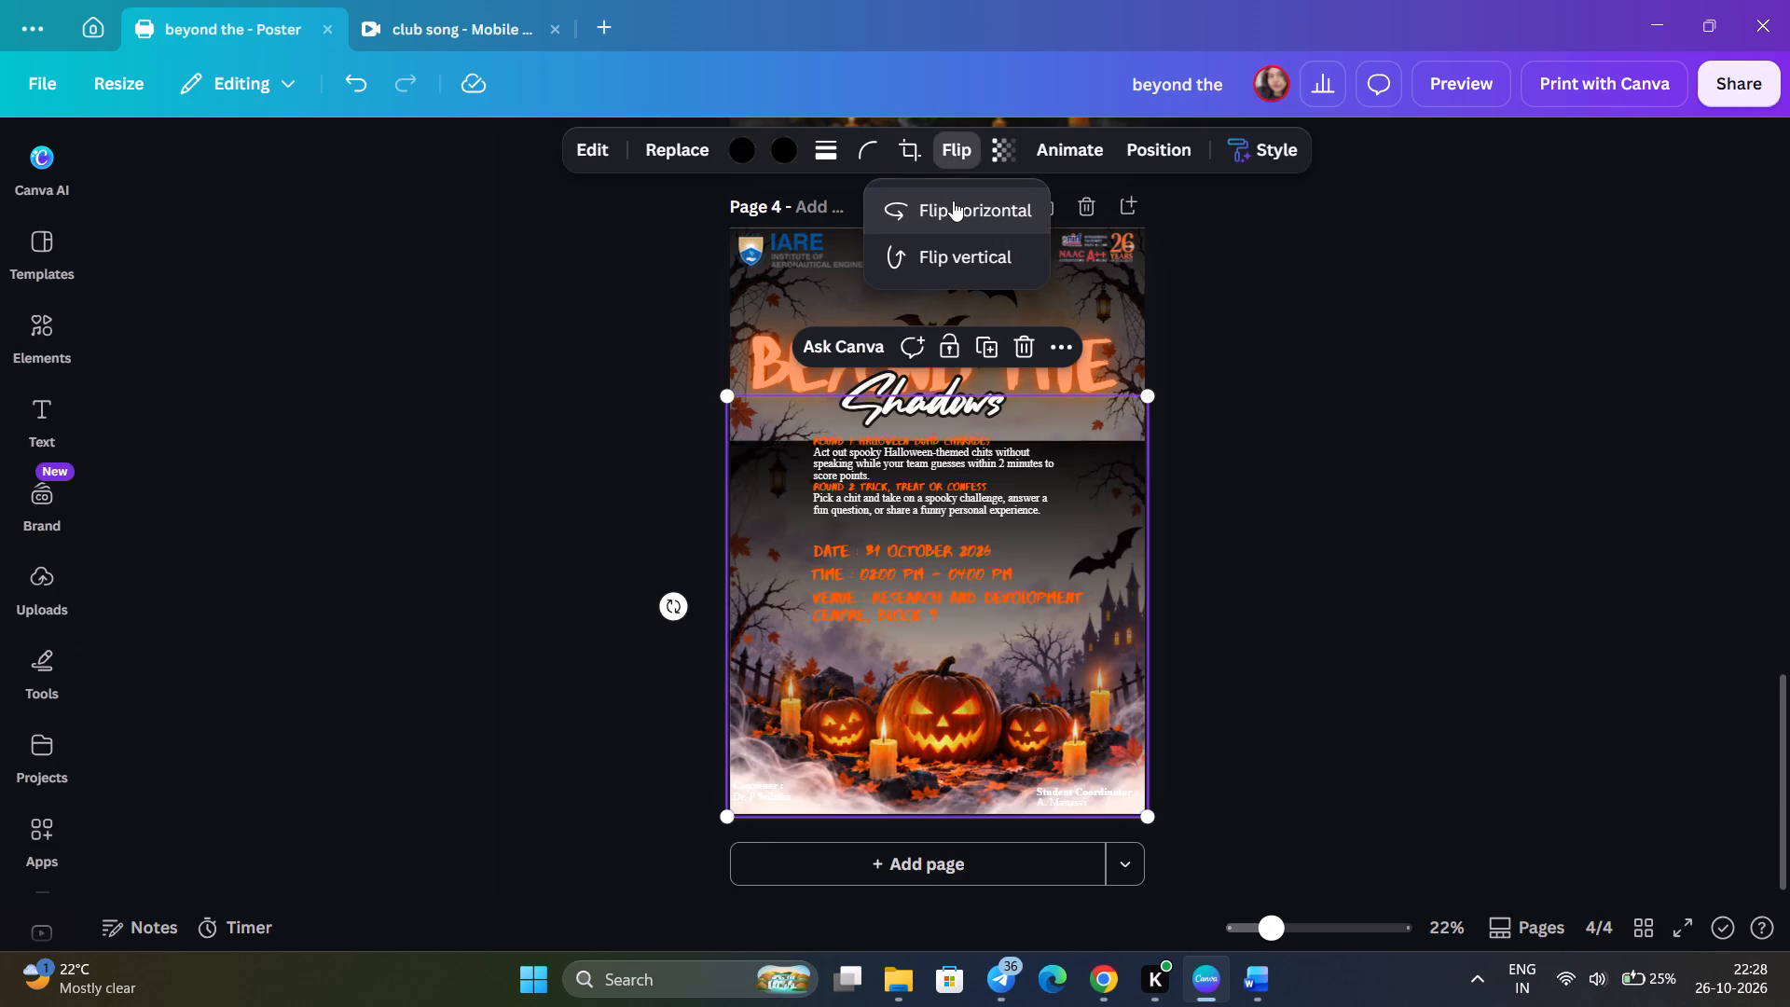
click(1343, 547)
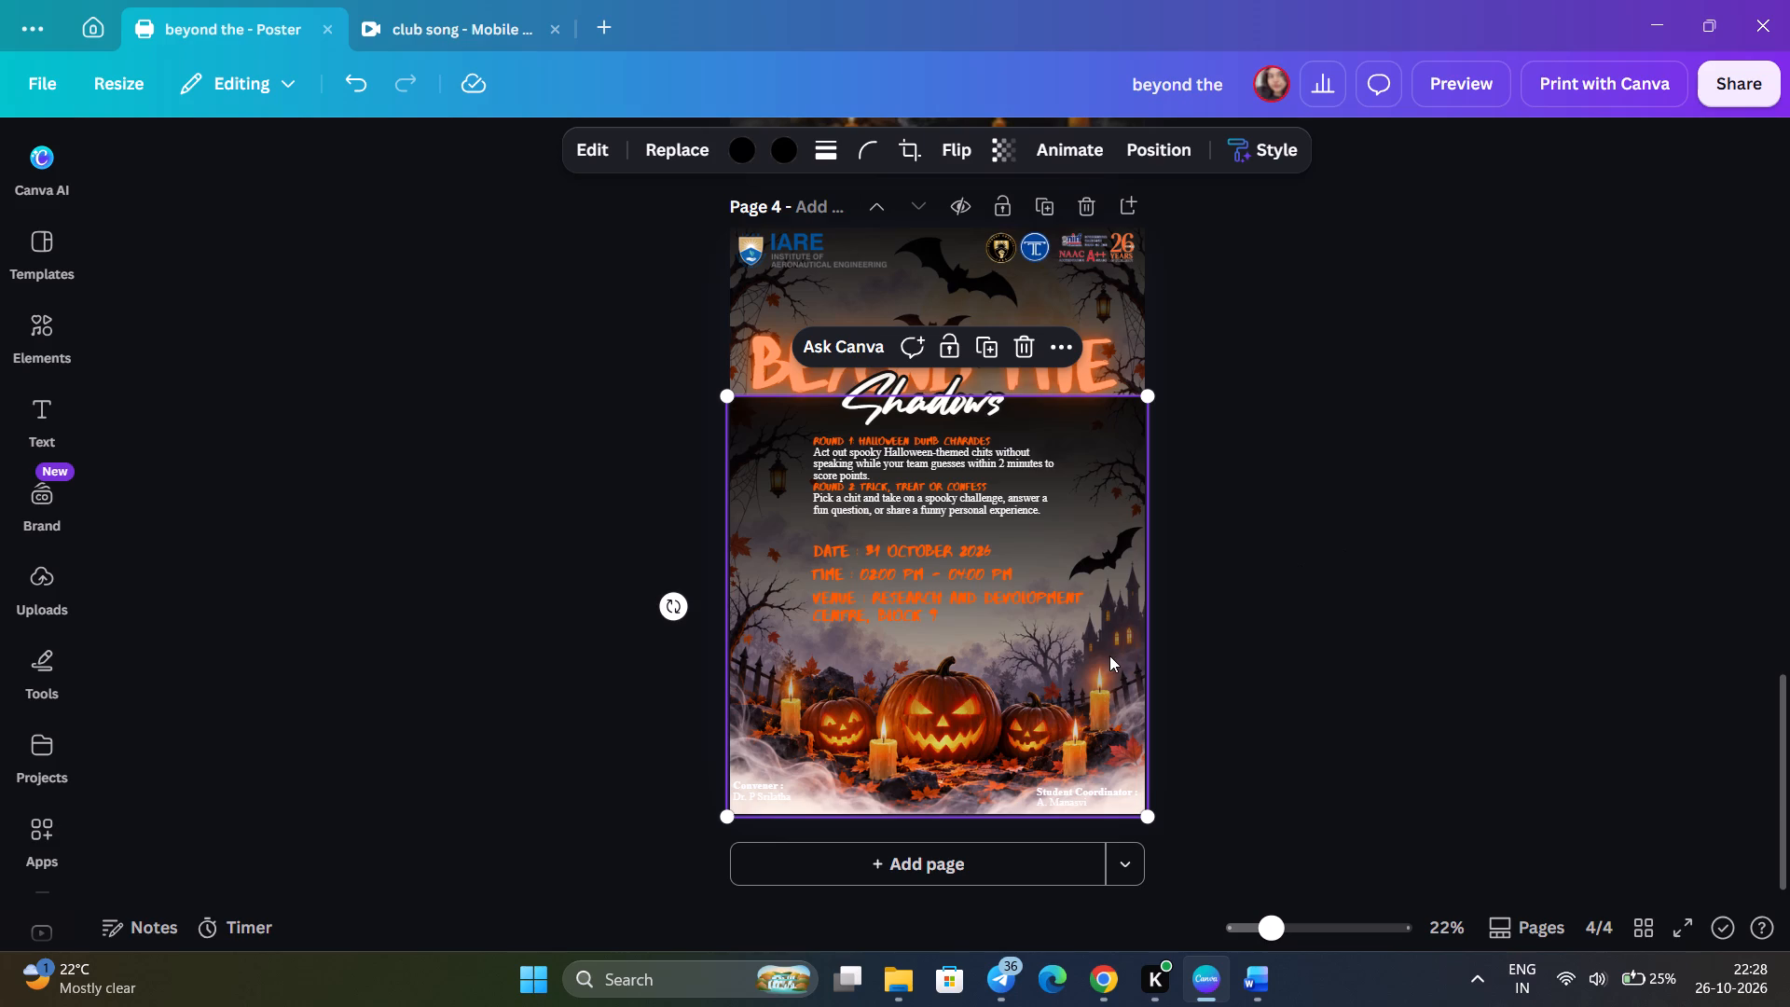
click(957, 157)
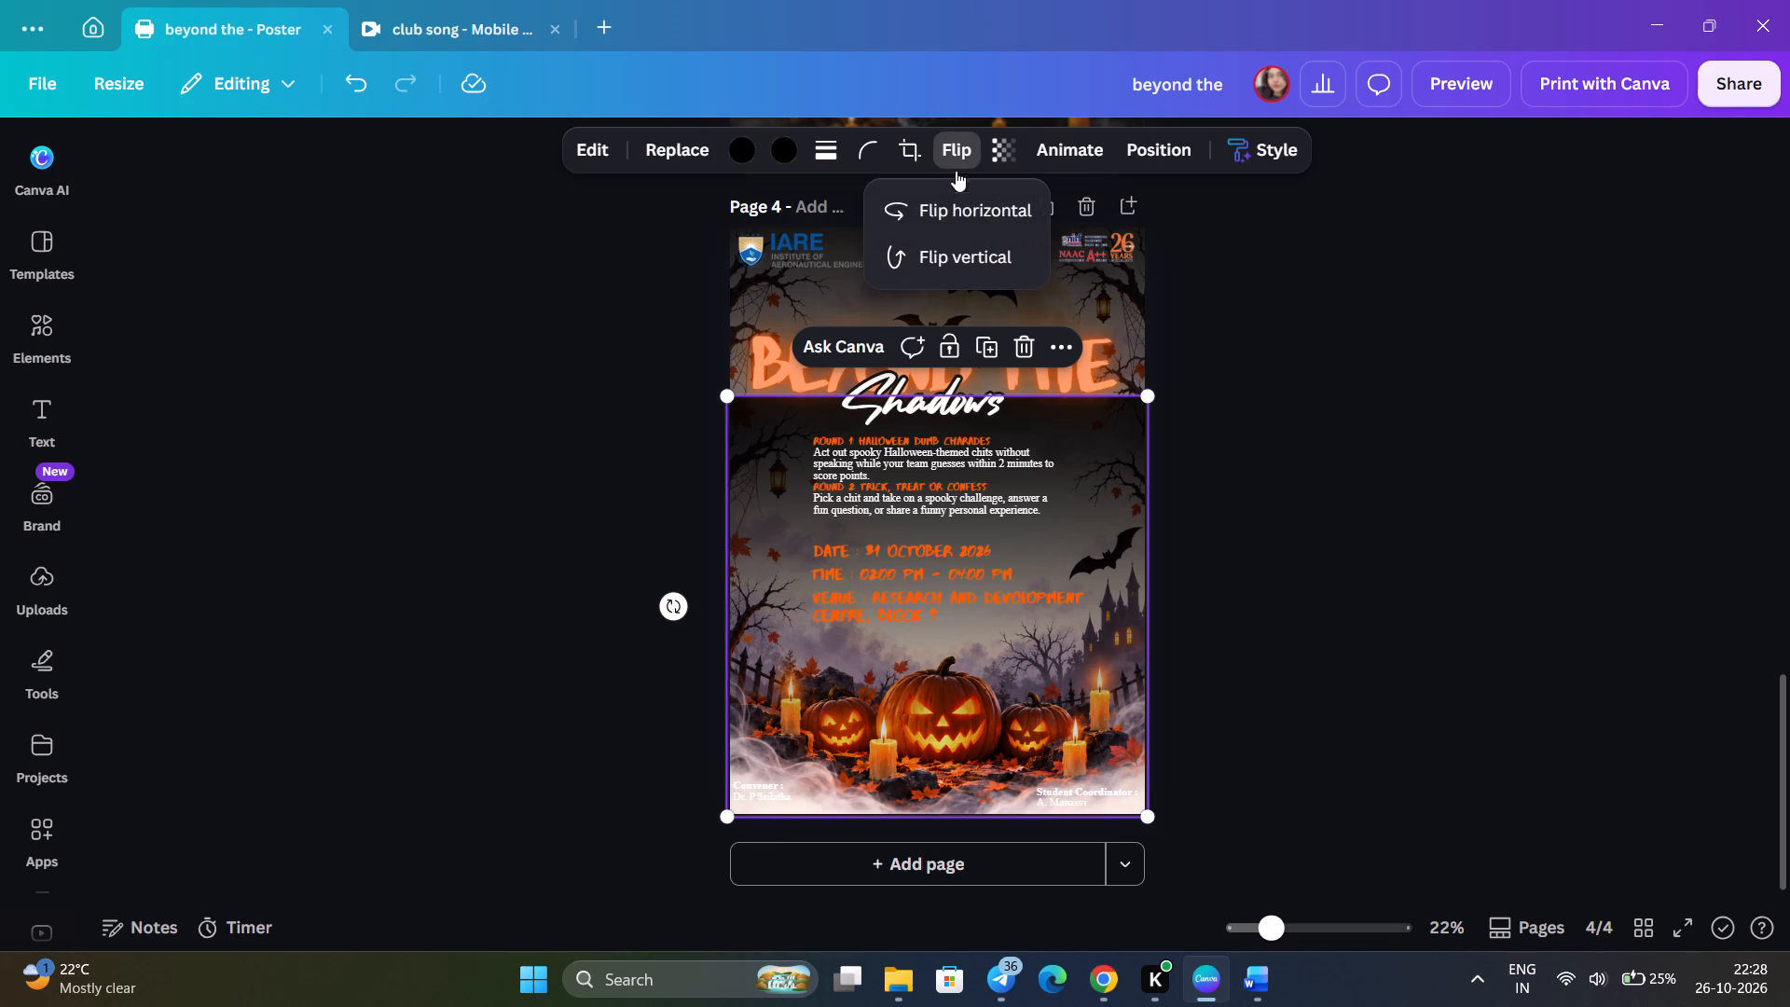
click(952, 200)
Shift the lower gradient further down page 4 so its upper edge sits just above the date line.
drag(1139, 629, 1141, 816)
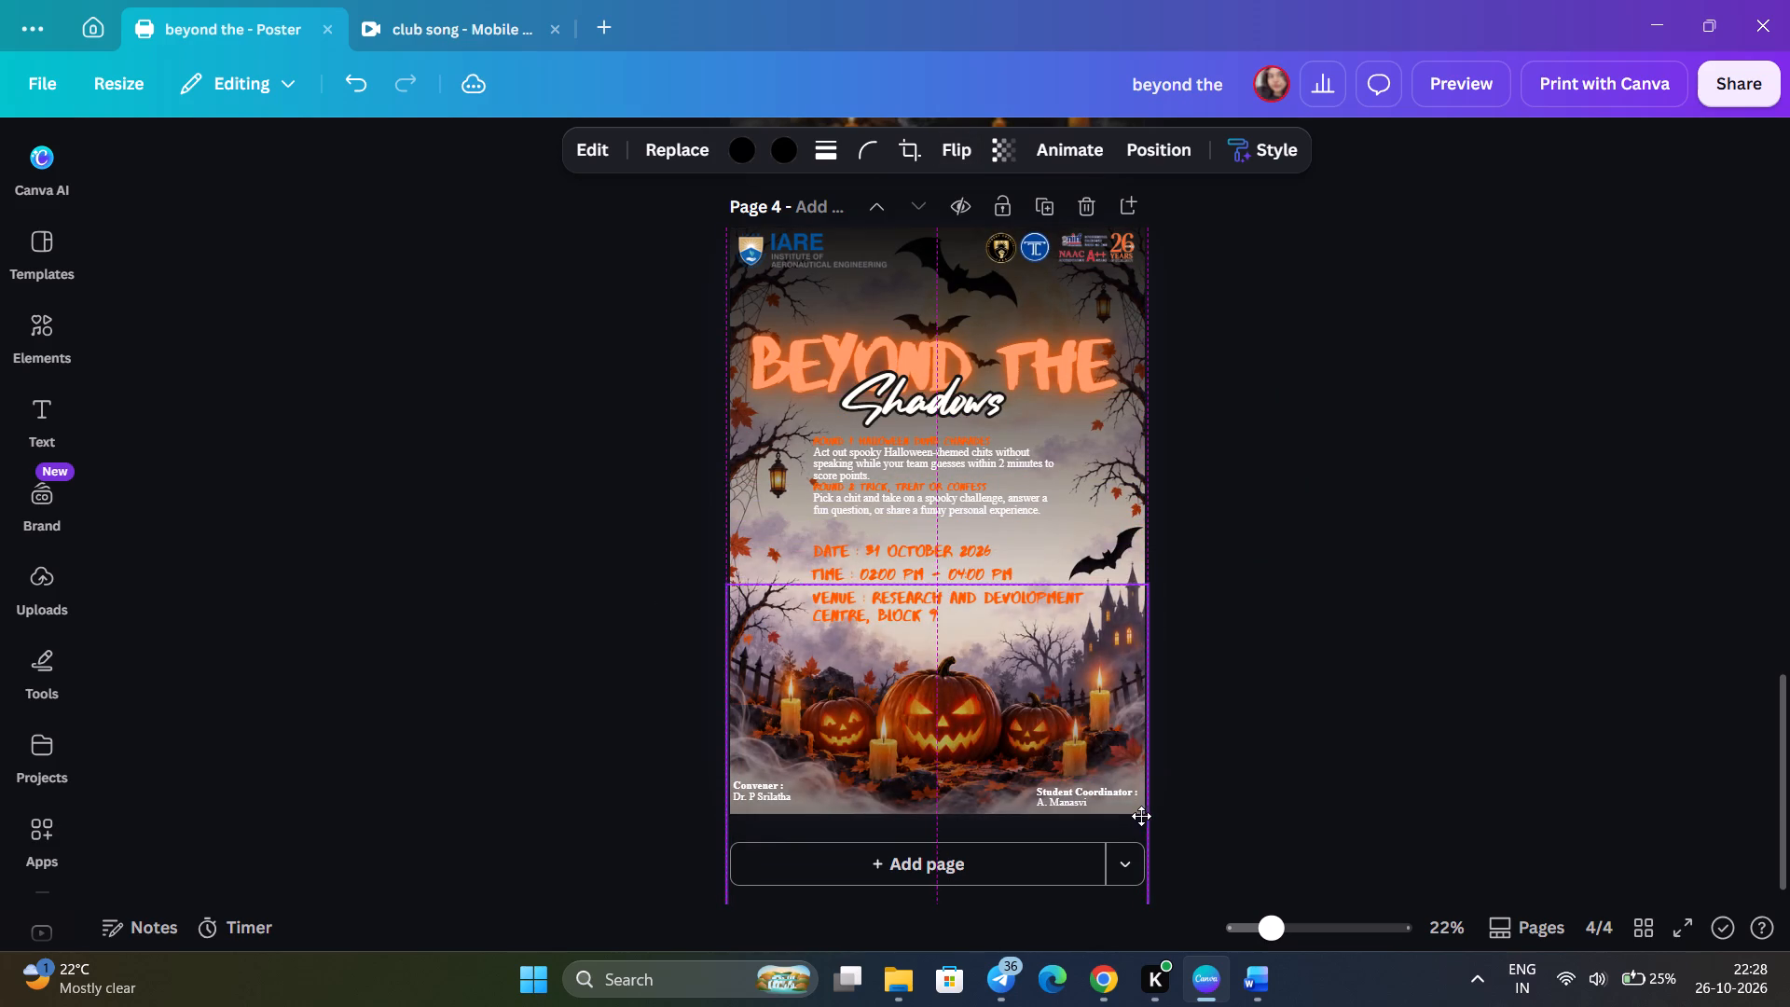
drag(1141, 816, 1143, 754)
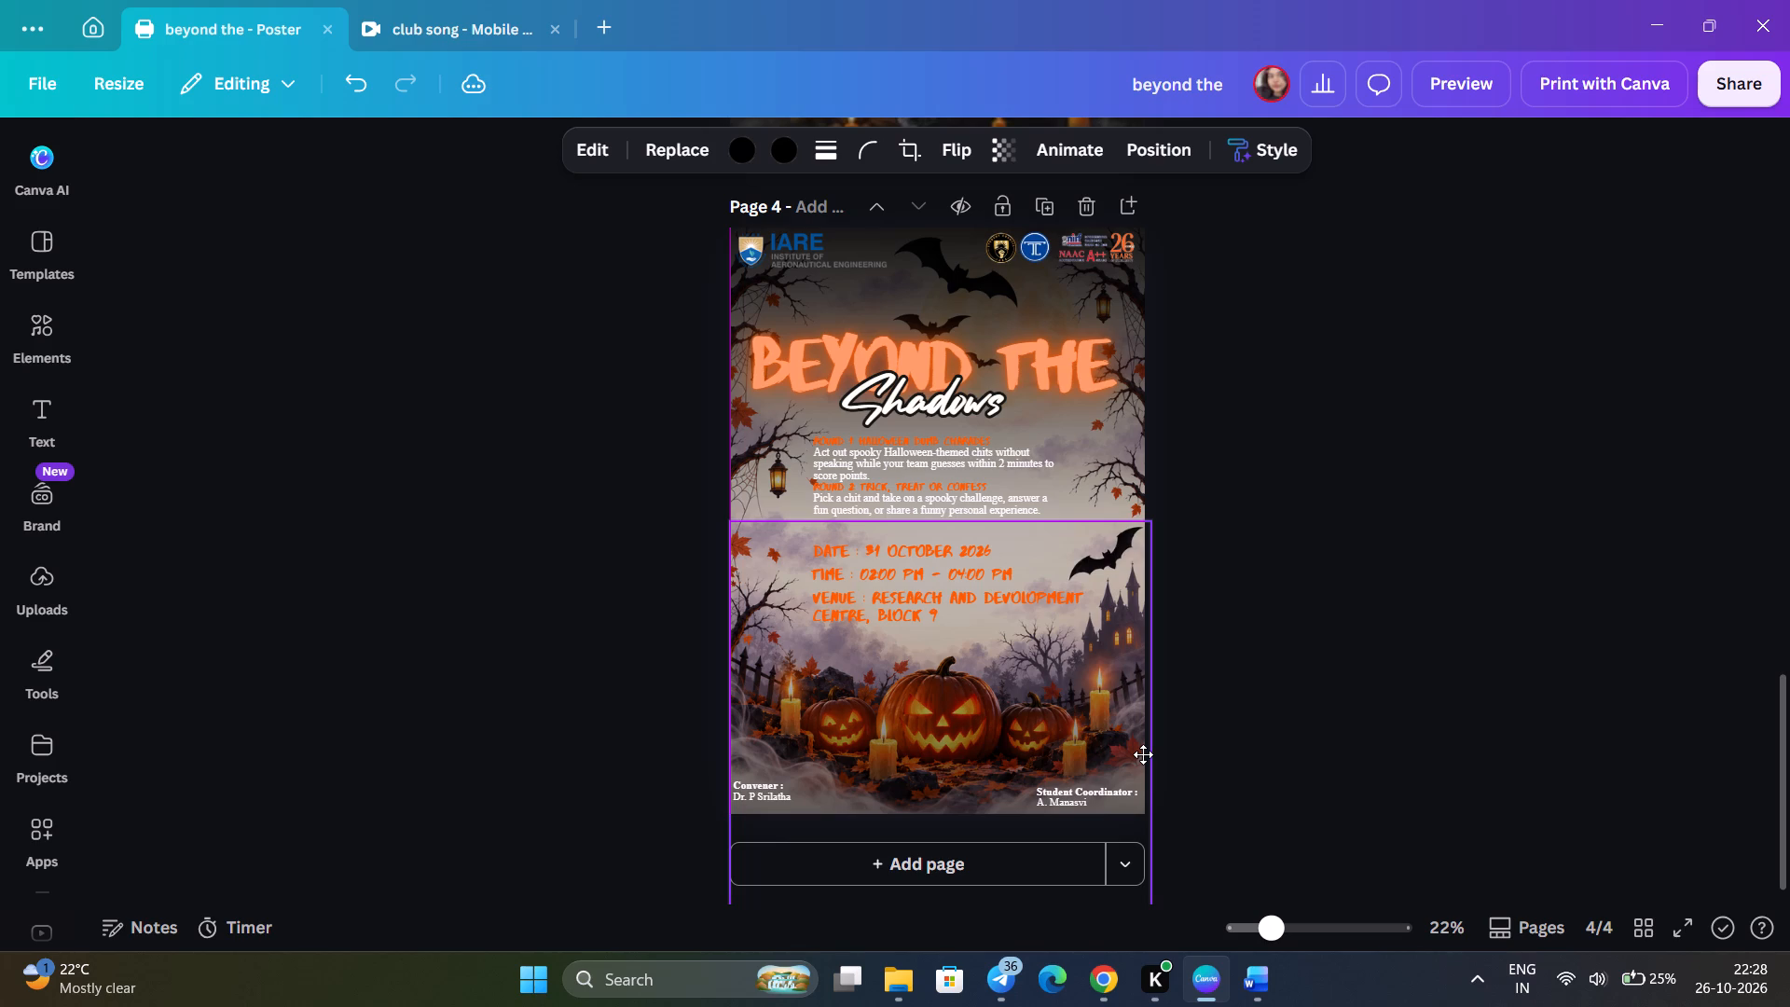
drag(1143, 754, 1143, 761)
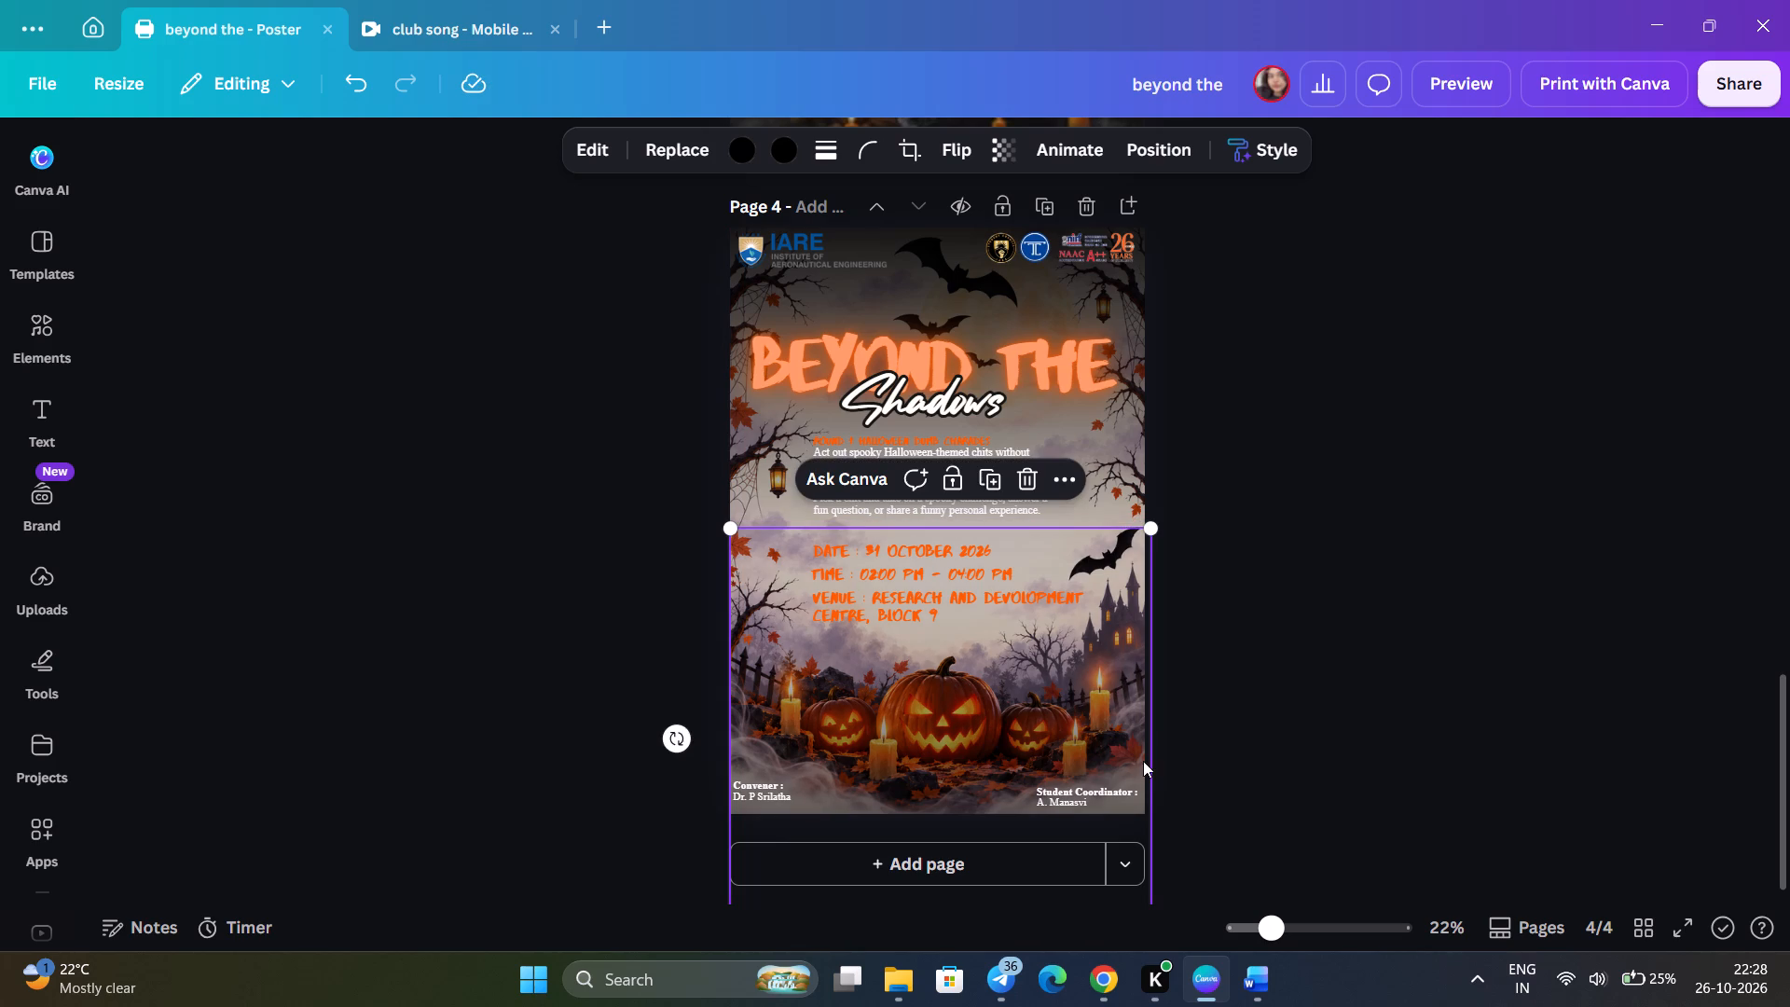
click(1246, 731)
Set the font size of the Student Coordinator and Convener texts on page 4 to 31.6.
click(1110, 790)
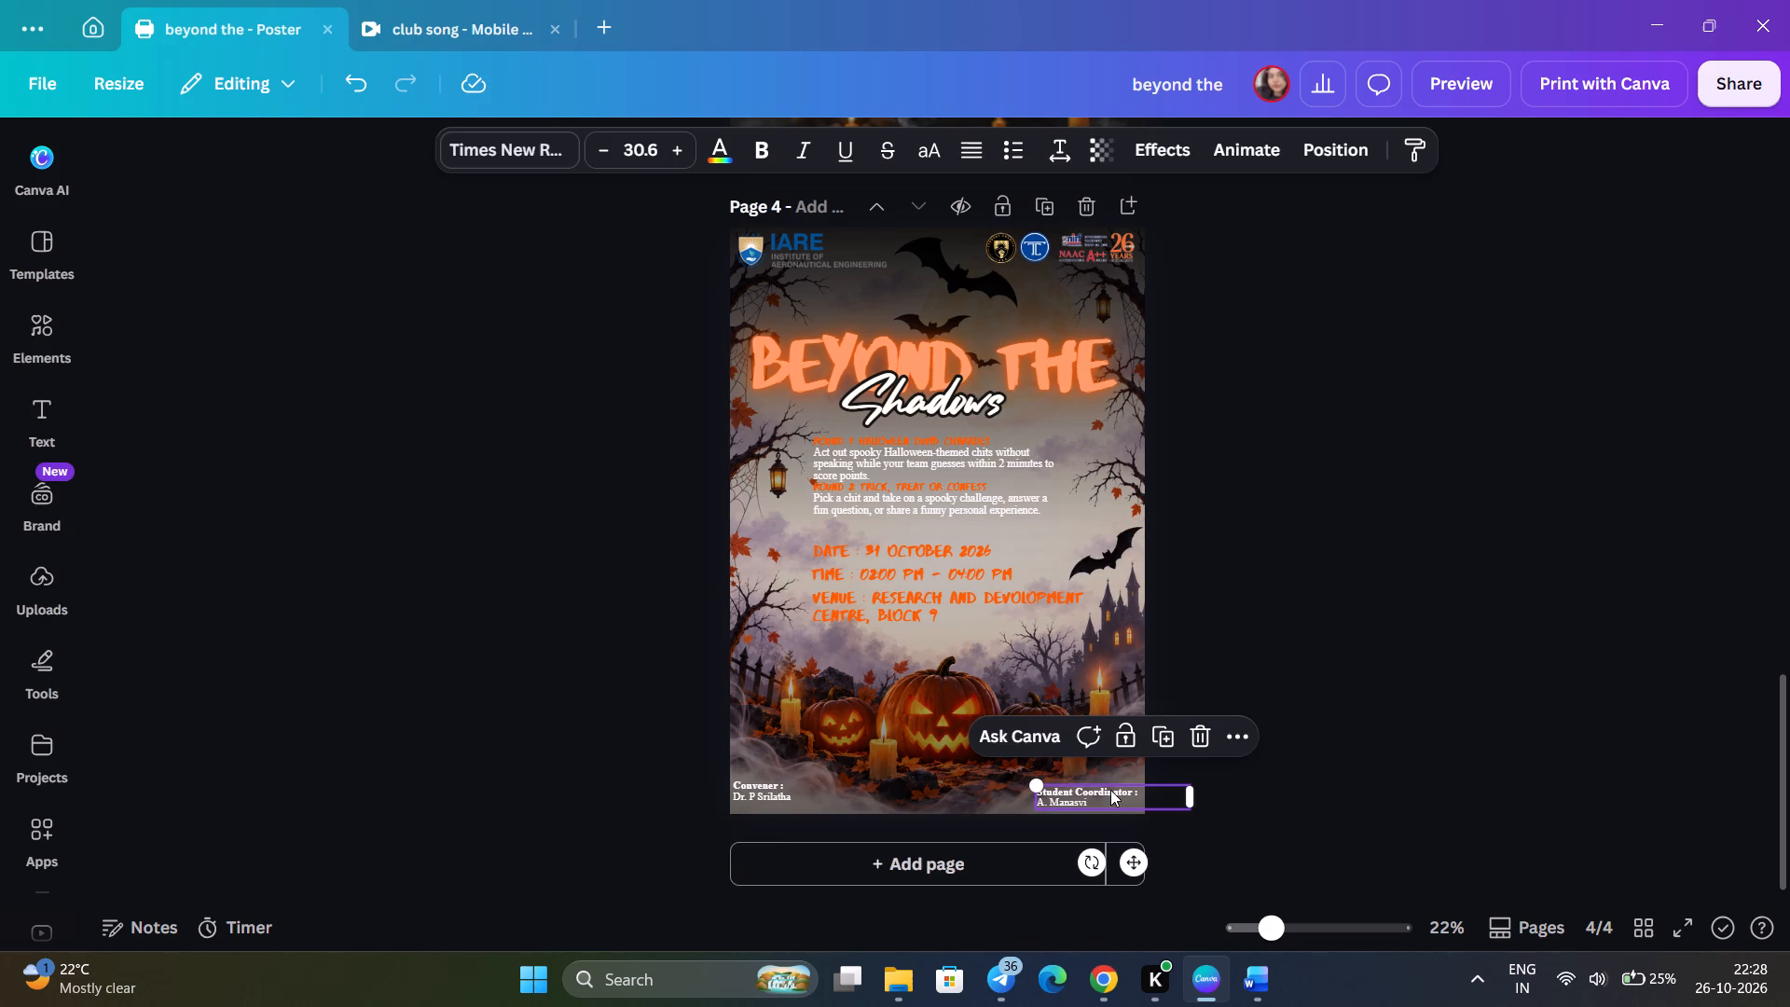
click(687, 157)
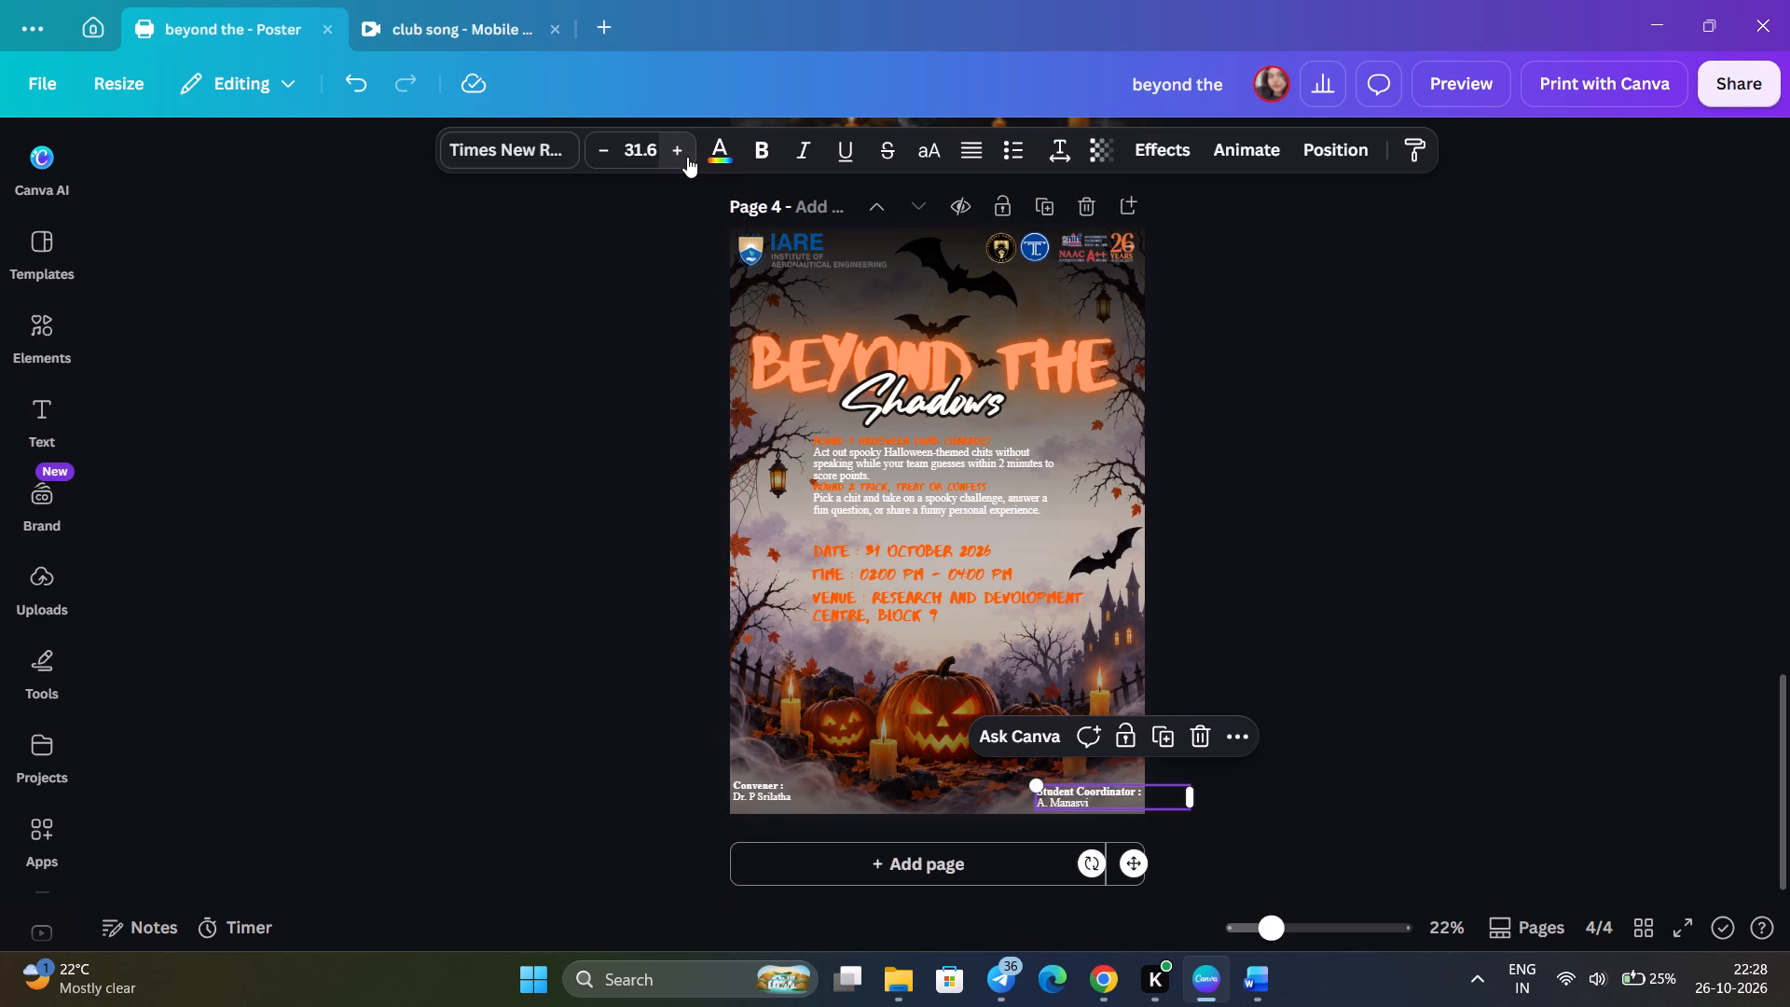
click(756, 781)
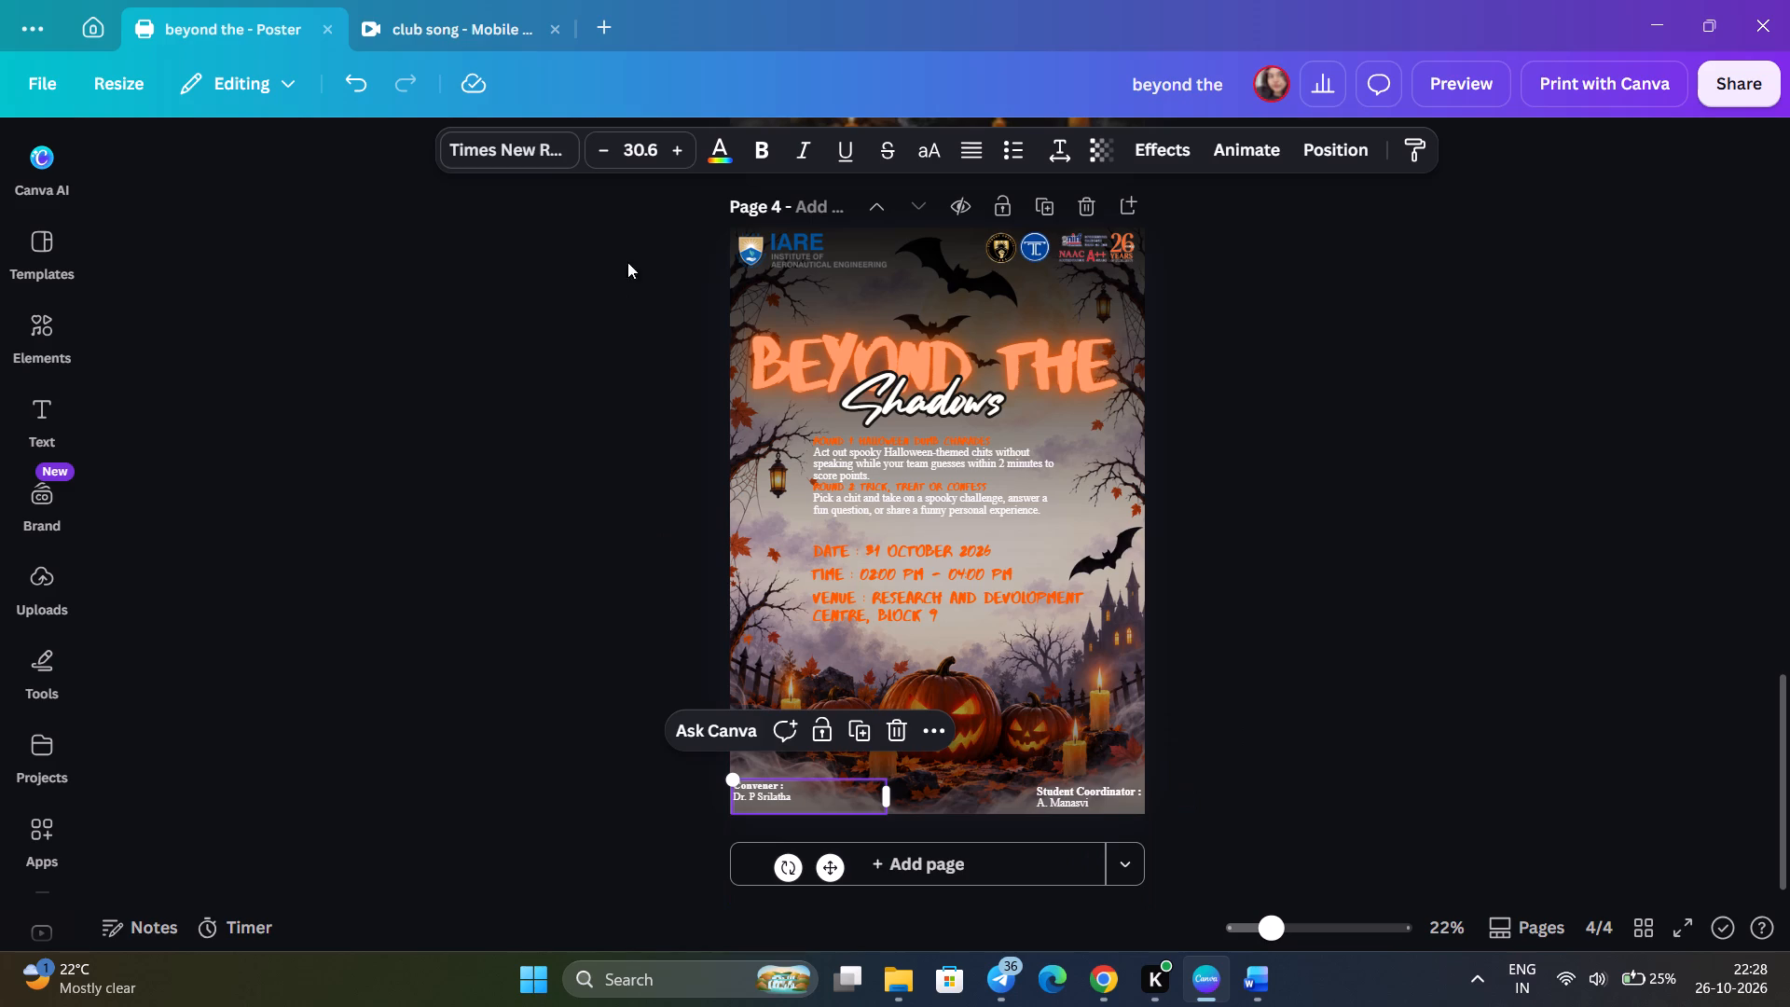
click(683, 156)
click(1304, 628)
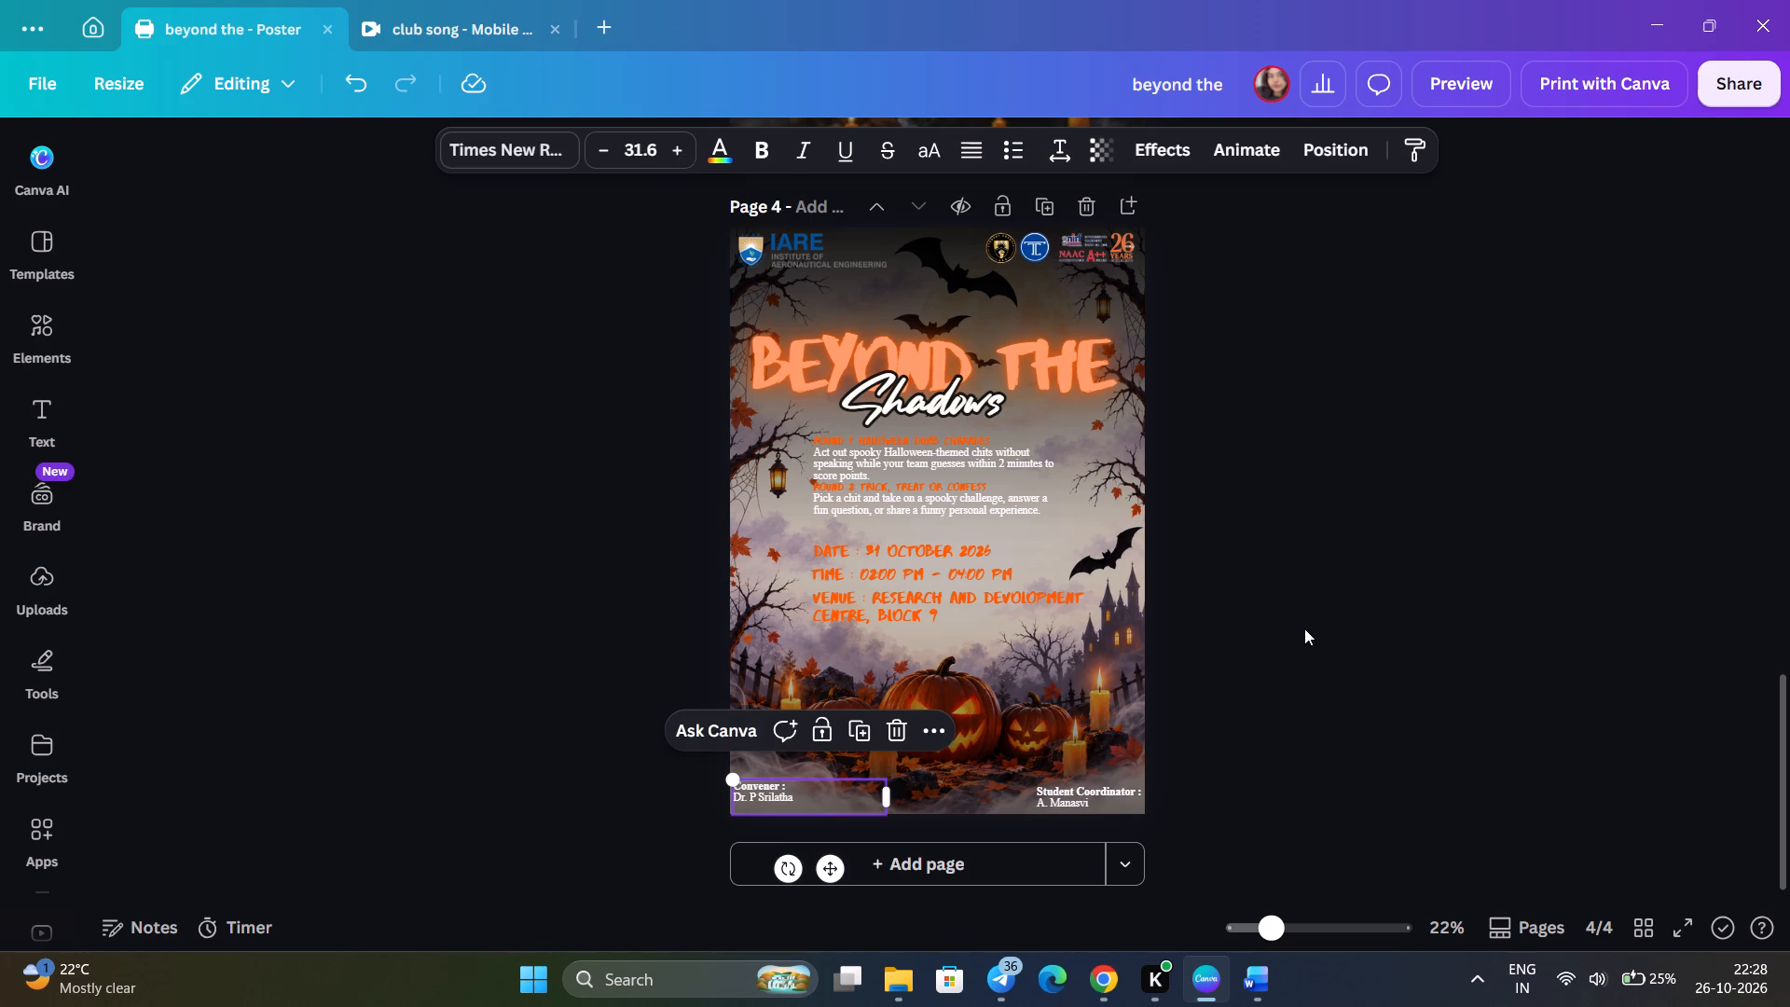
Move the Convener text level with the Student Coordinator text, leaving a small gap from the poster's side edge.
click(764, 790)
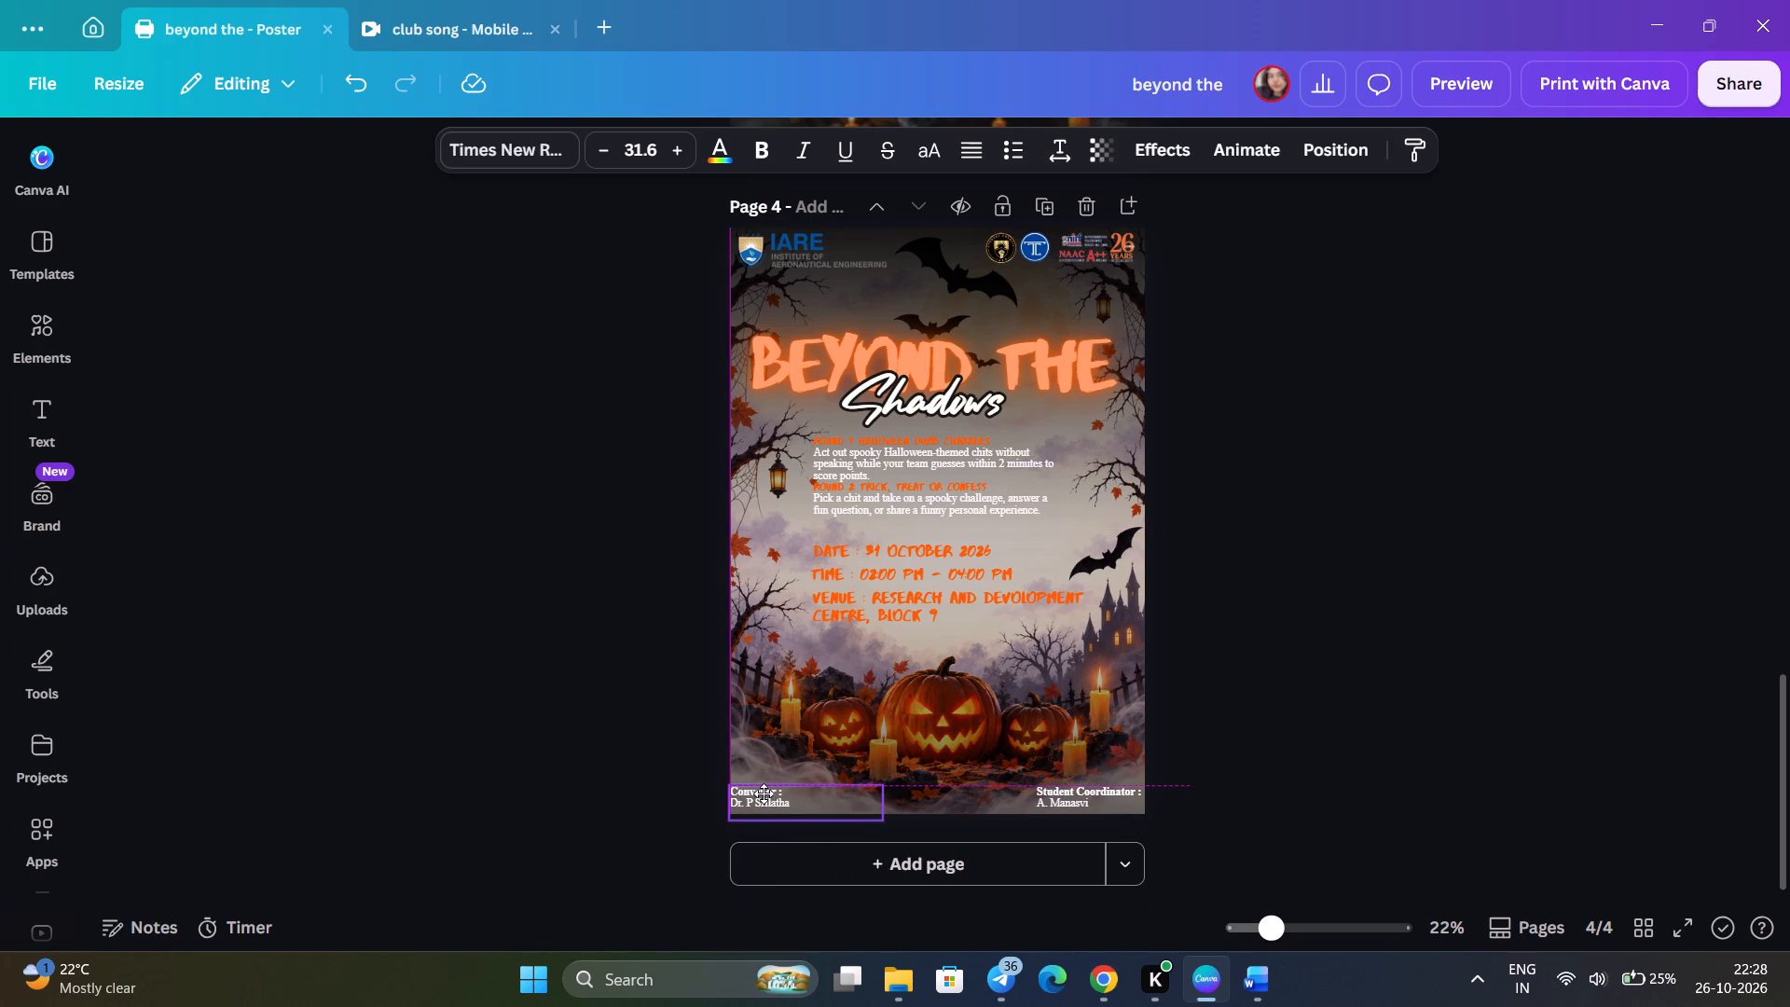
click(1459, 658)
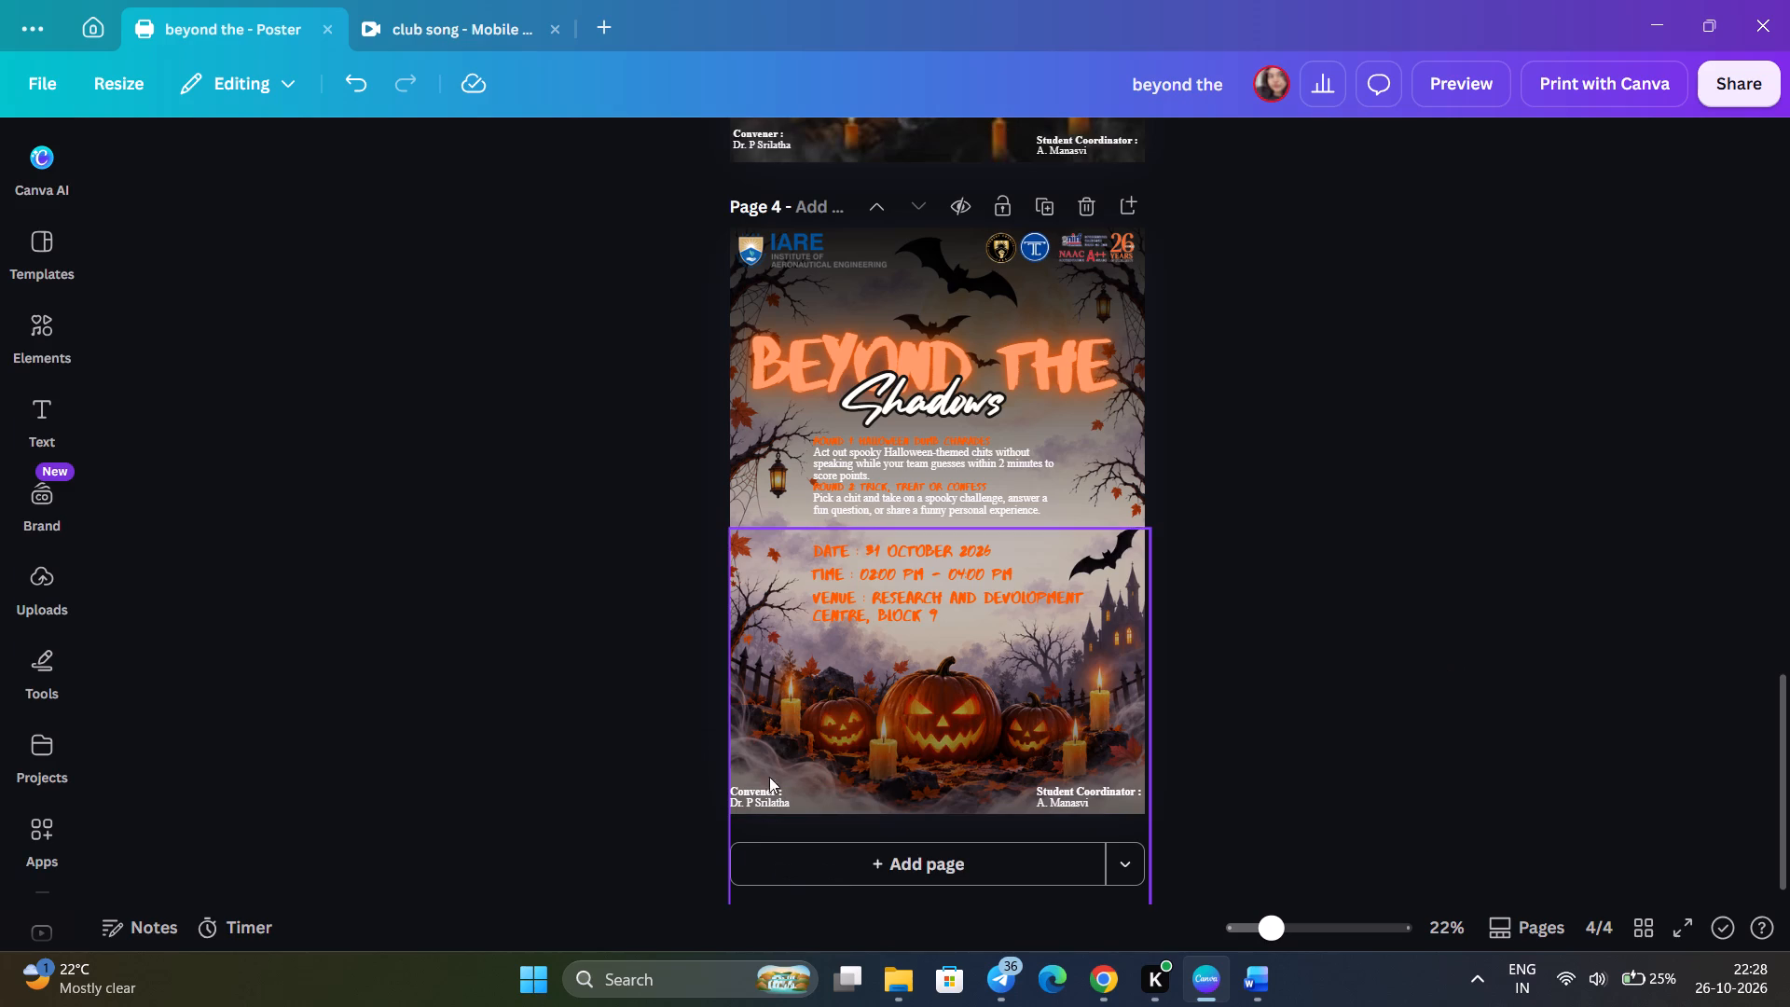
click(752, 797)
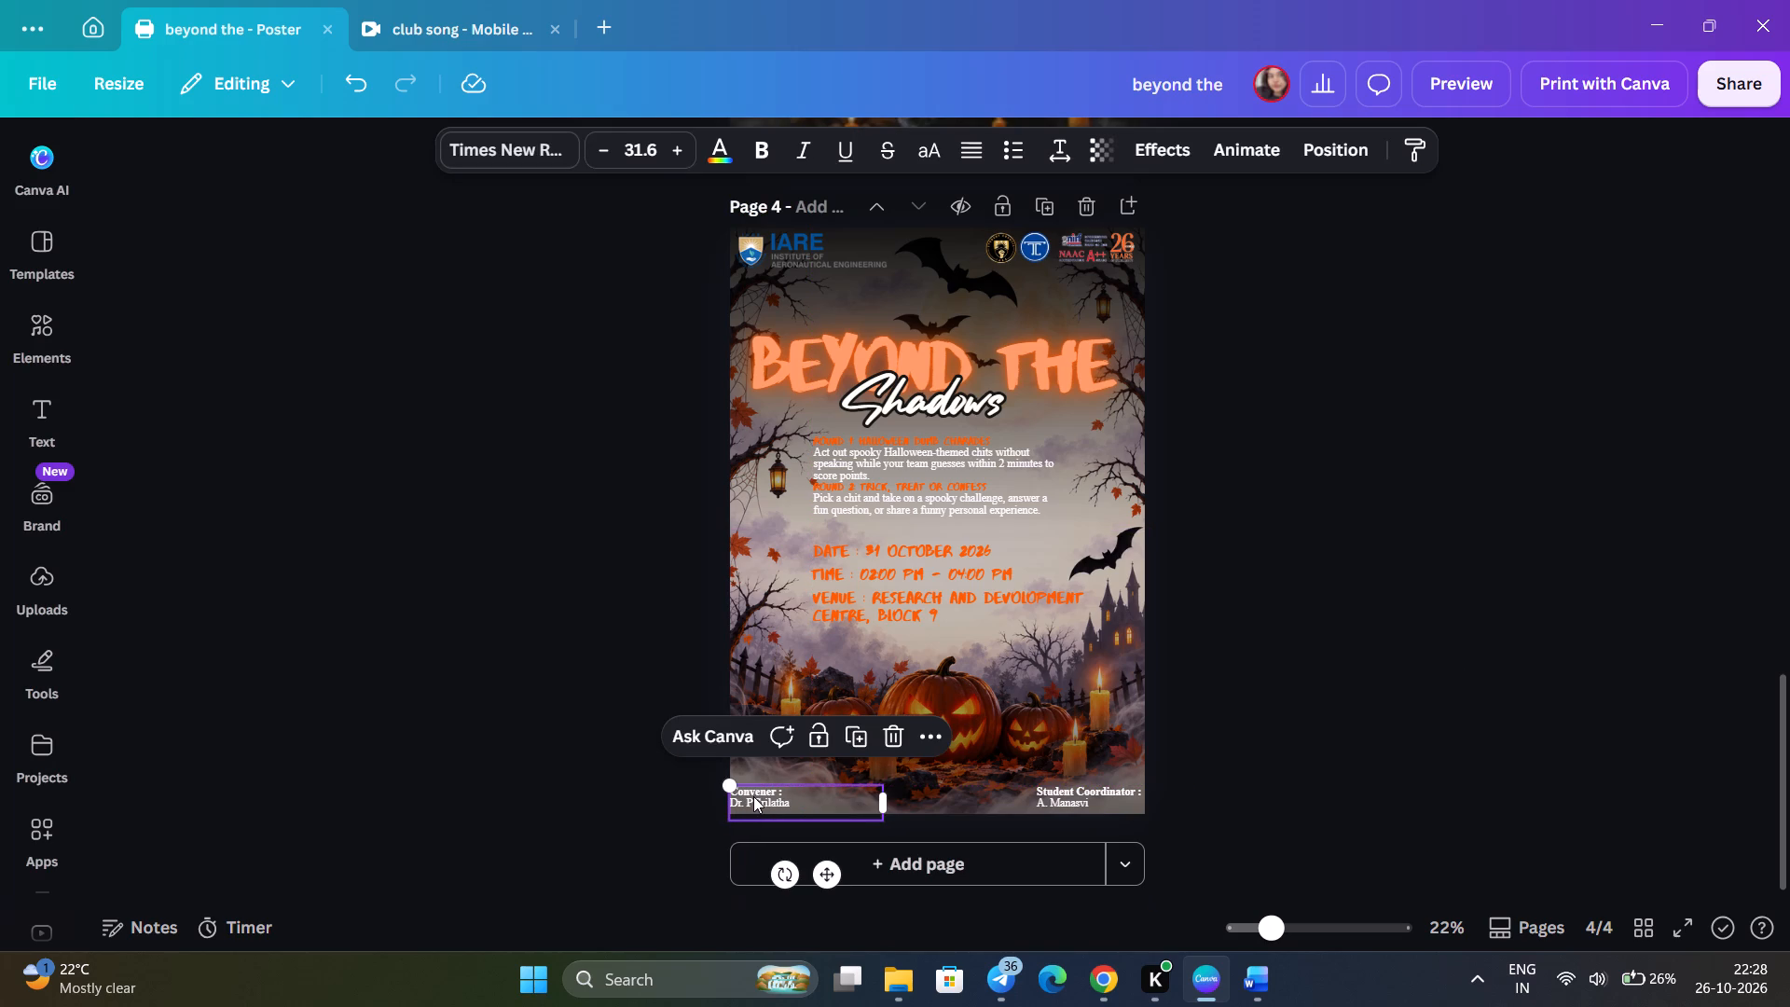
click(1267, 742)
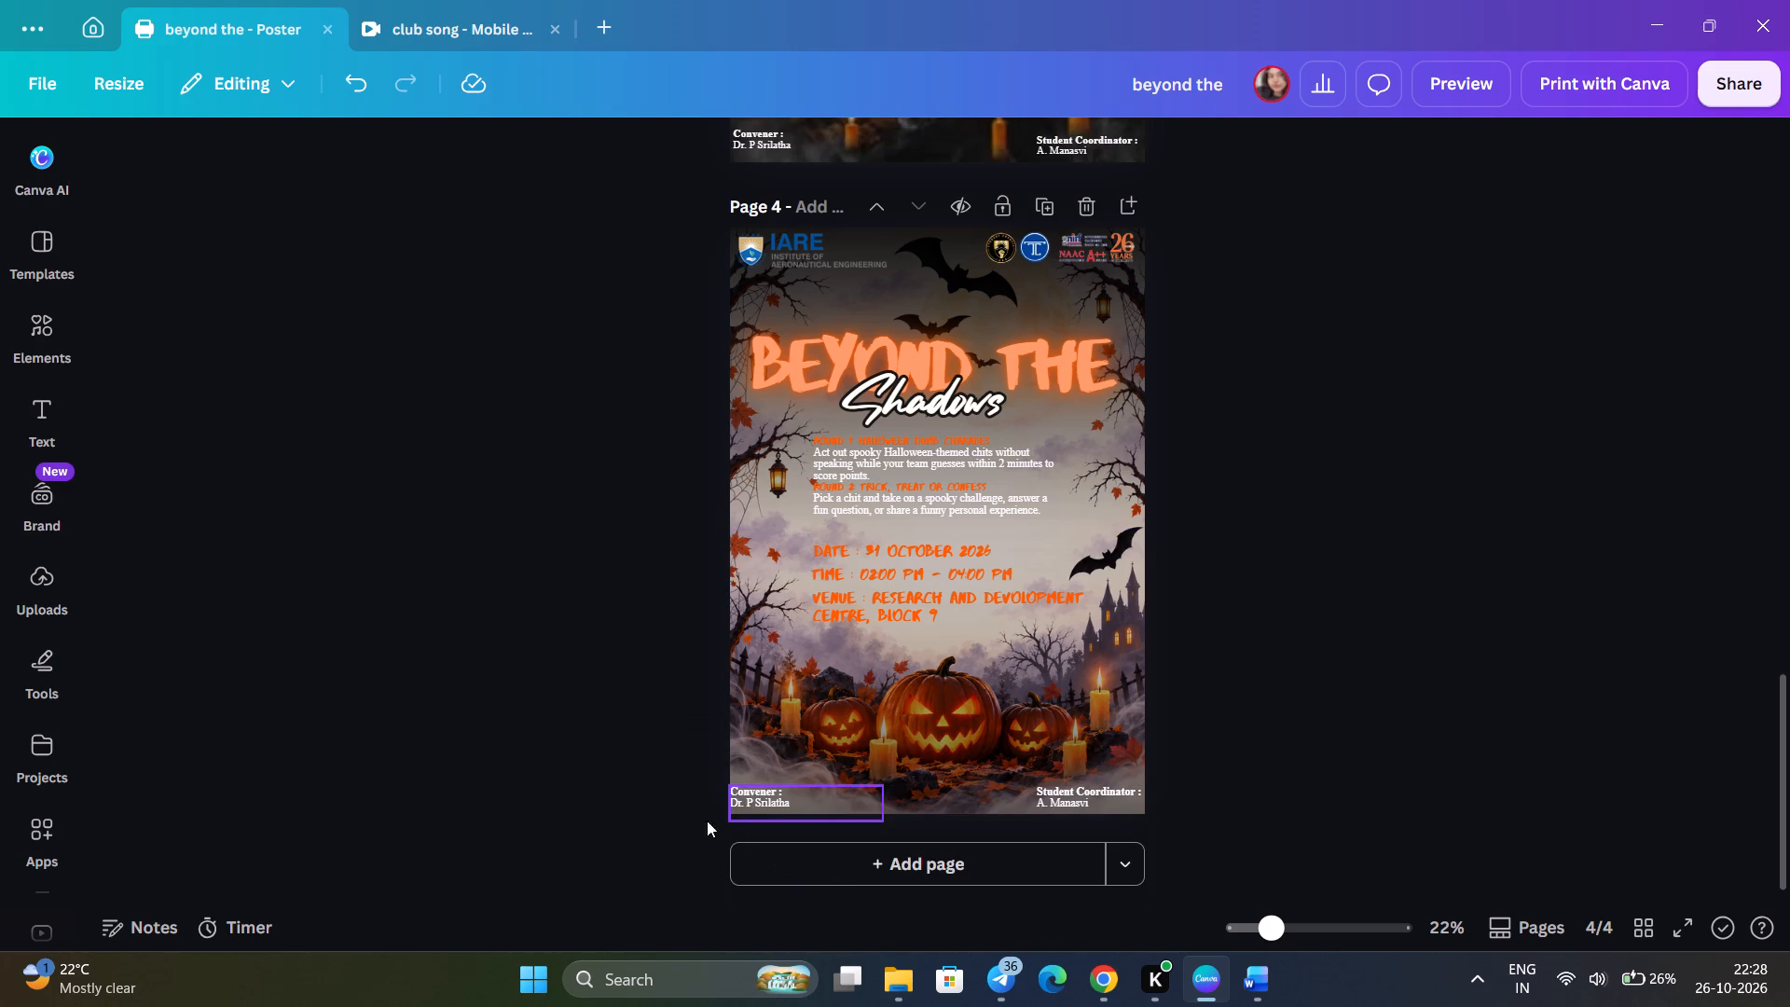
scroll(870, 736, down, 2)
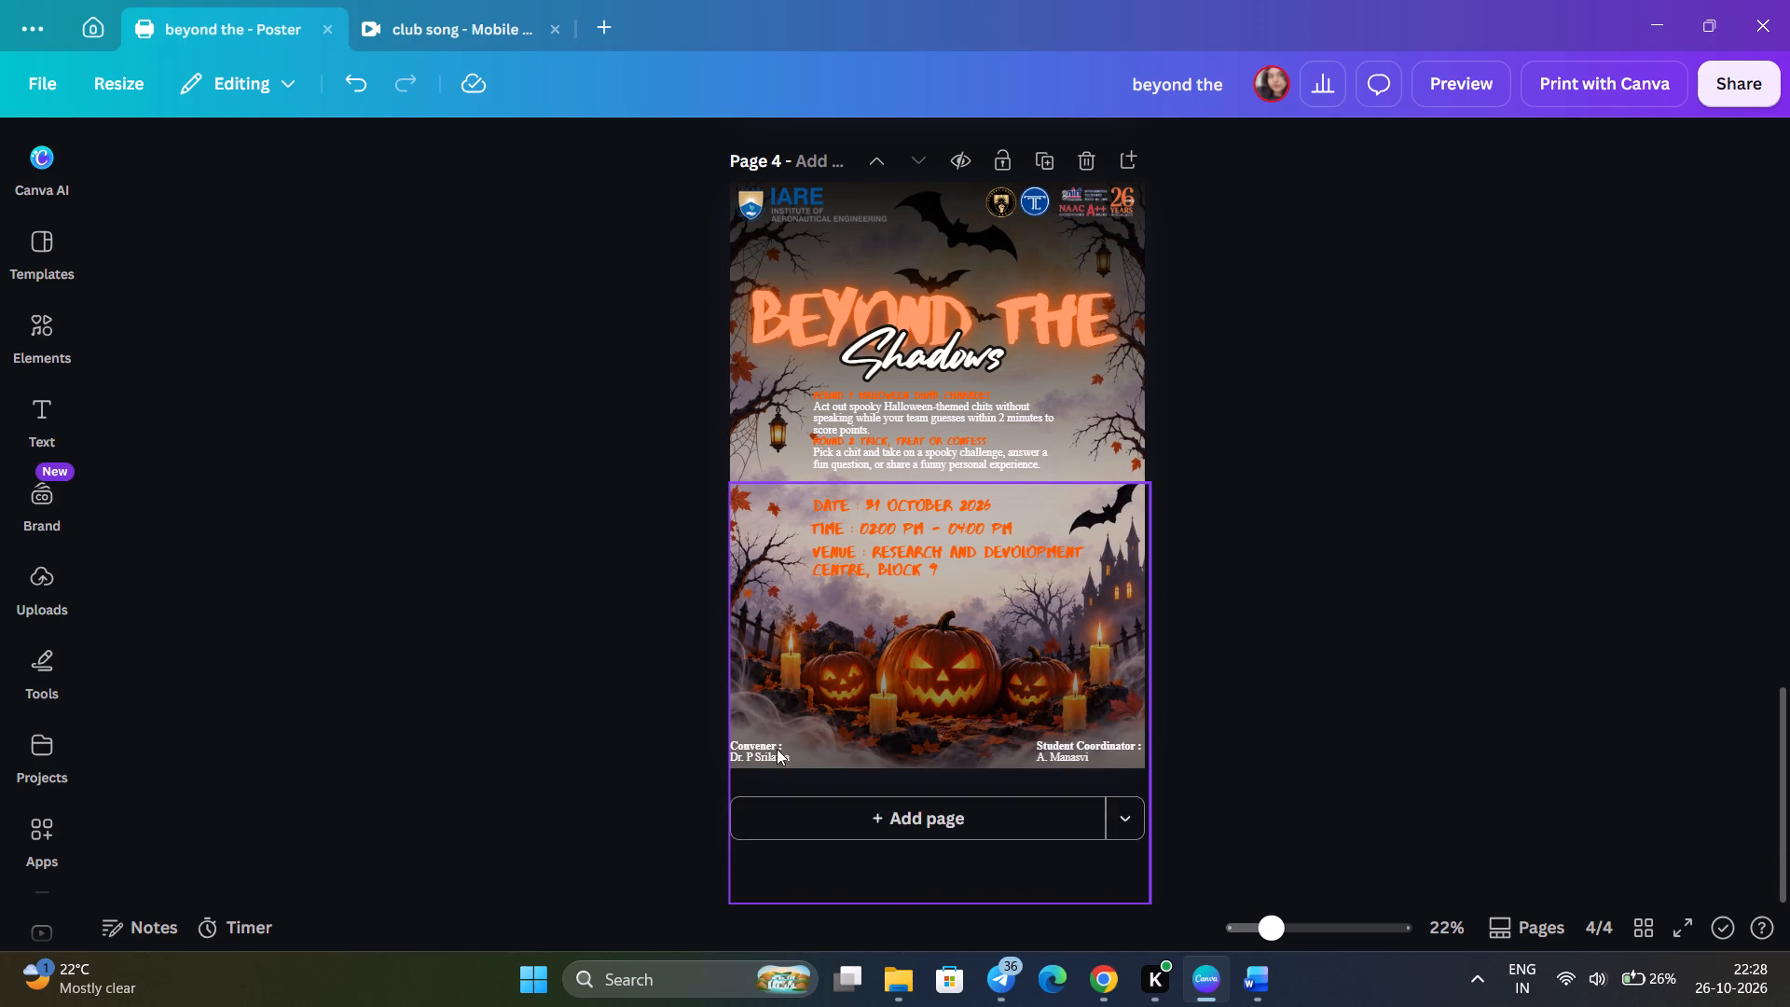
click(766, 750)
click(766, 750)
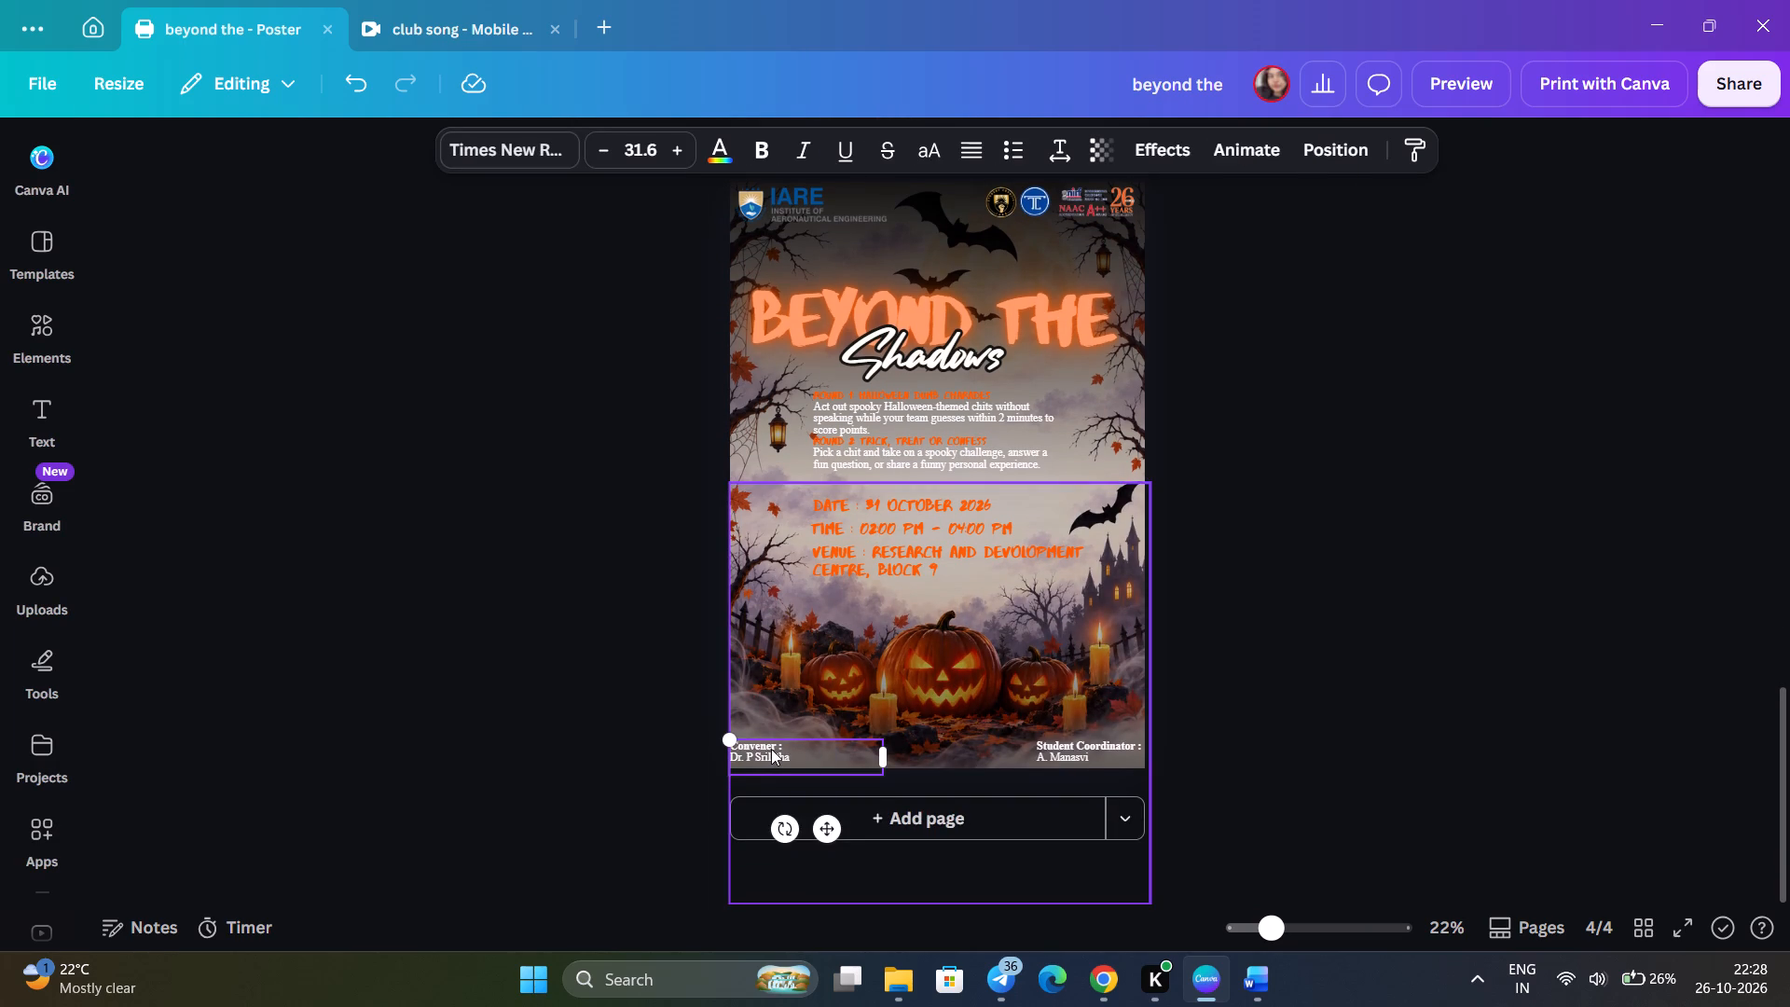
click(1203, 726)
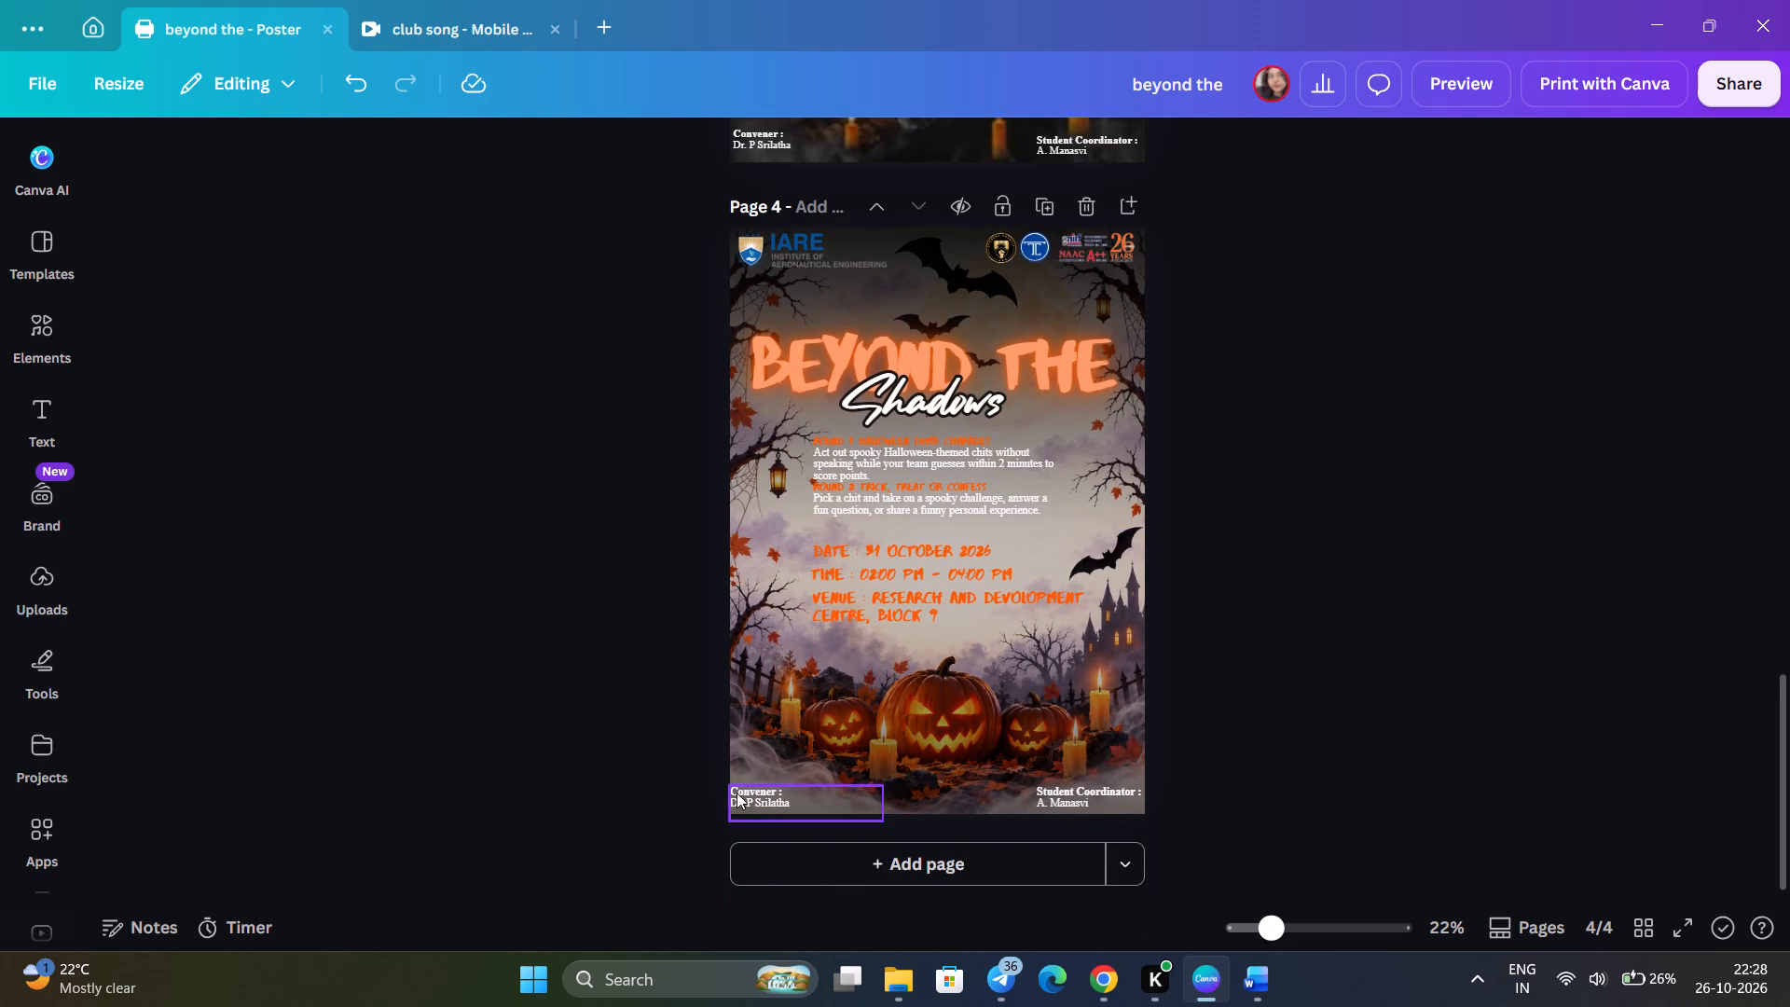
click(737, 793)
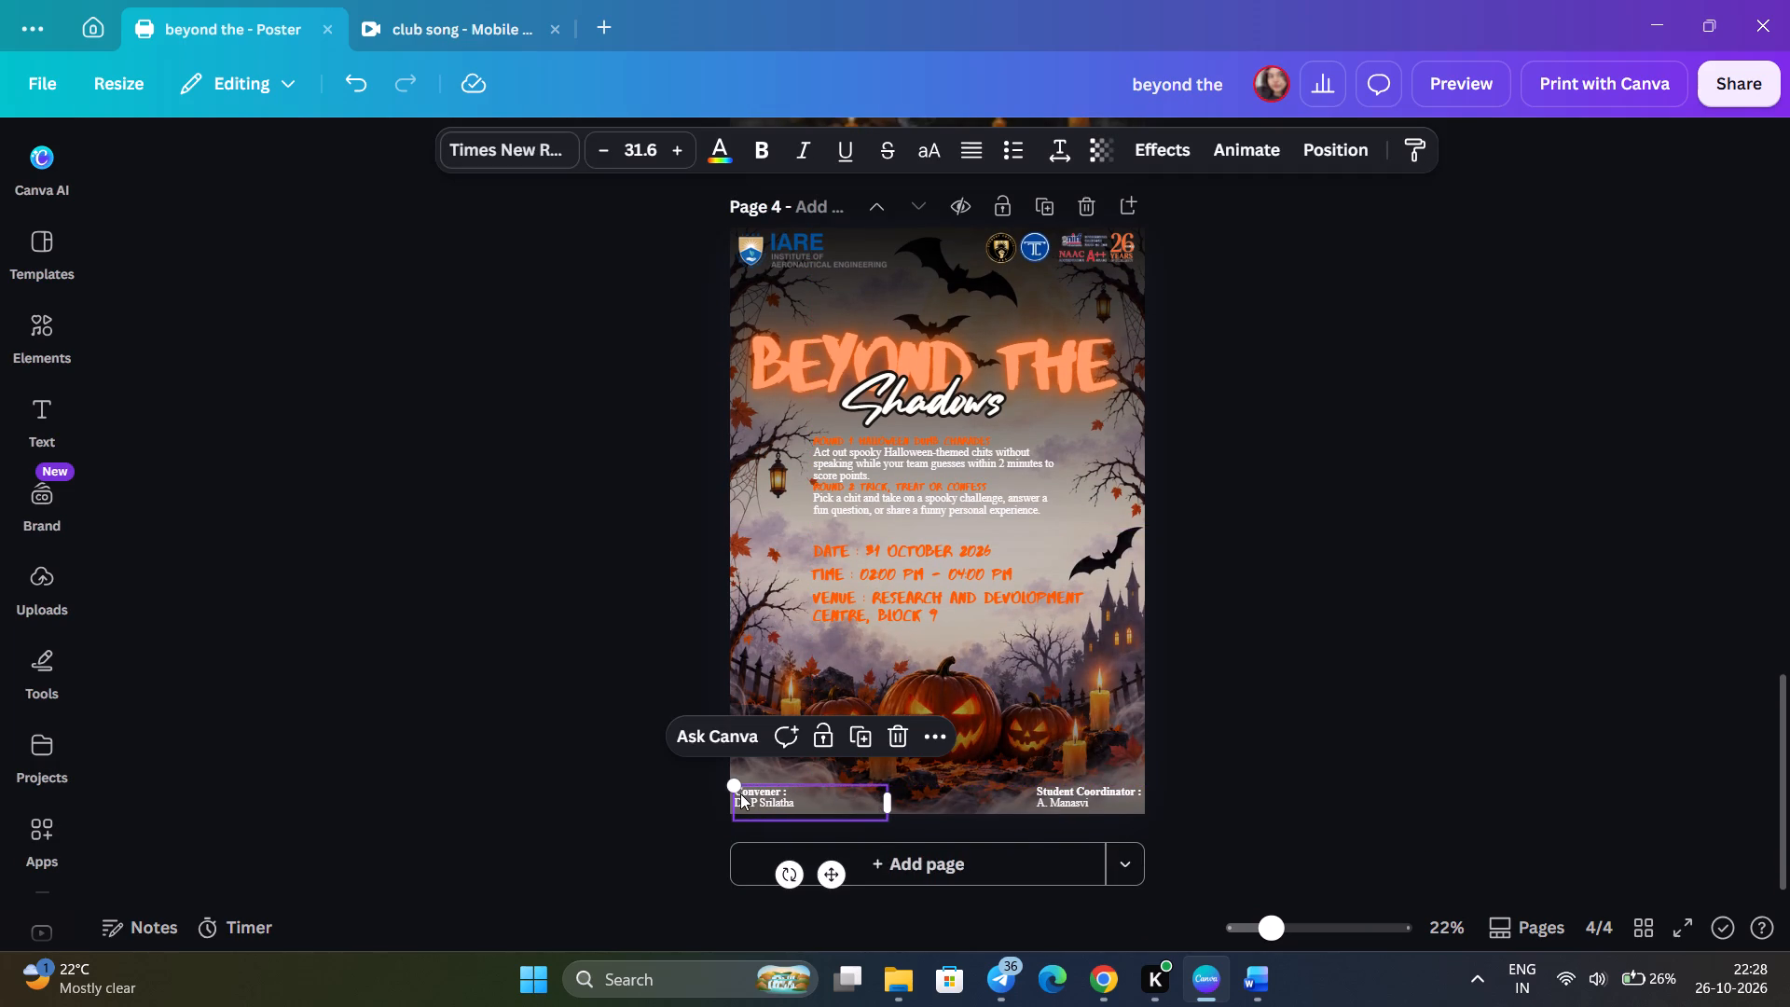
click(1302, 722)
Change the text colour of the Round 1 description on page 4 to black.
scroll(1288, 678, up, 1)
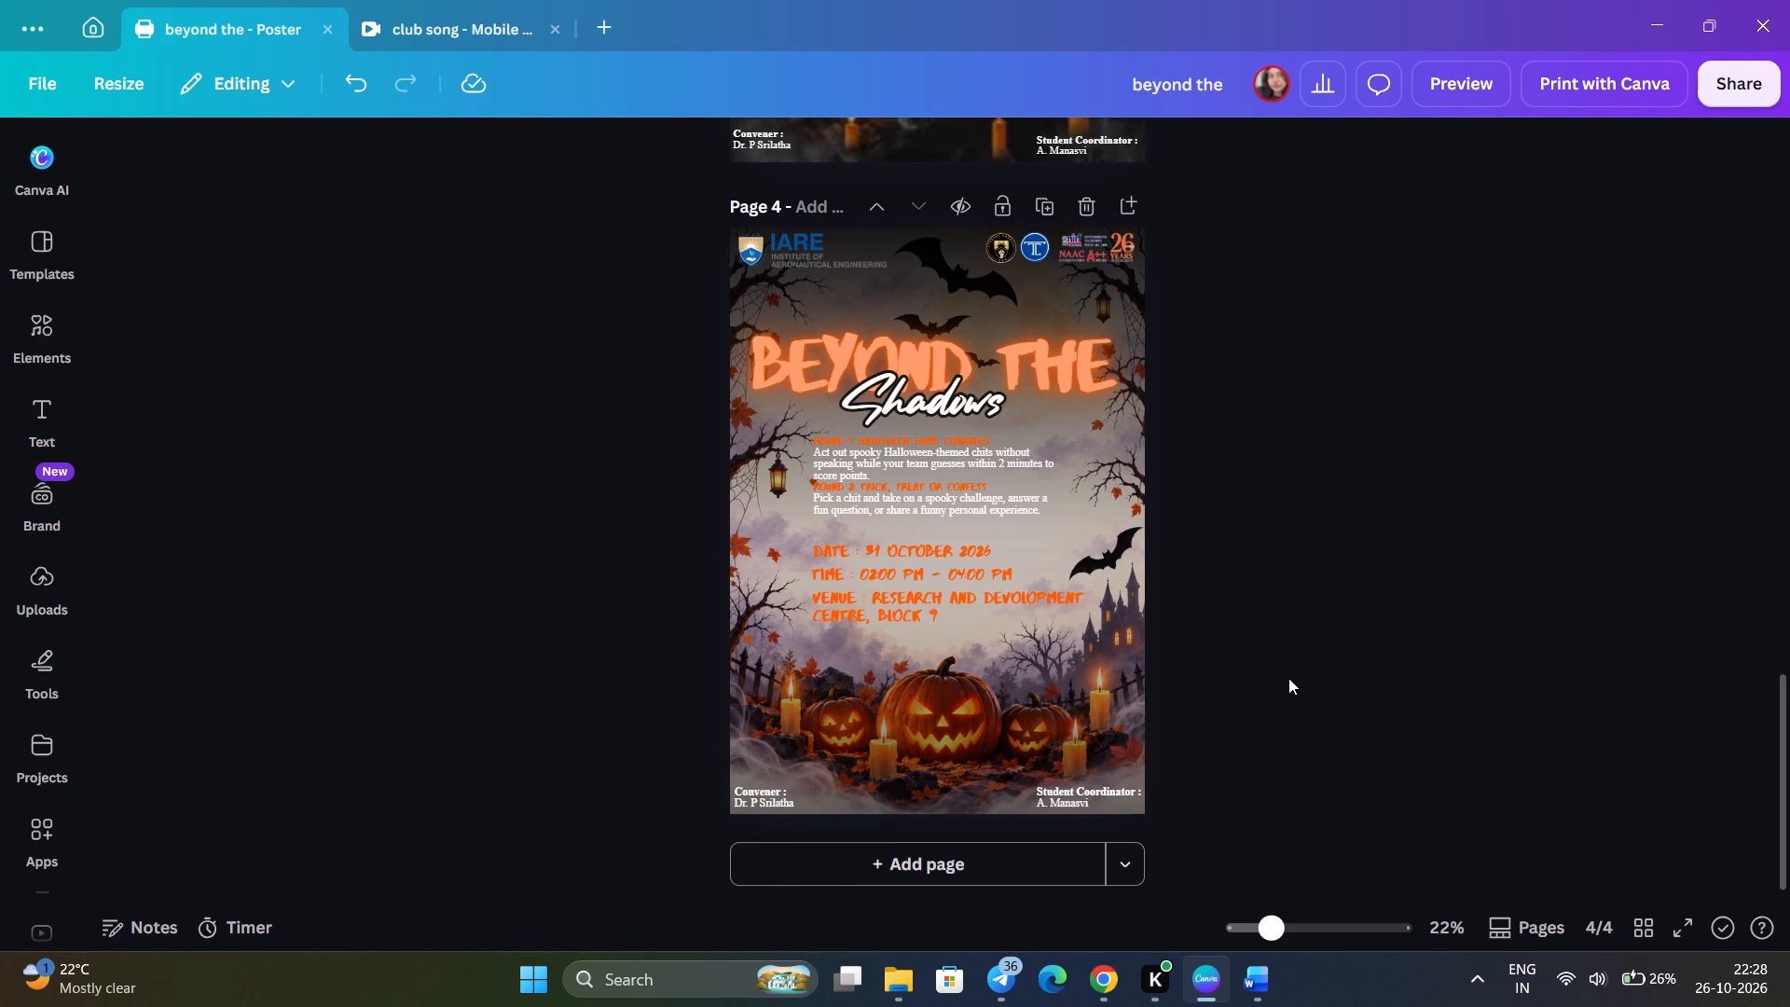
scroll(1288, 678, up, 1)
click(990, 586)
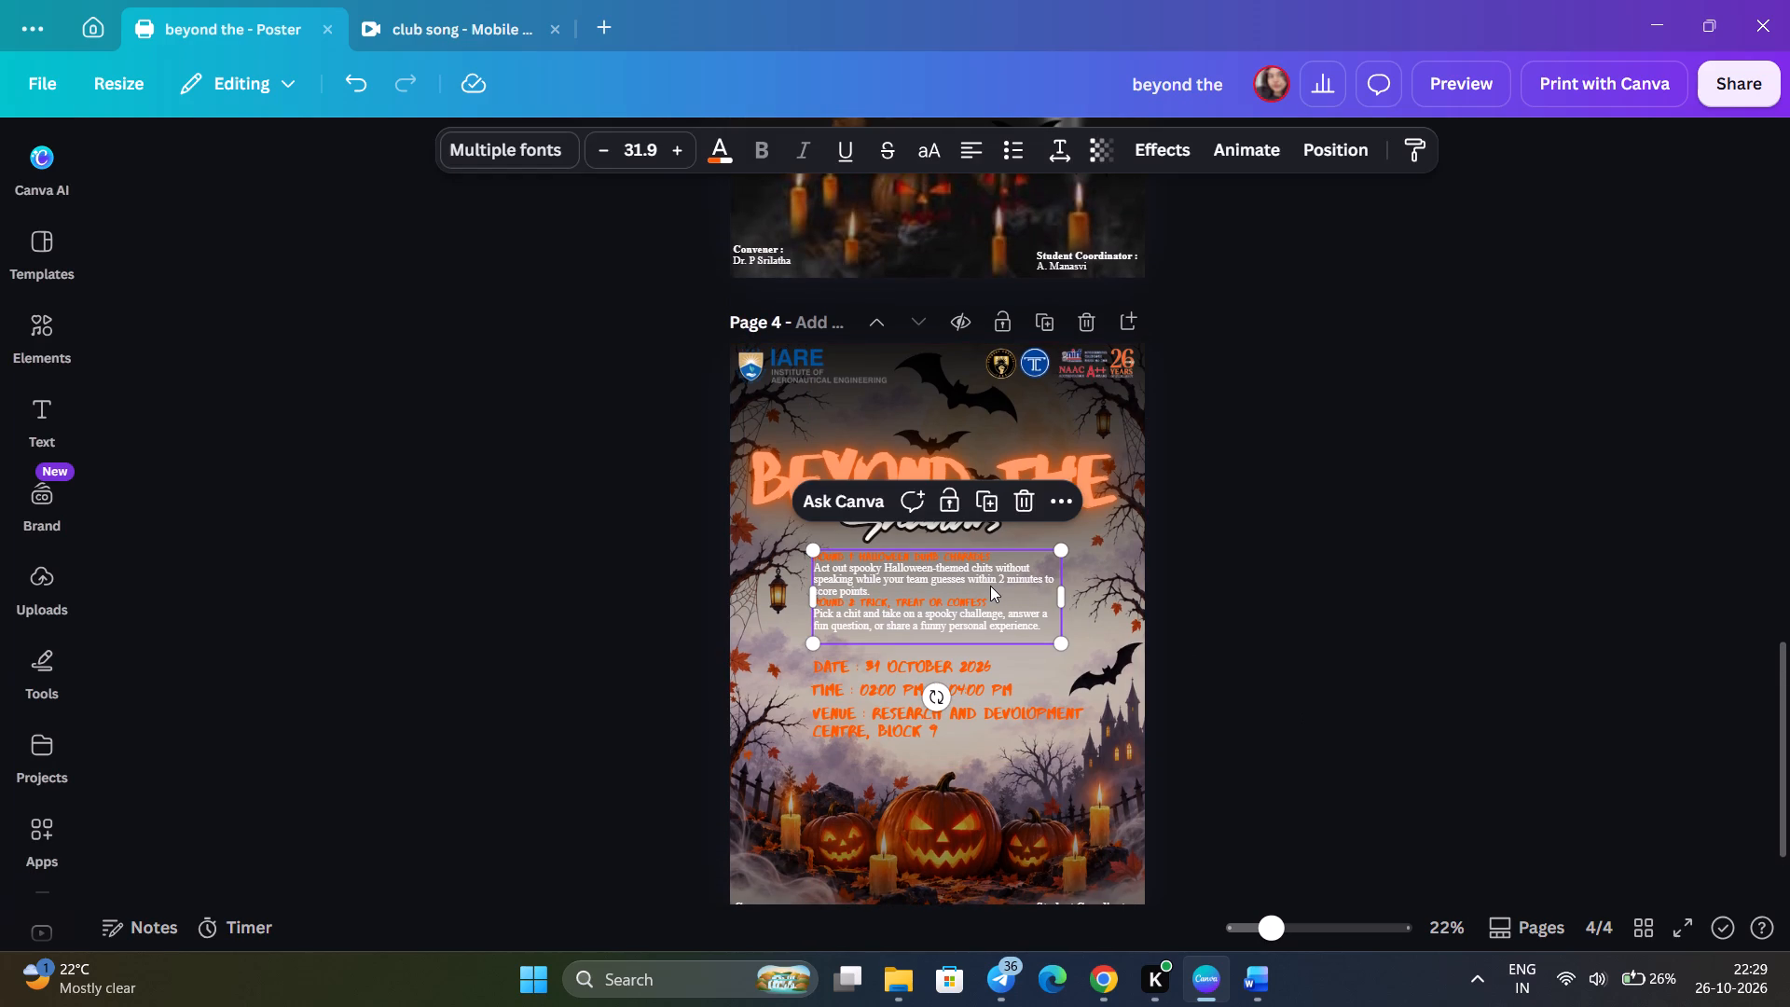
click(915, 583)
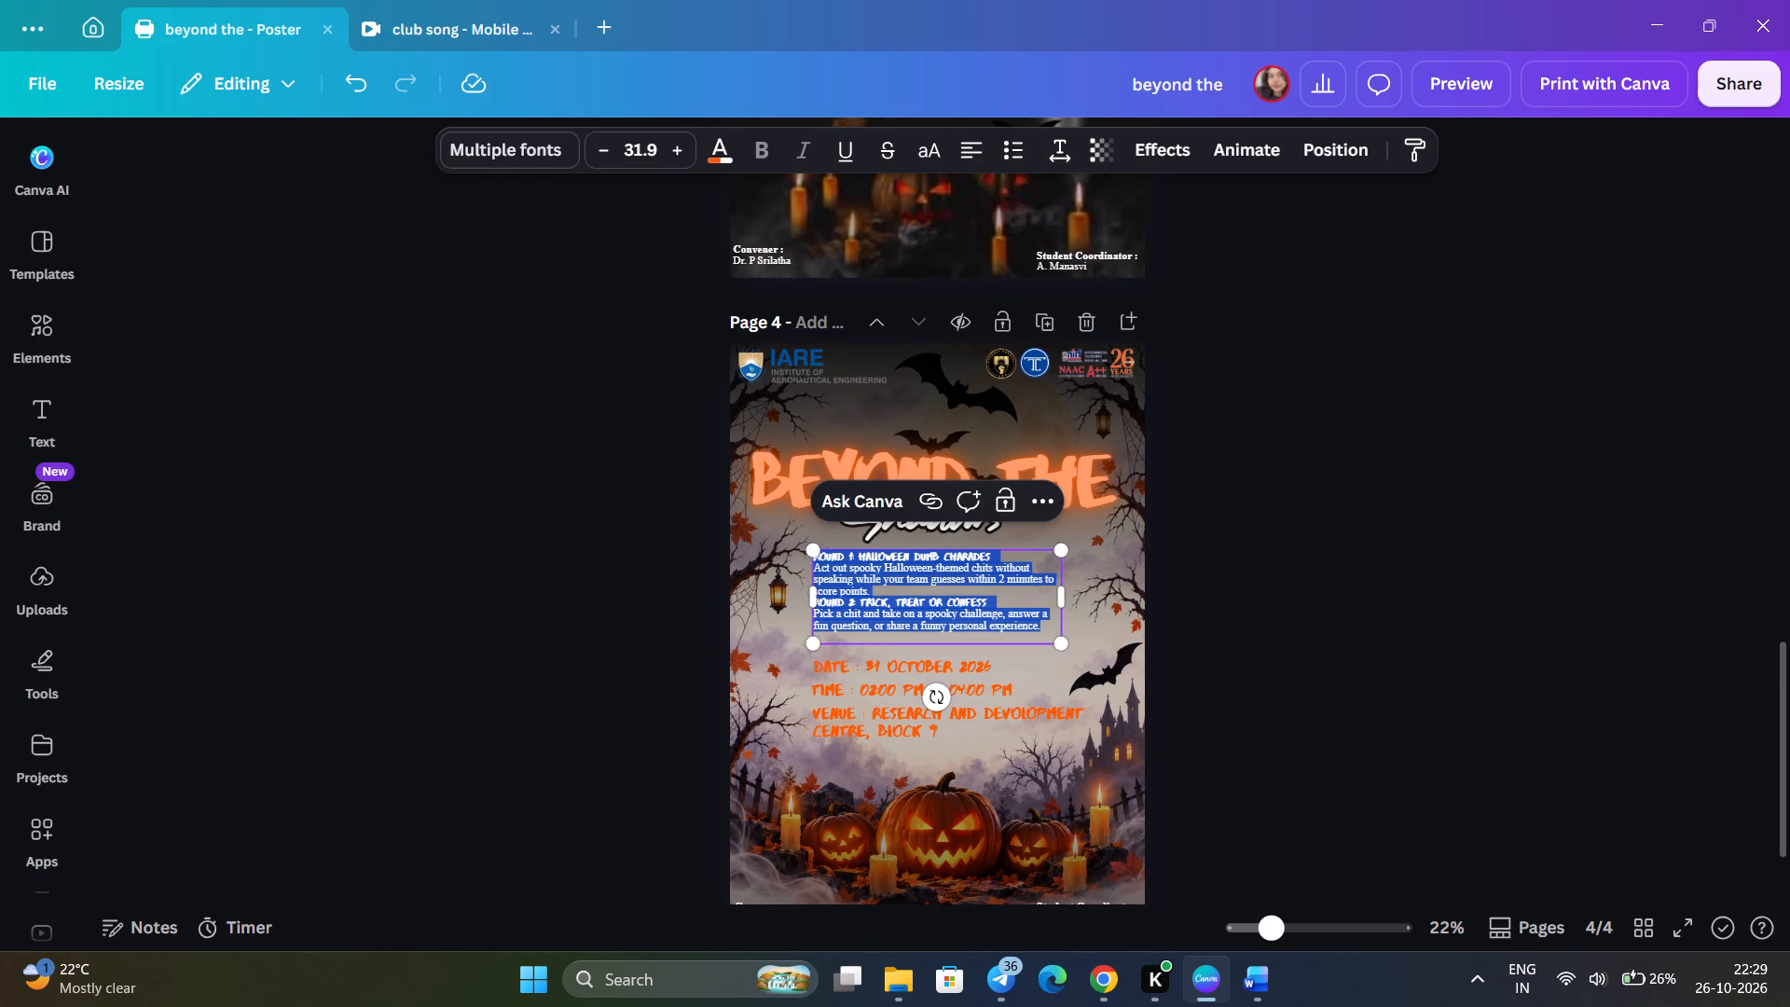
click(915, 583)
drag(876, 587, 822, 574)
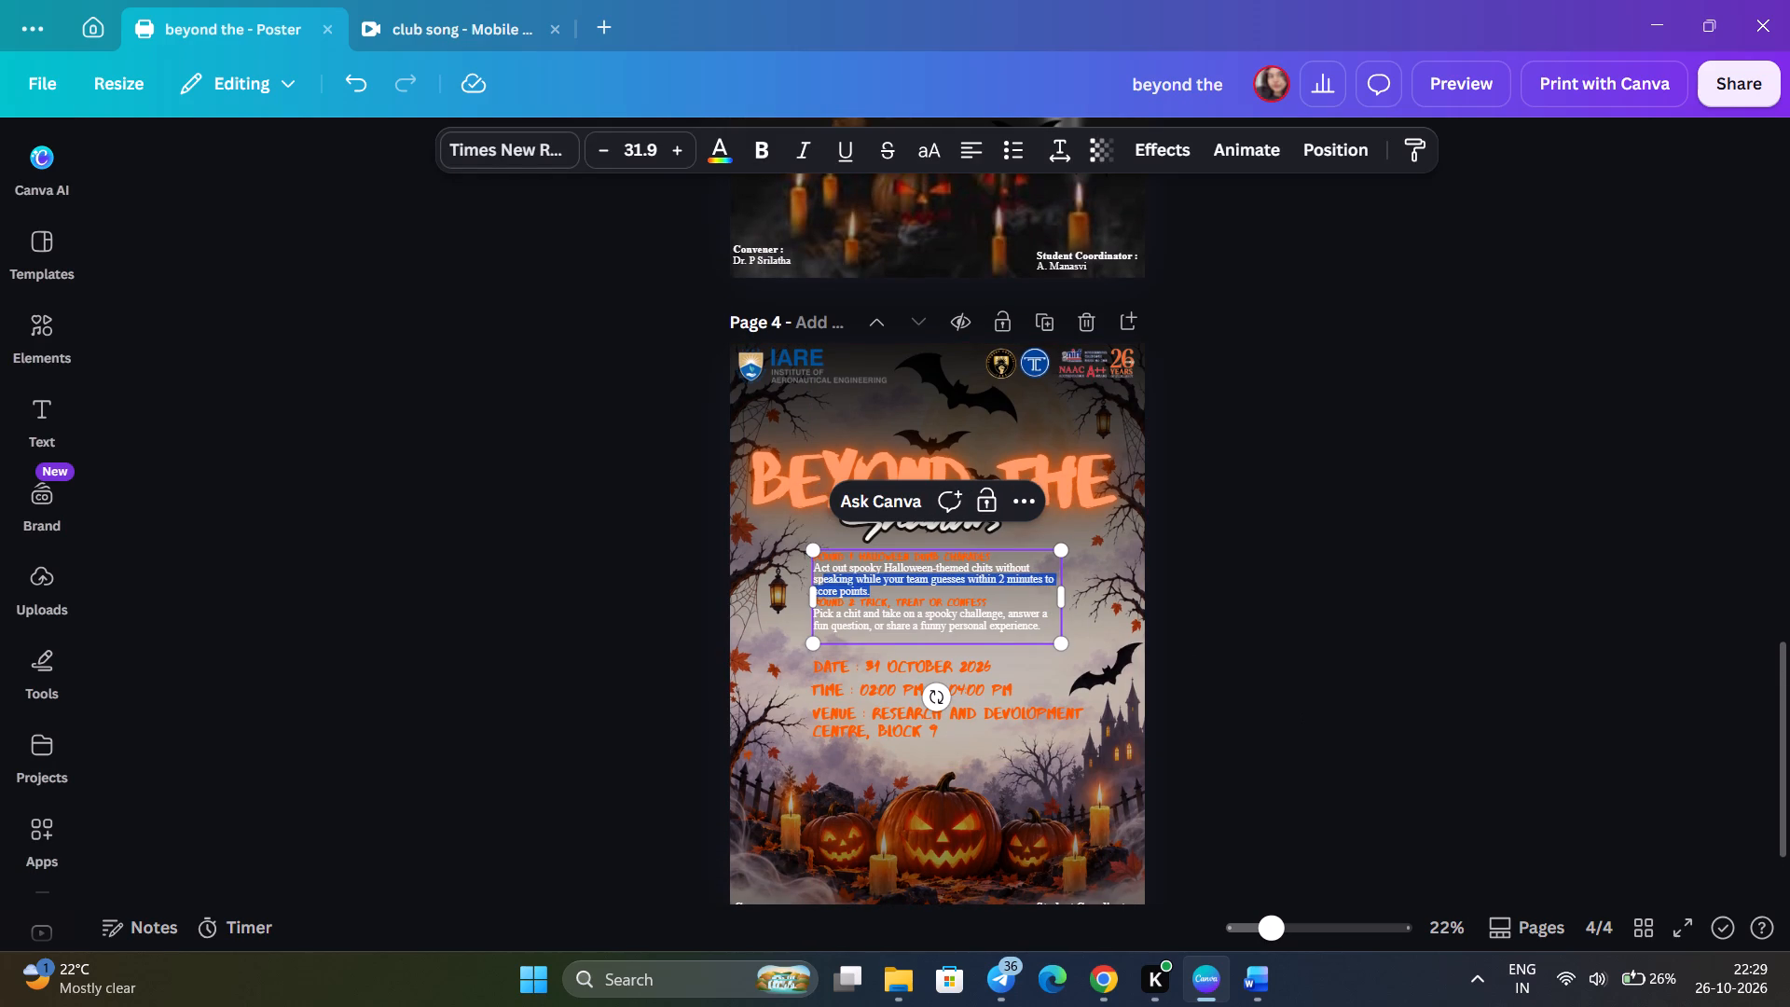
drag(822, 574, 811, 572)
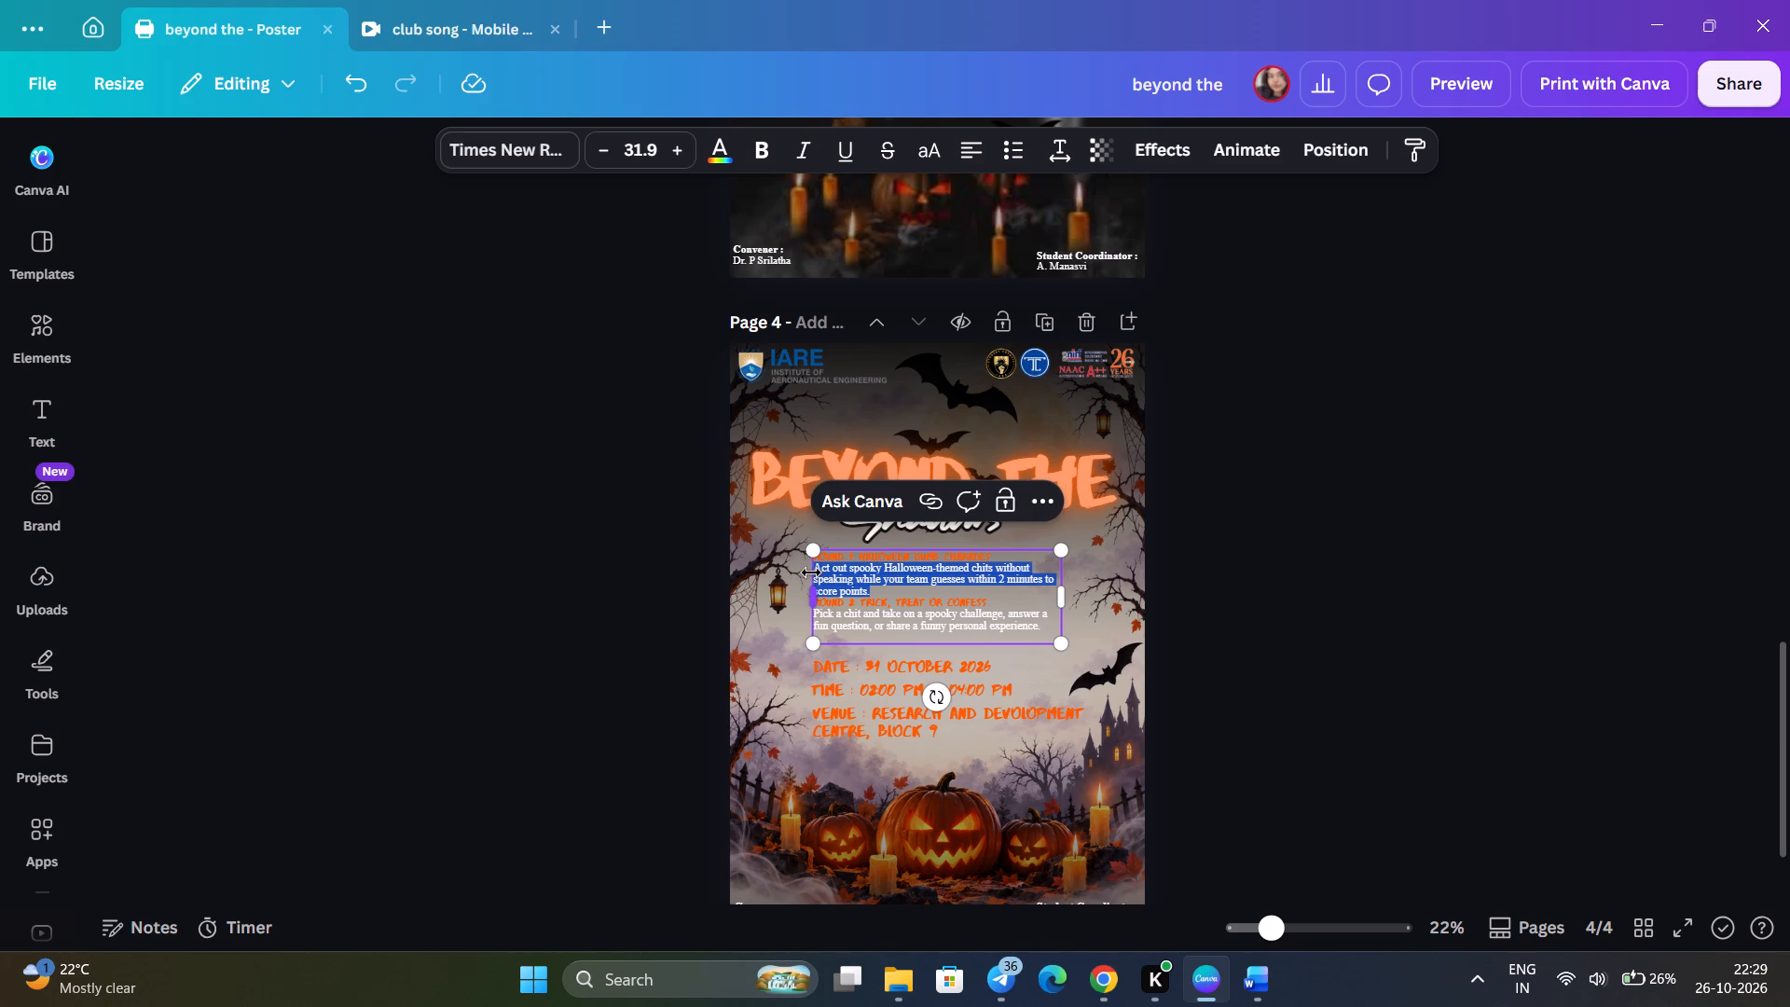
click(723, 141)
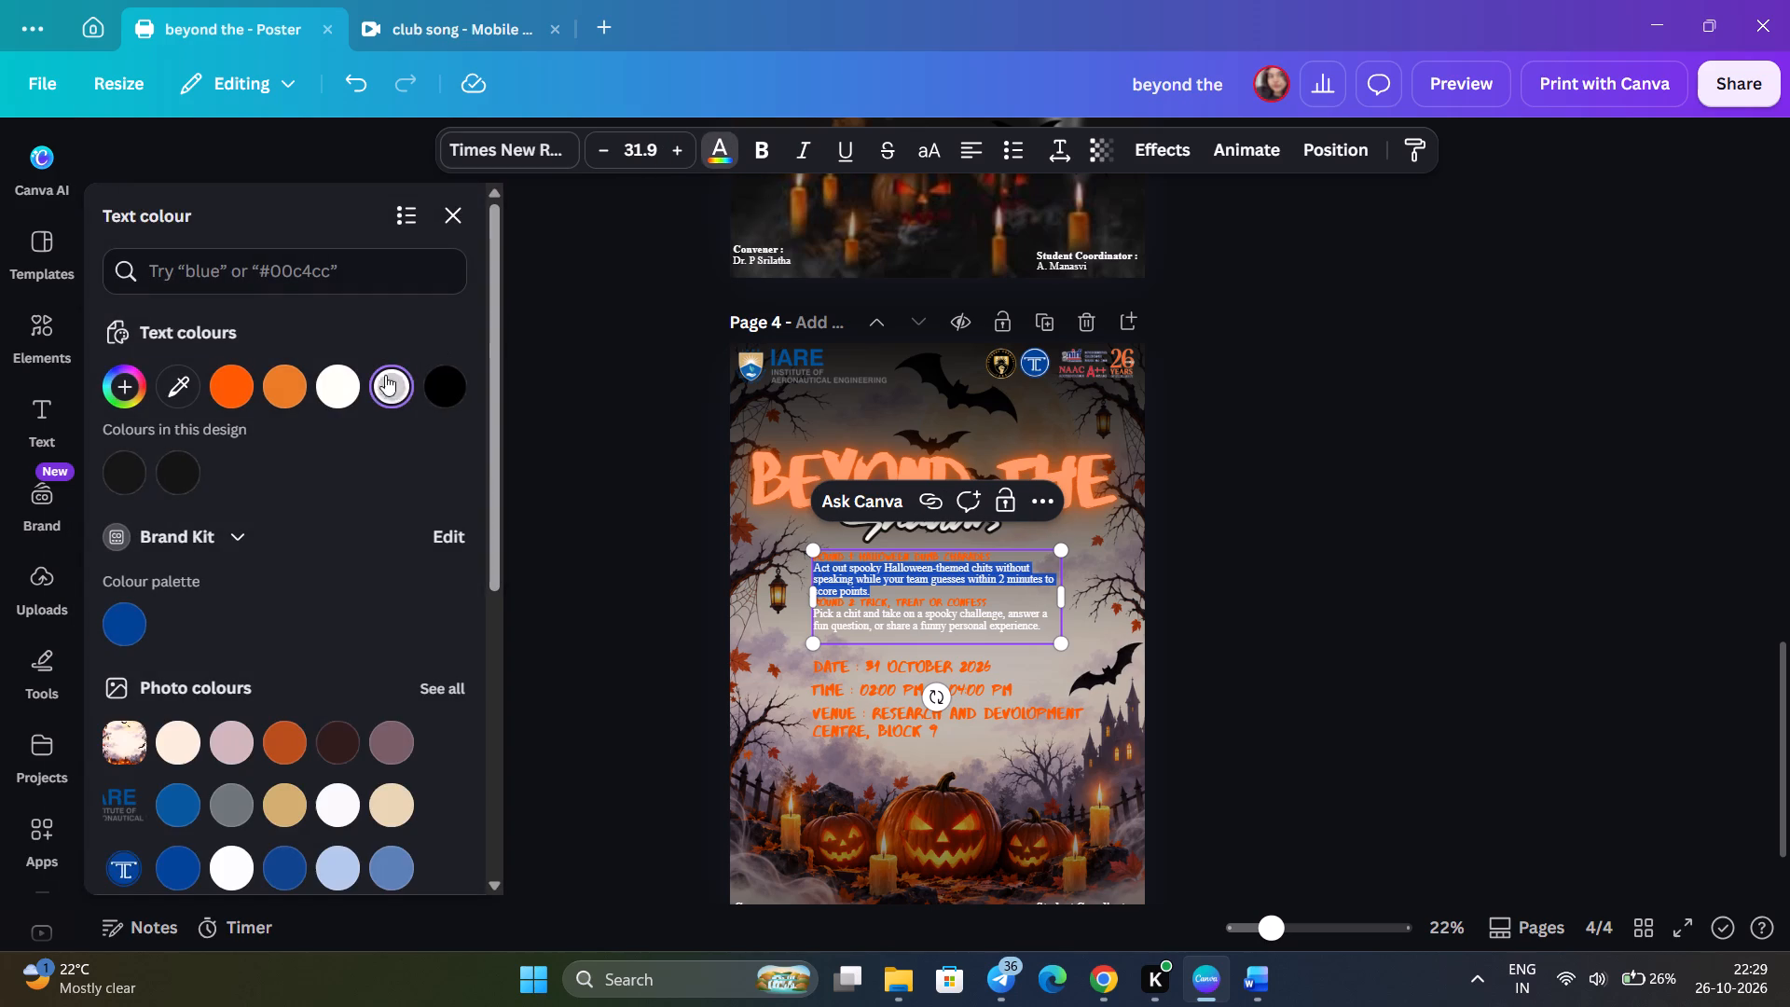
click(434, 392)
click(1230, 710)
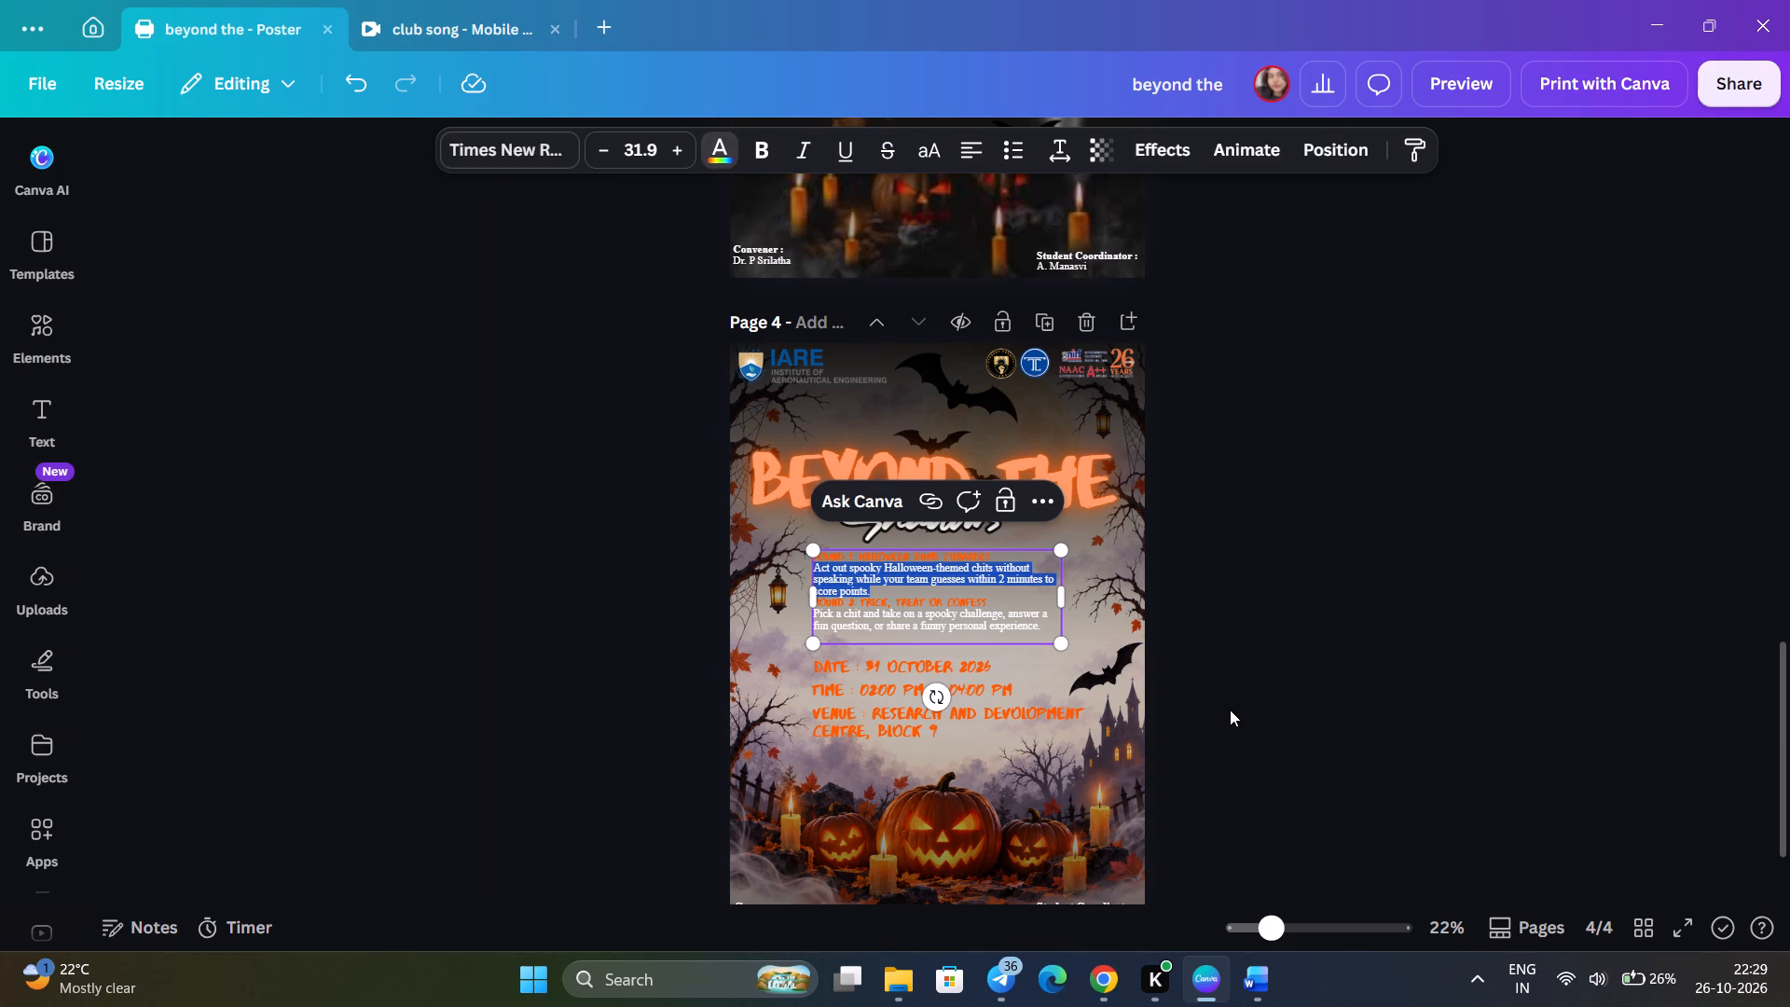
click(1230, 710)
Change the text colour of the Round 2 description on page 4 to black.
scroll(1230, 710, down, 1)
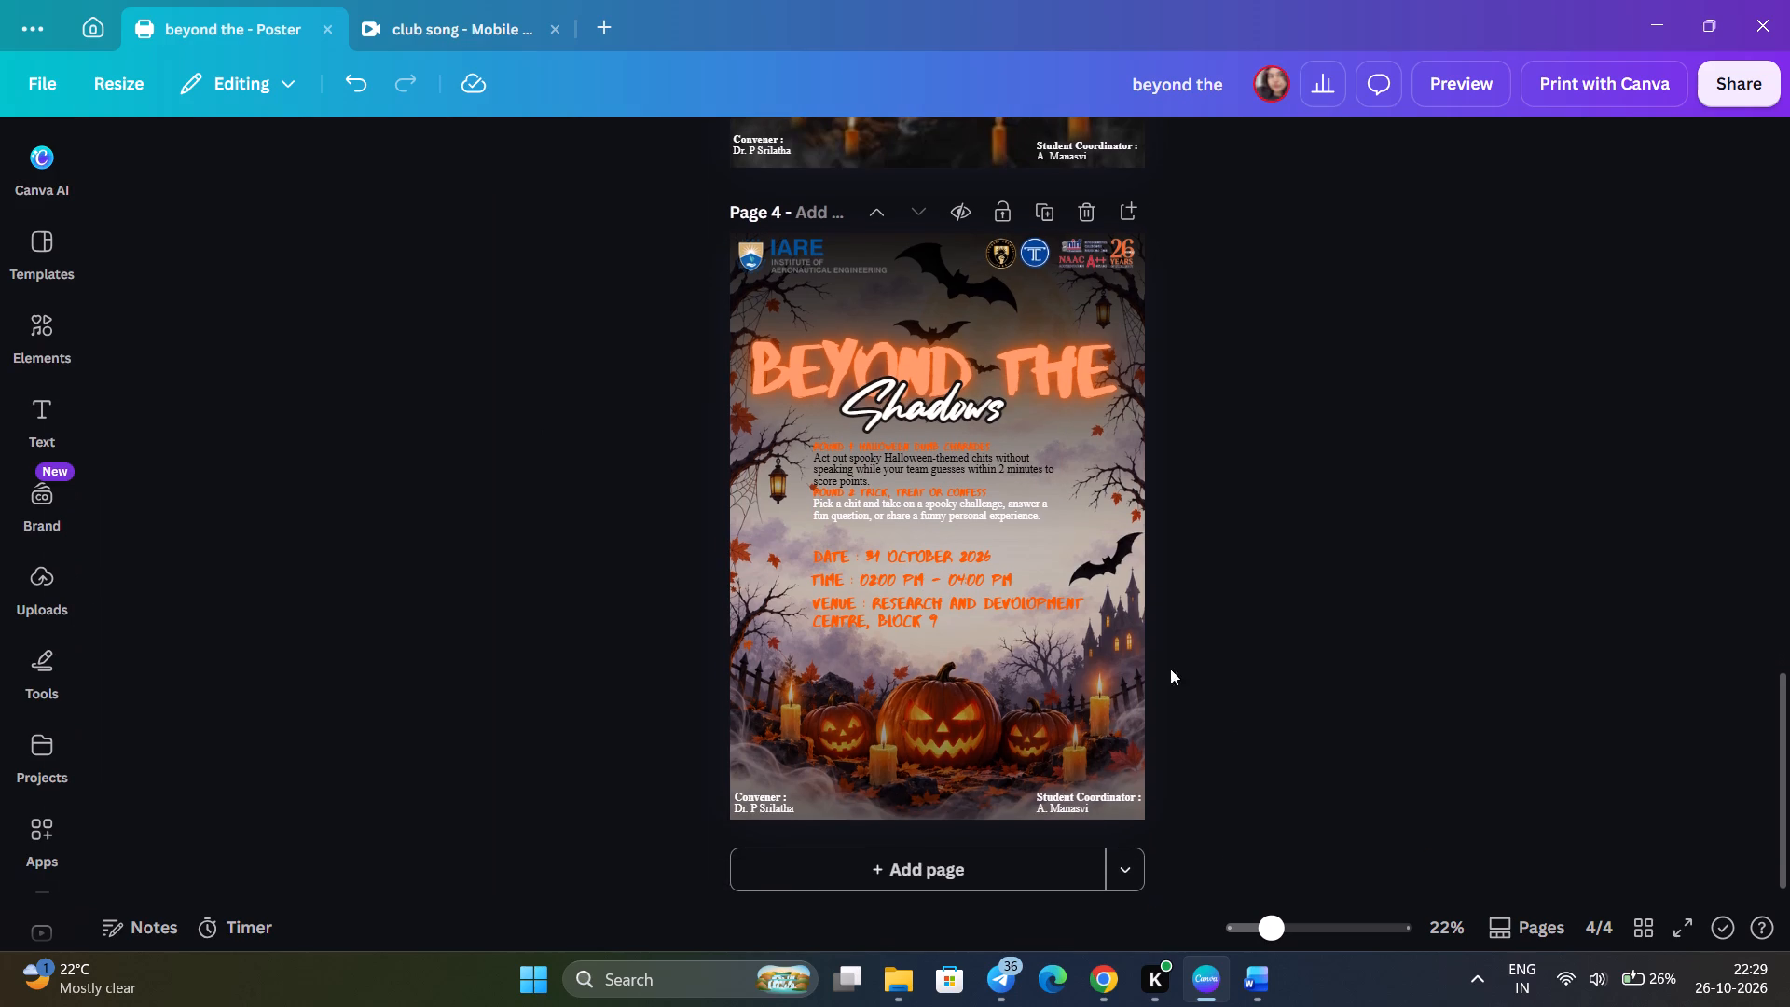
click(908, 489)
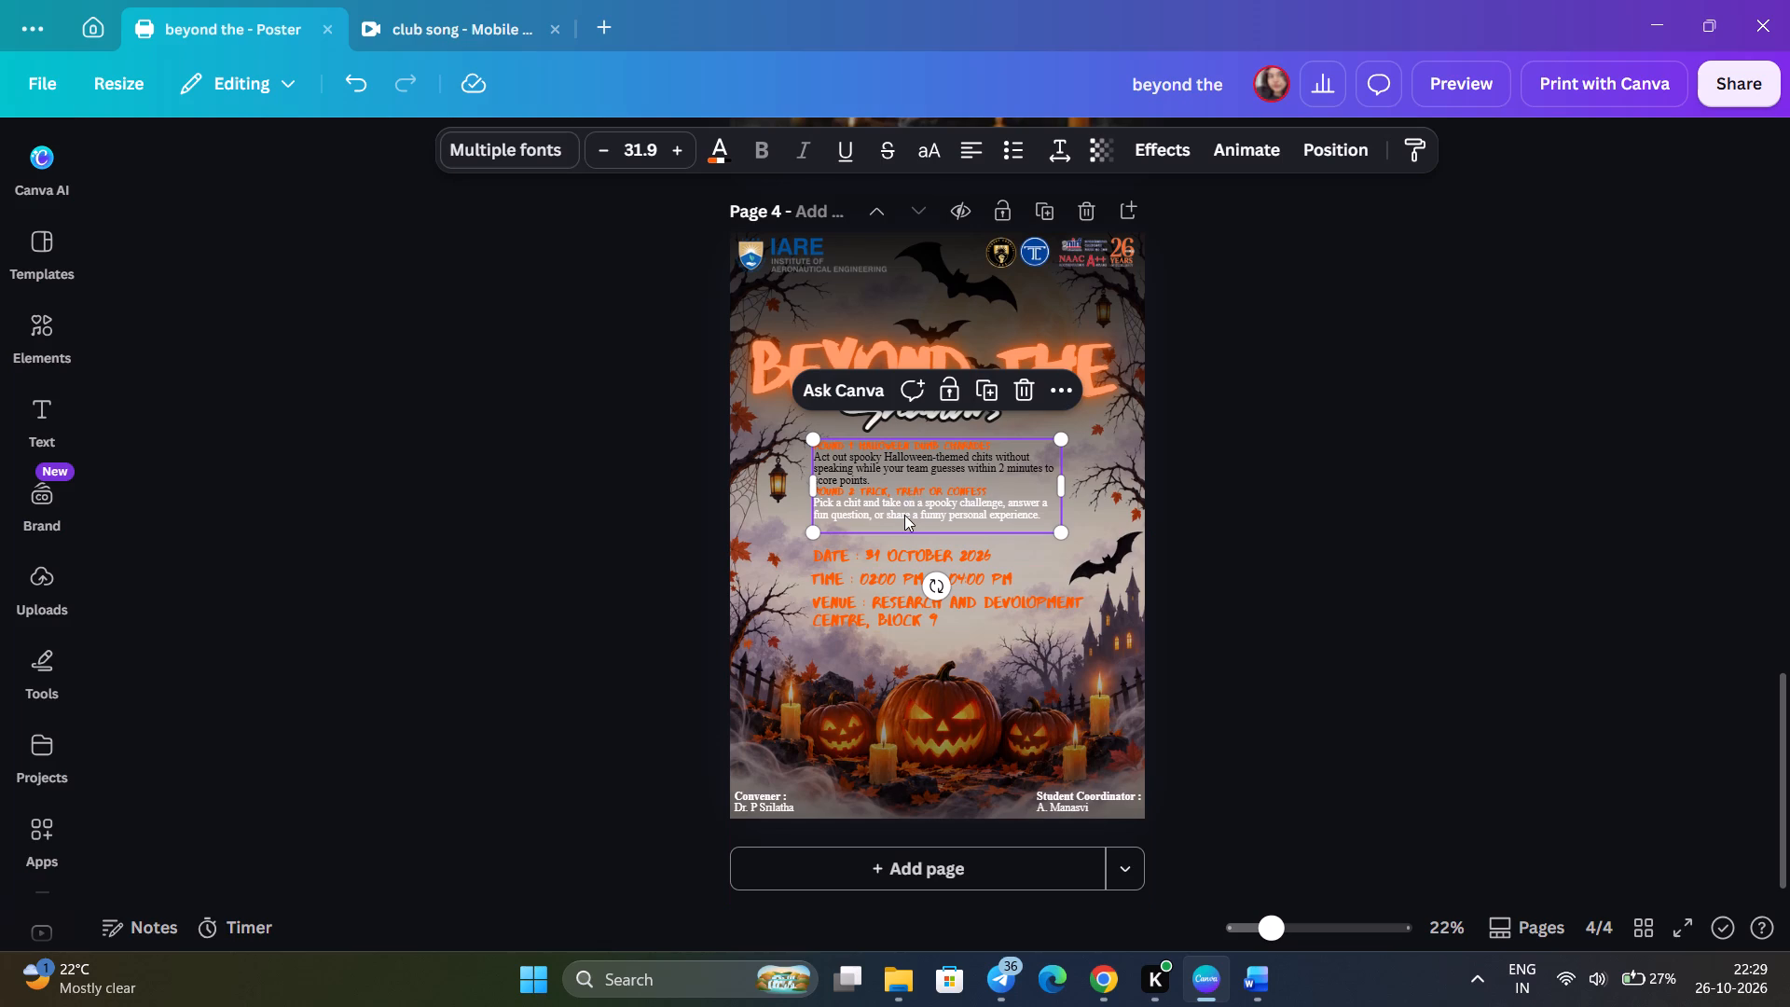
click(904, 515)
click(819, 517)
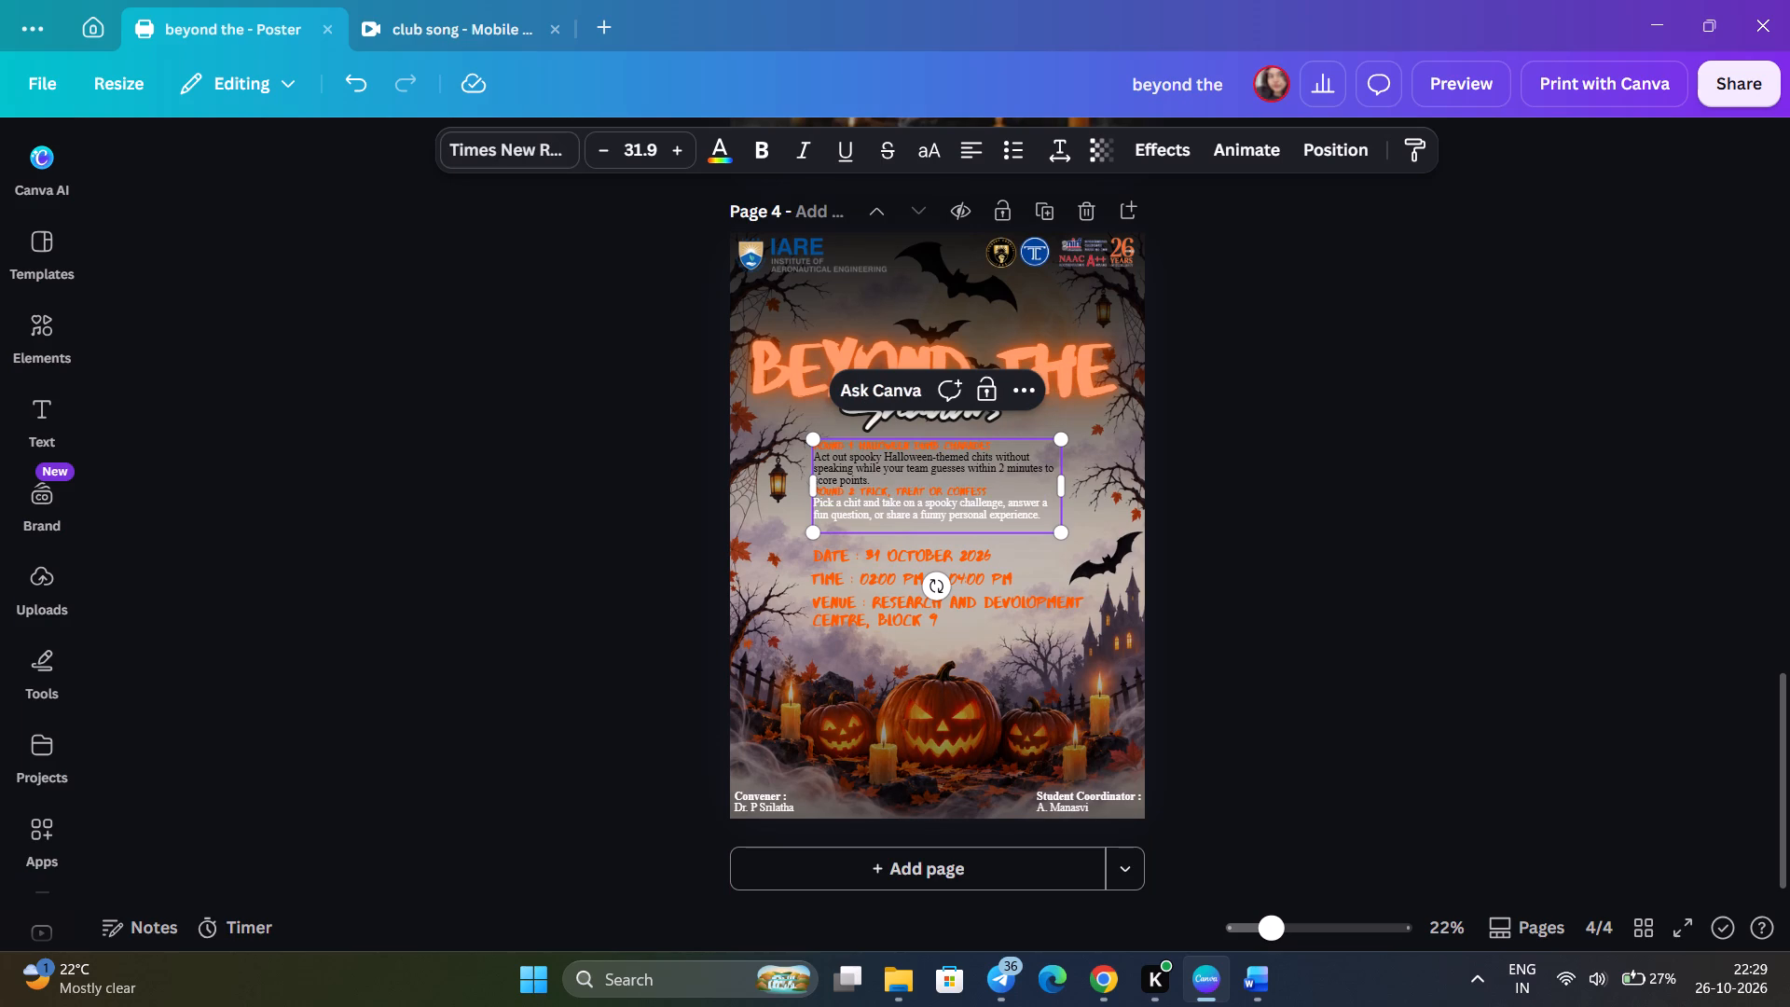
drag(1040, 518, 796, 500)
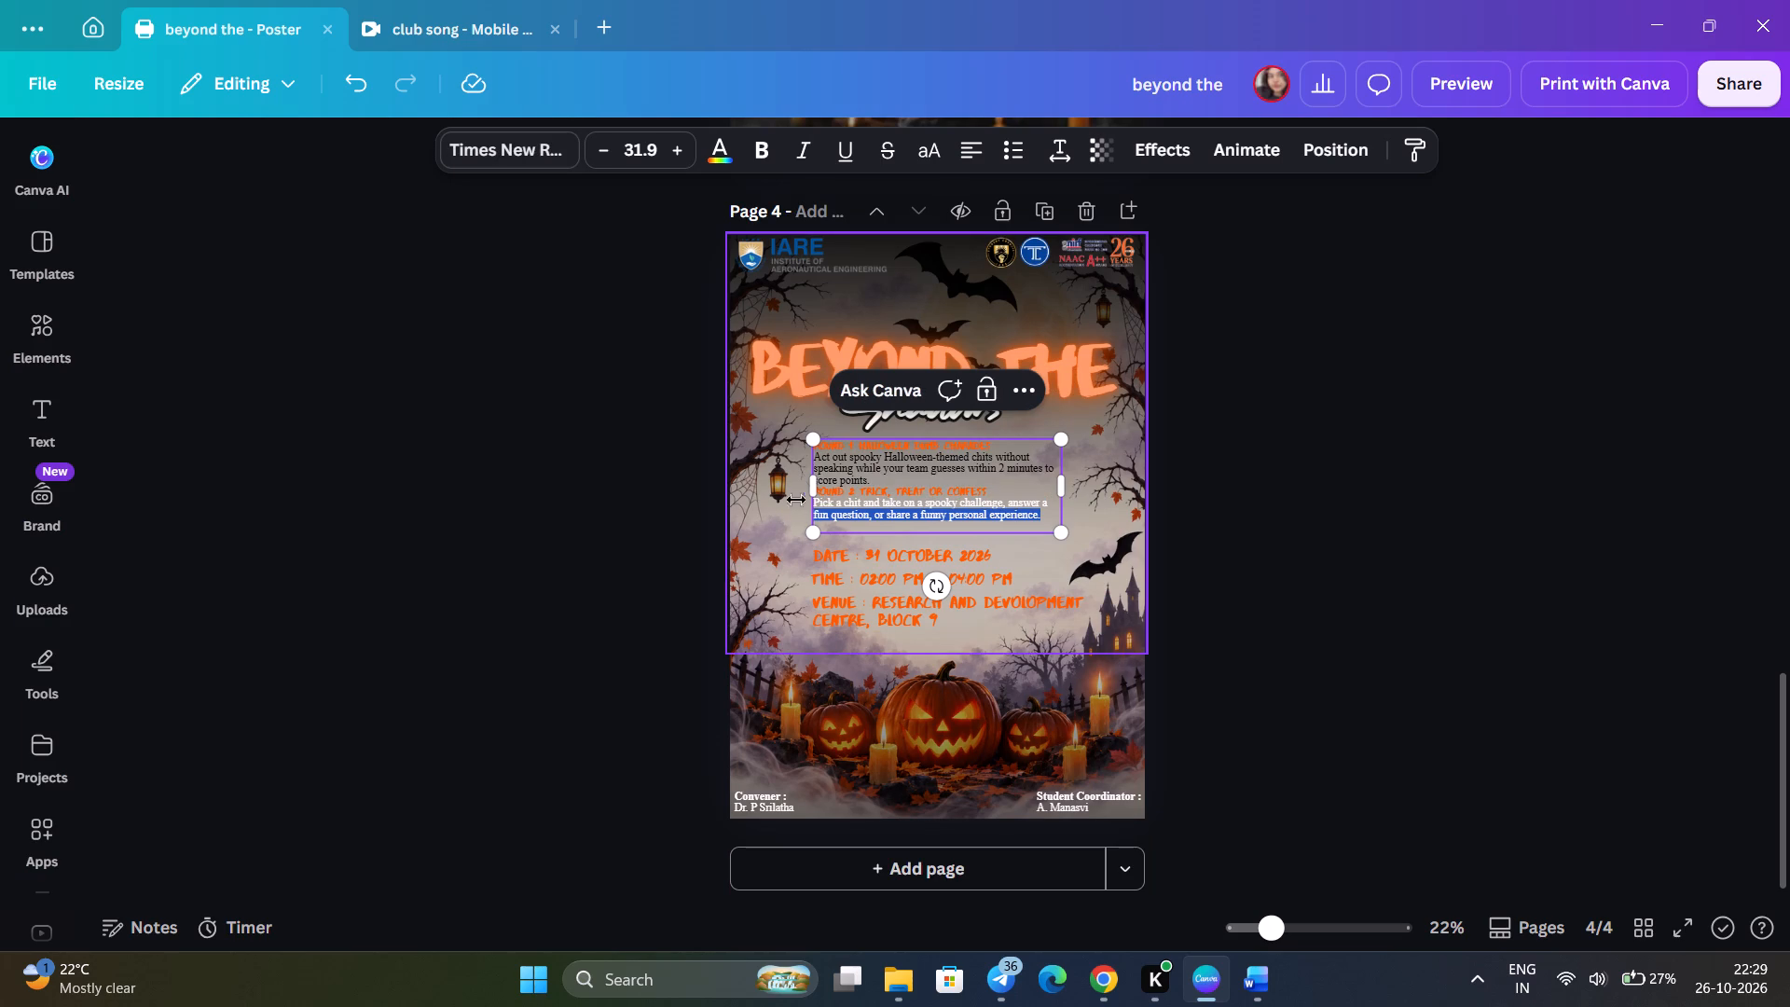
drag(796, 500, 816, 504)
click(728, 146)
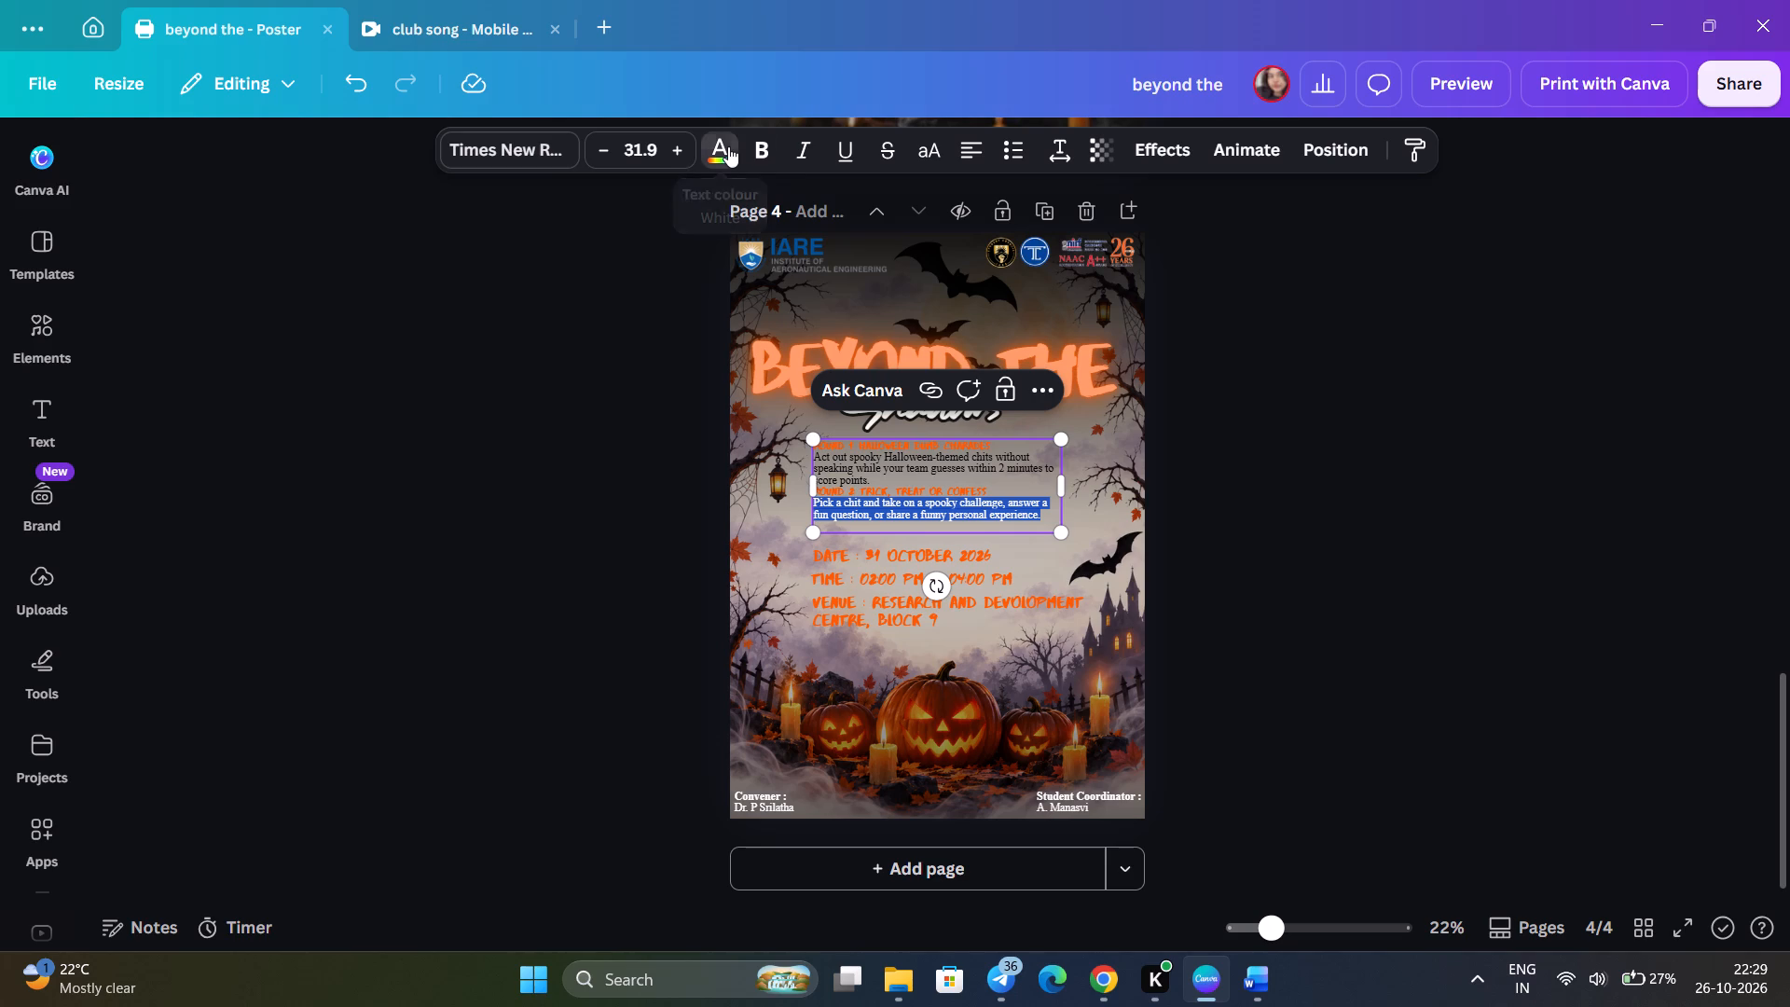
click(456, 390)
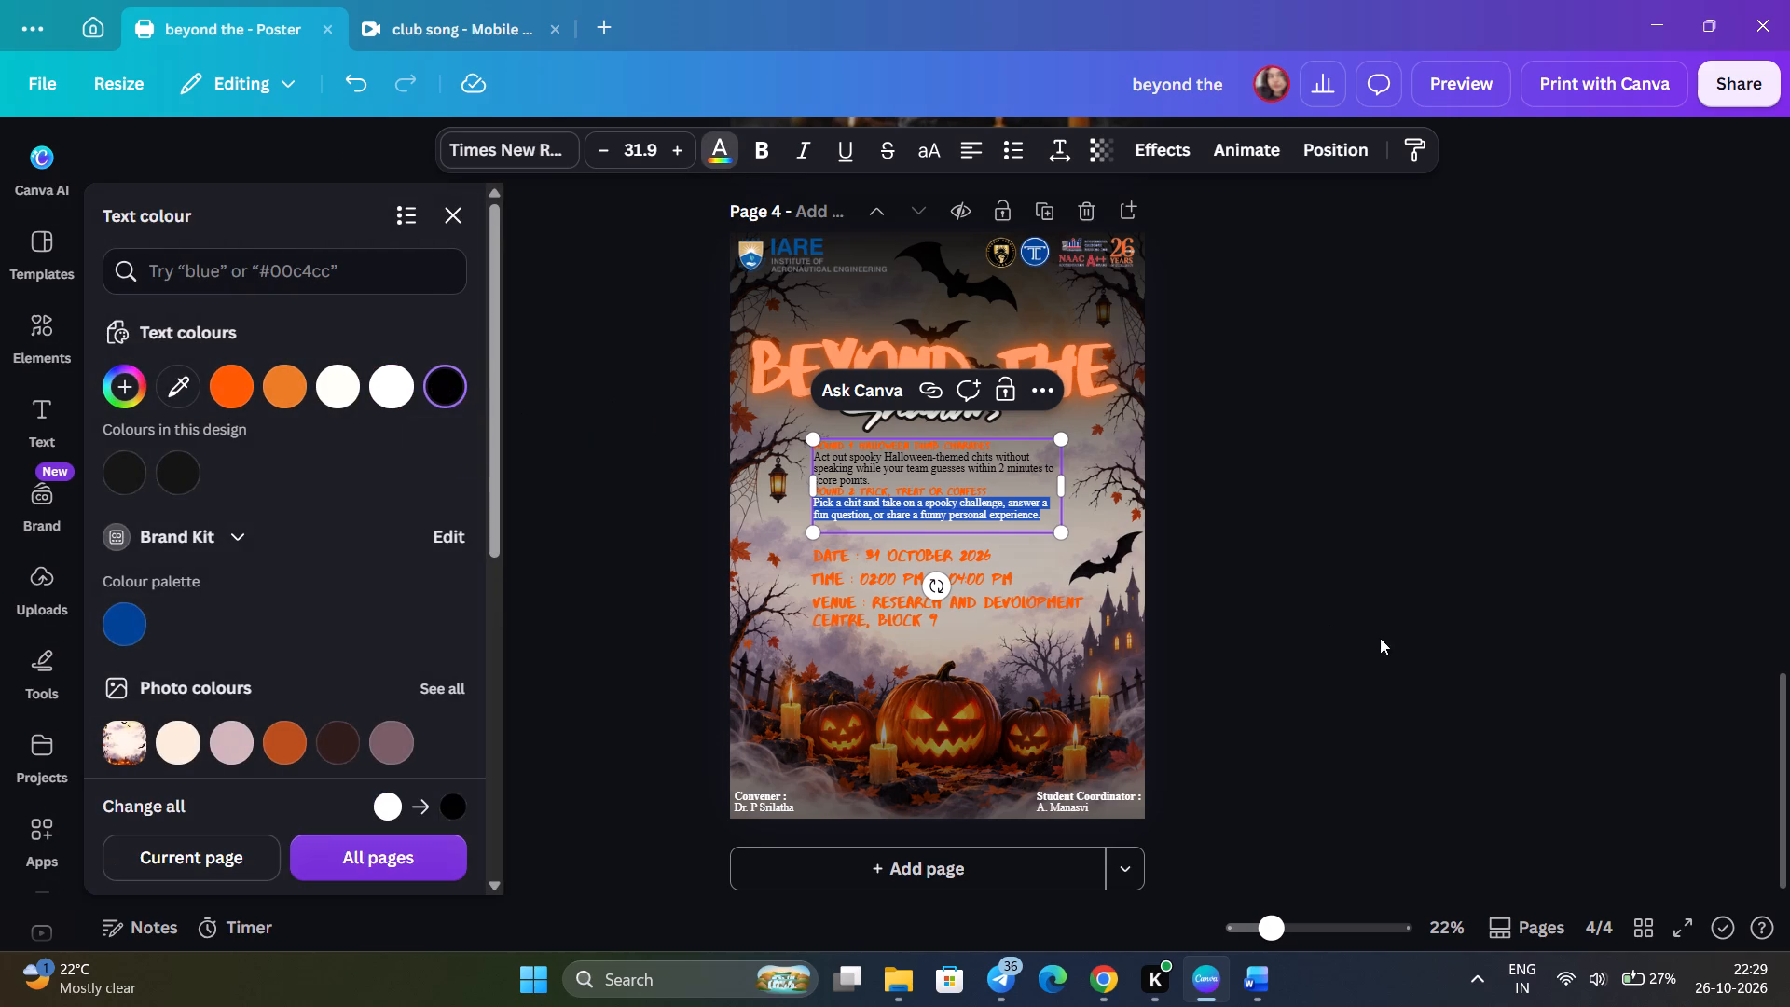
click(1442, 662)
click(1442, 662)
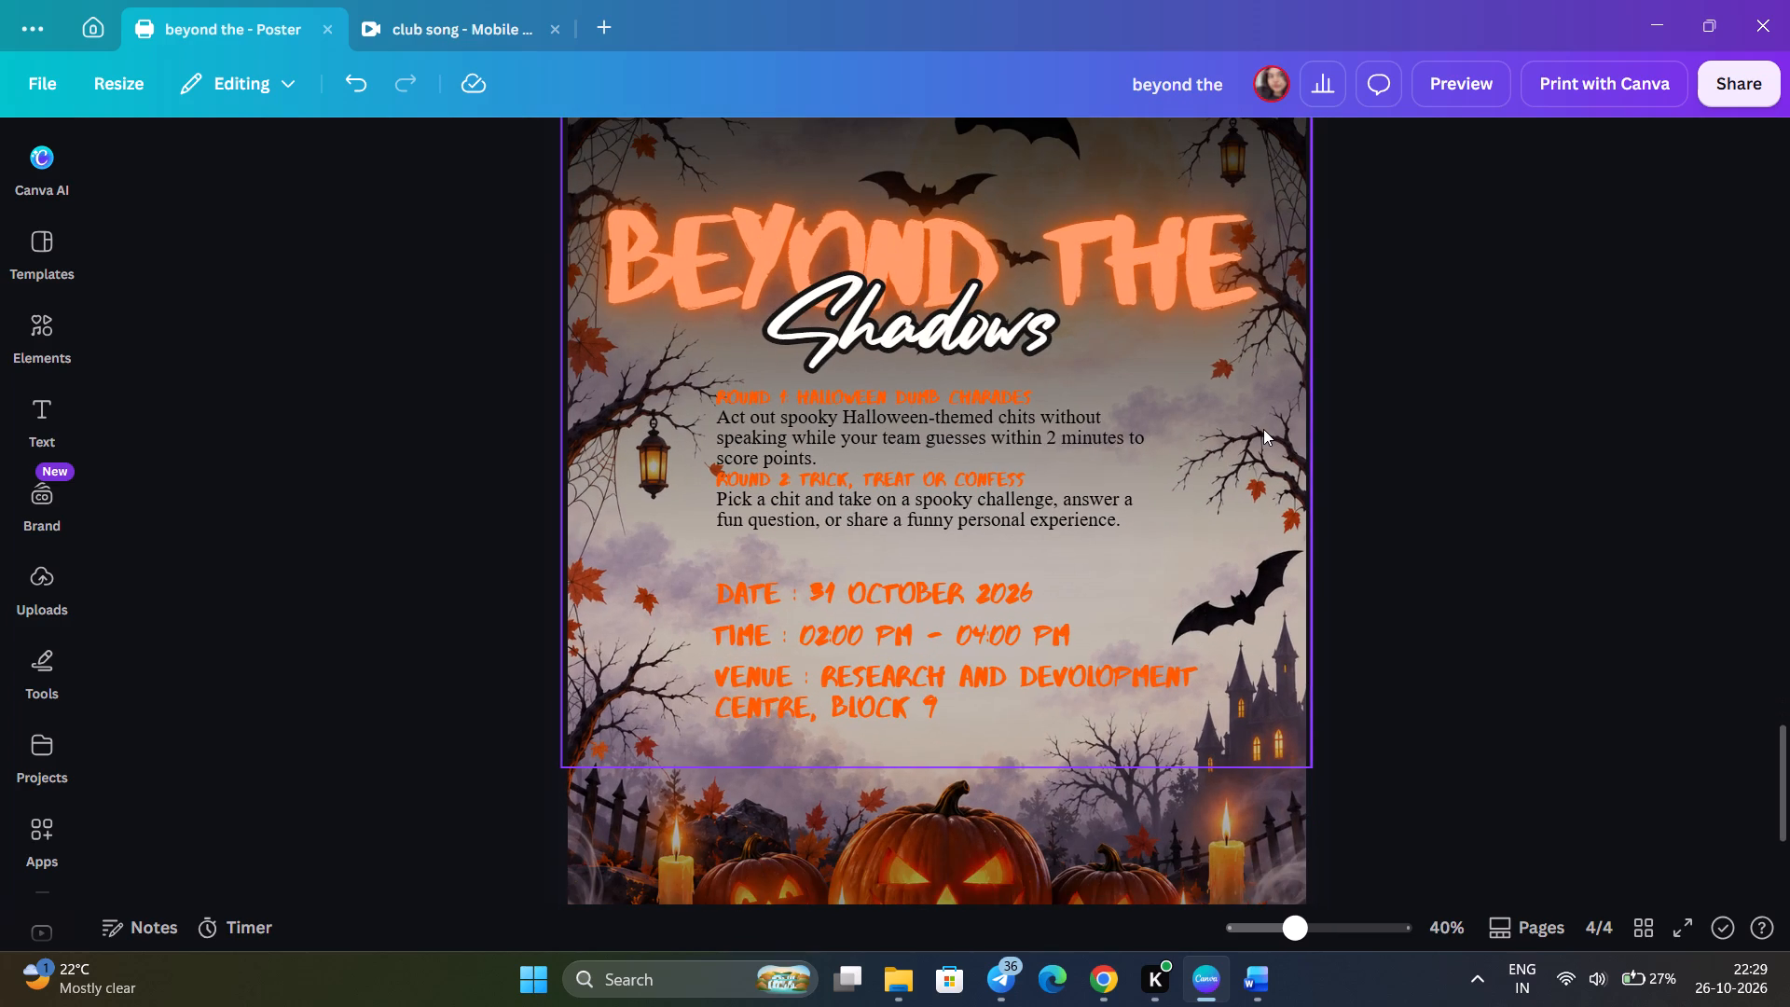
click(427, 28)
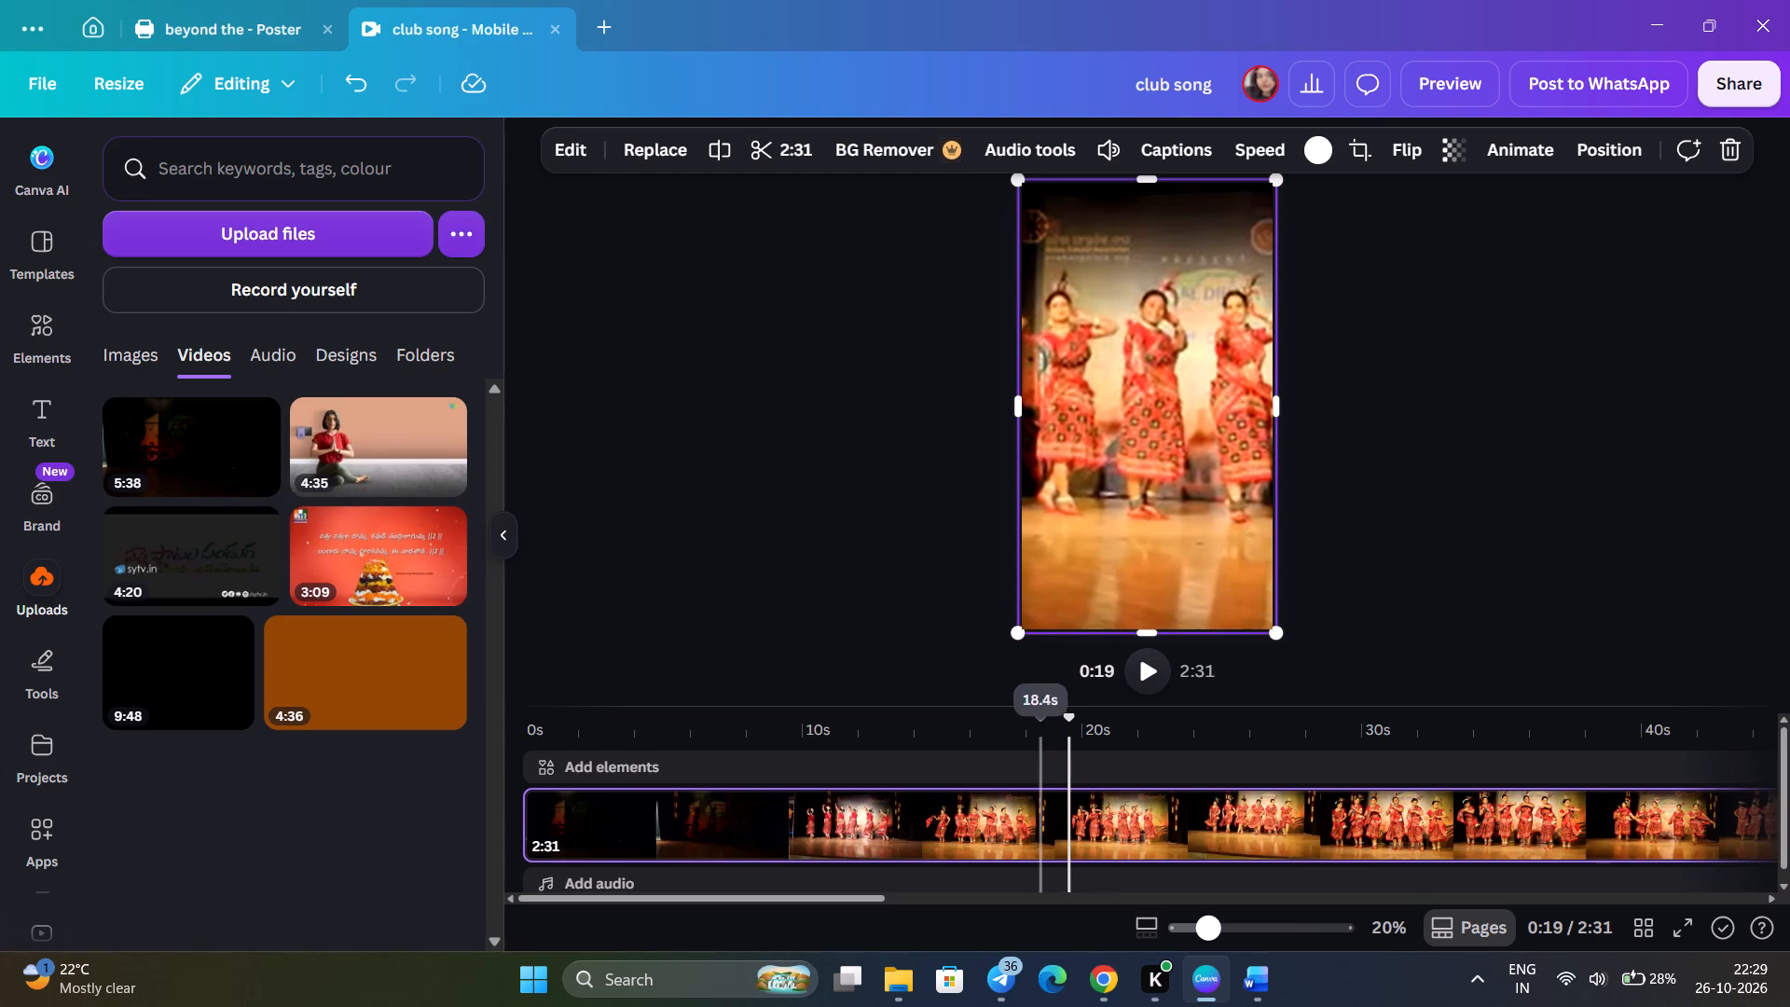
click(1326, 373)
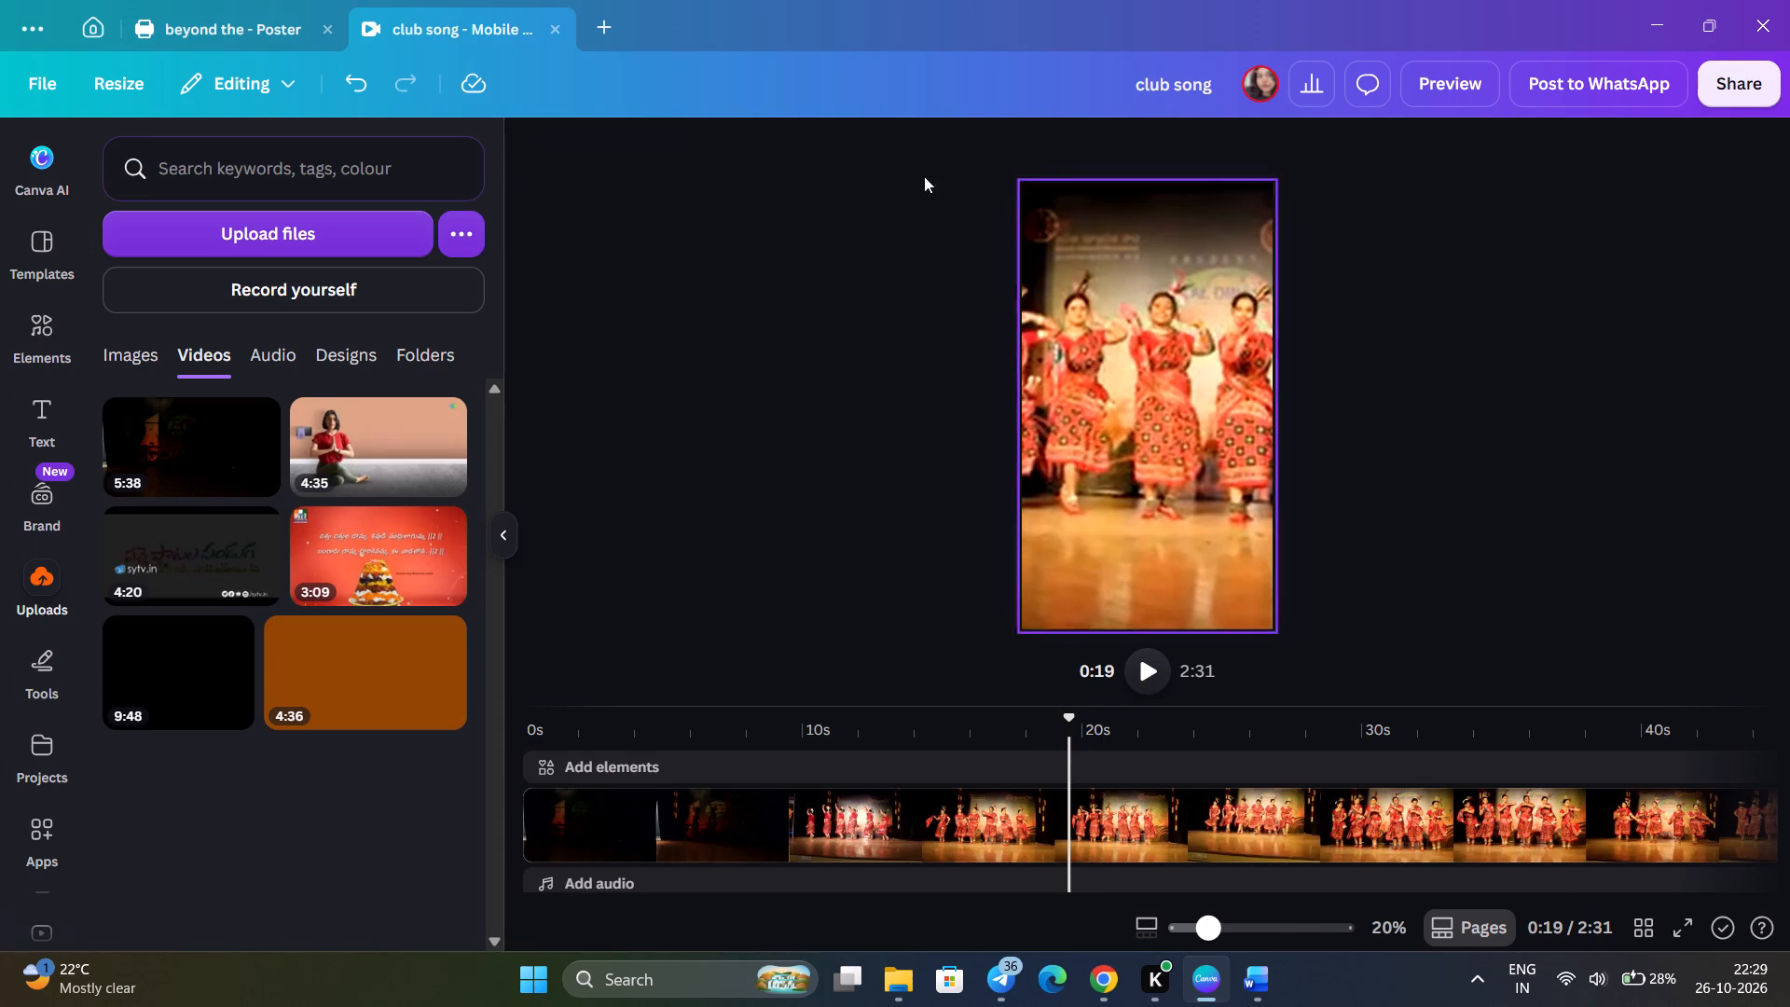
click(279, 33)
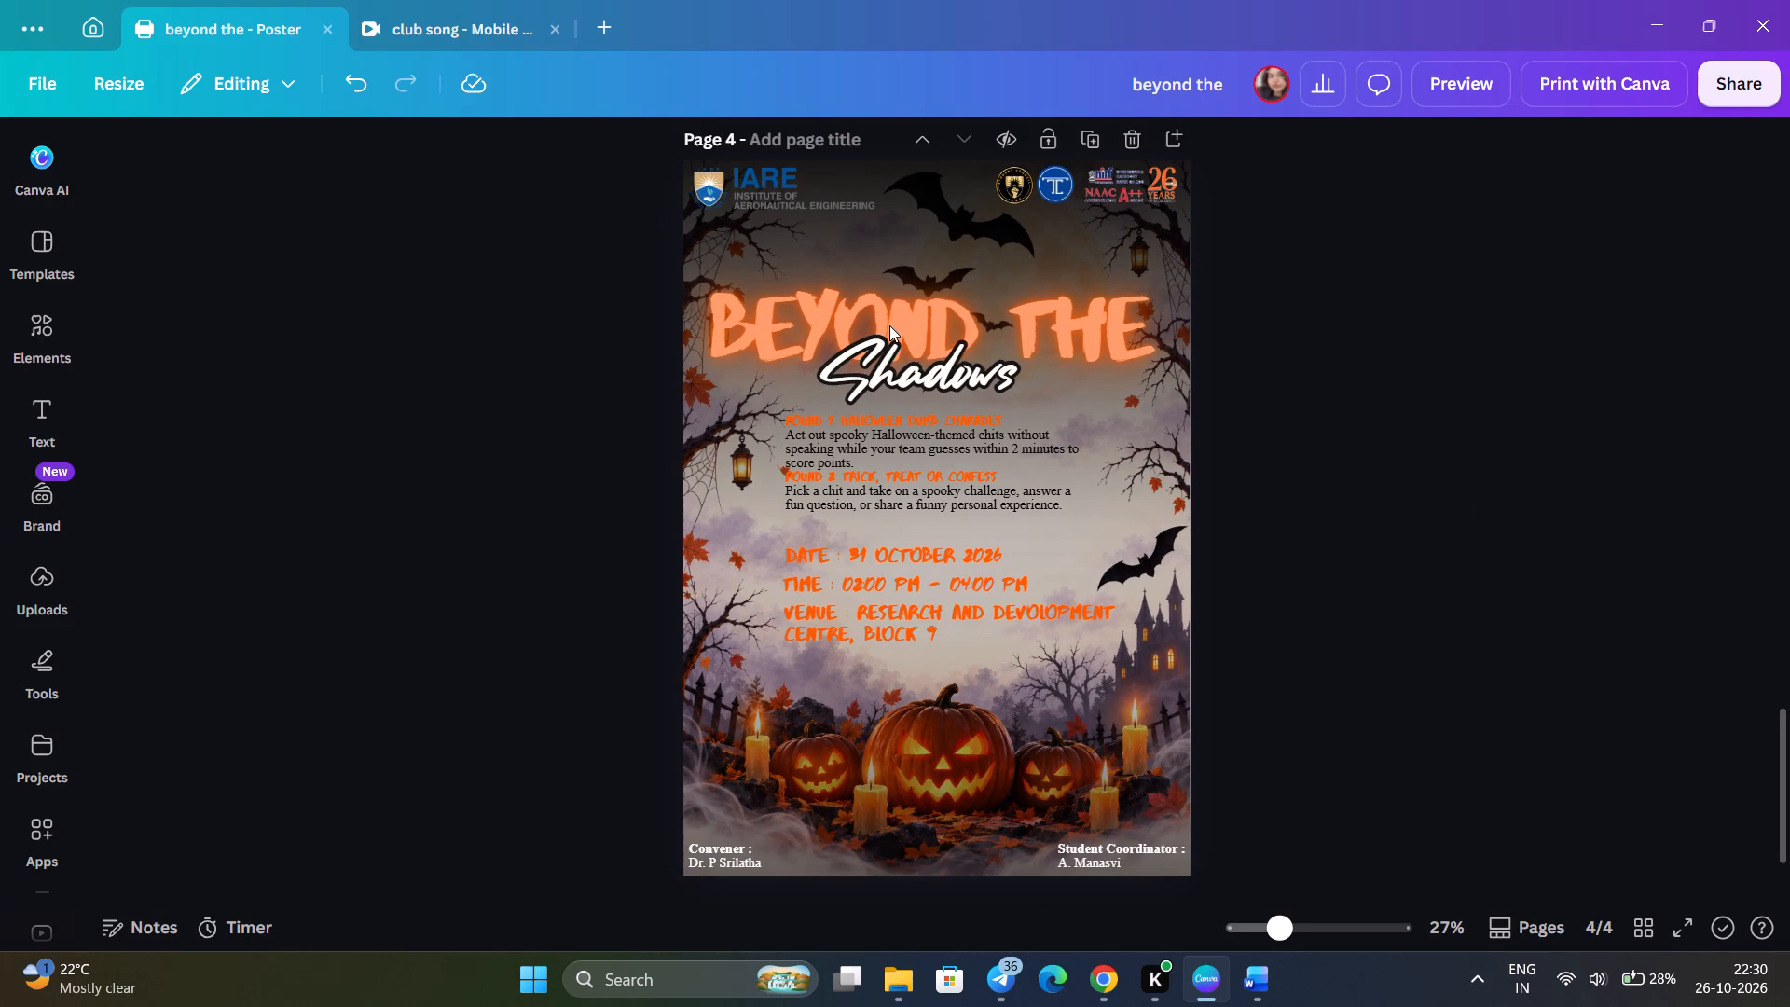
Ungroup the "Beyond the Shadows" title on page 4 into separate text elements.
click(889, 325)
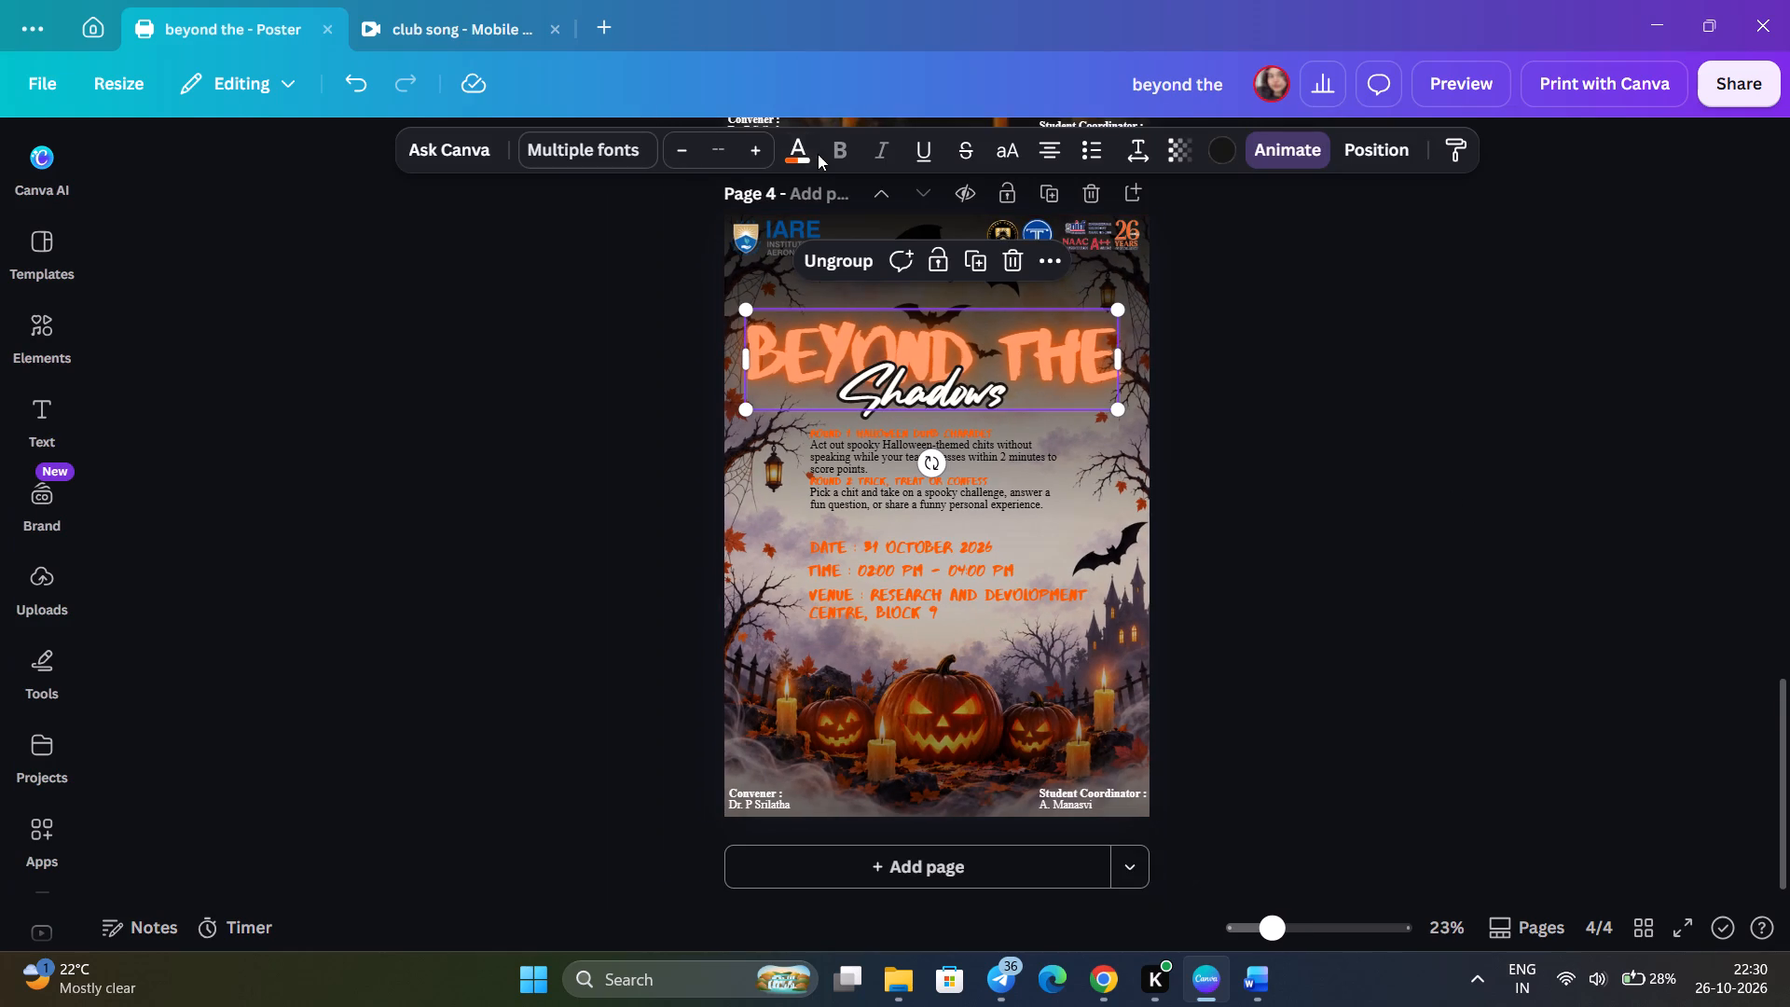
click(810, 154)
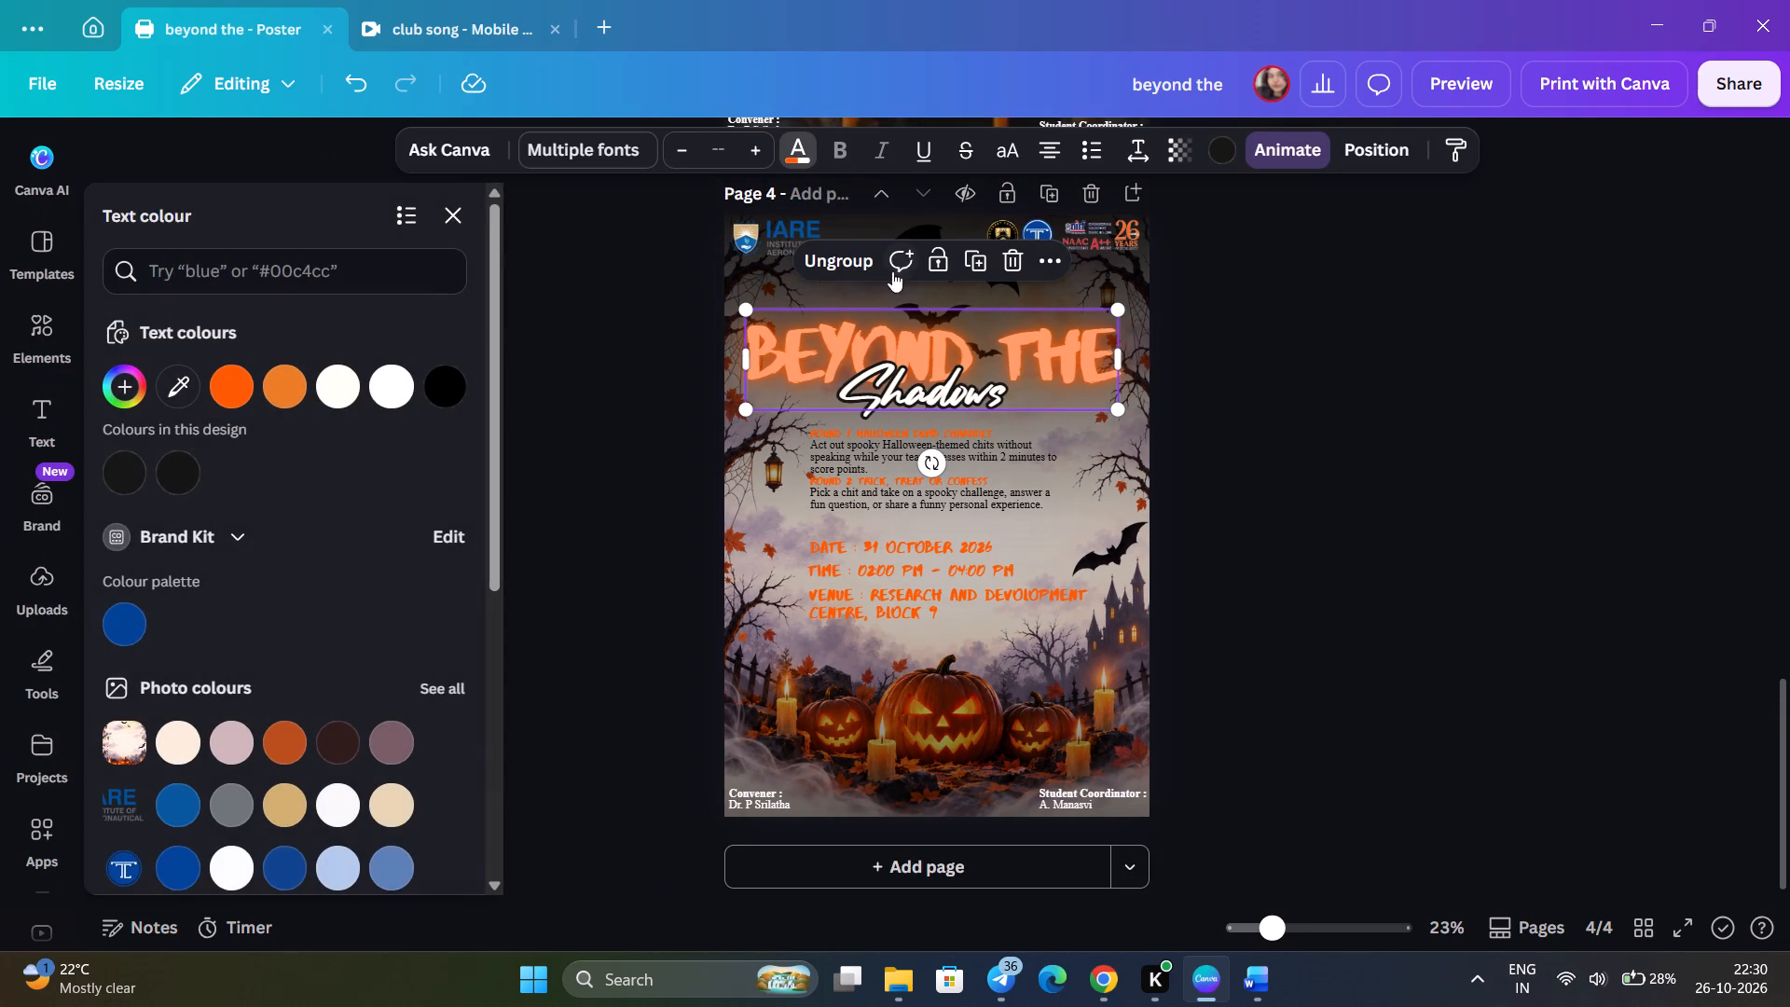
click(867, 271)
click(1373, 475)
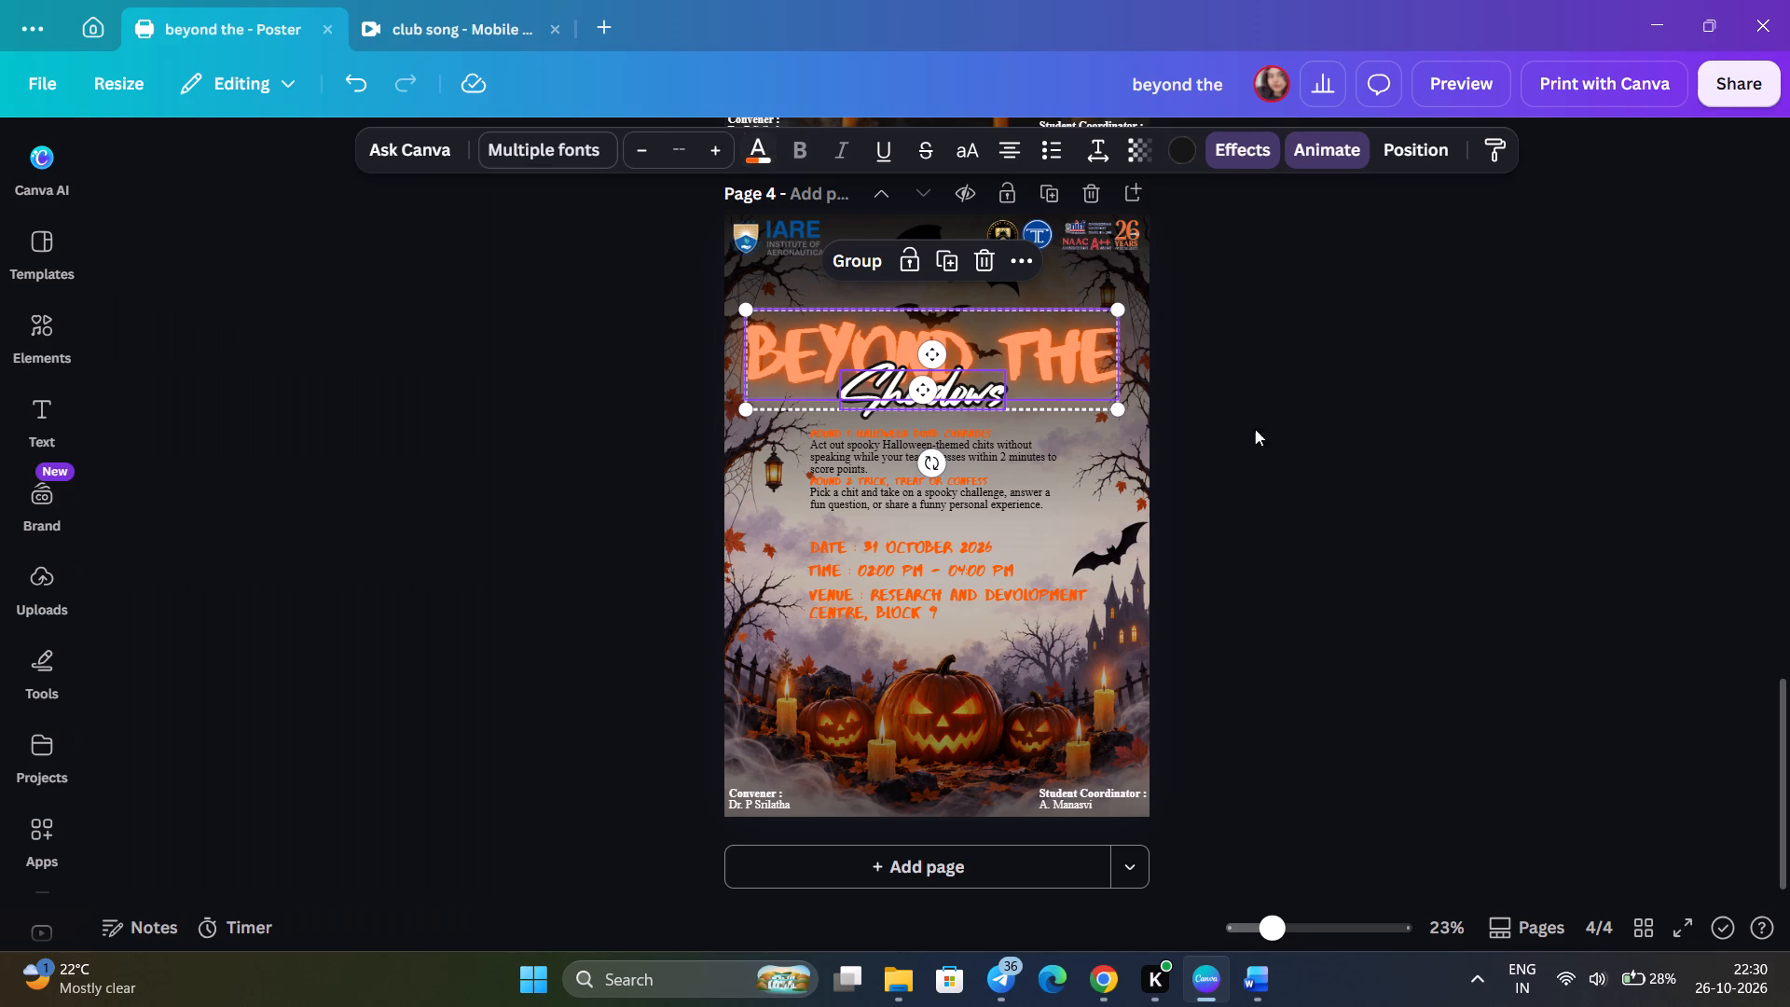
click(1091, 356)
double_click(1281, 402)
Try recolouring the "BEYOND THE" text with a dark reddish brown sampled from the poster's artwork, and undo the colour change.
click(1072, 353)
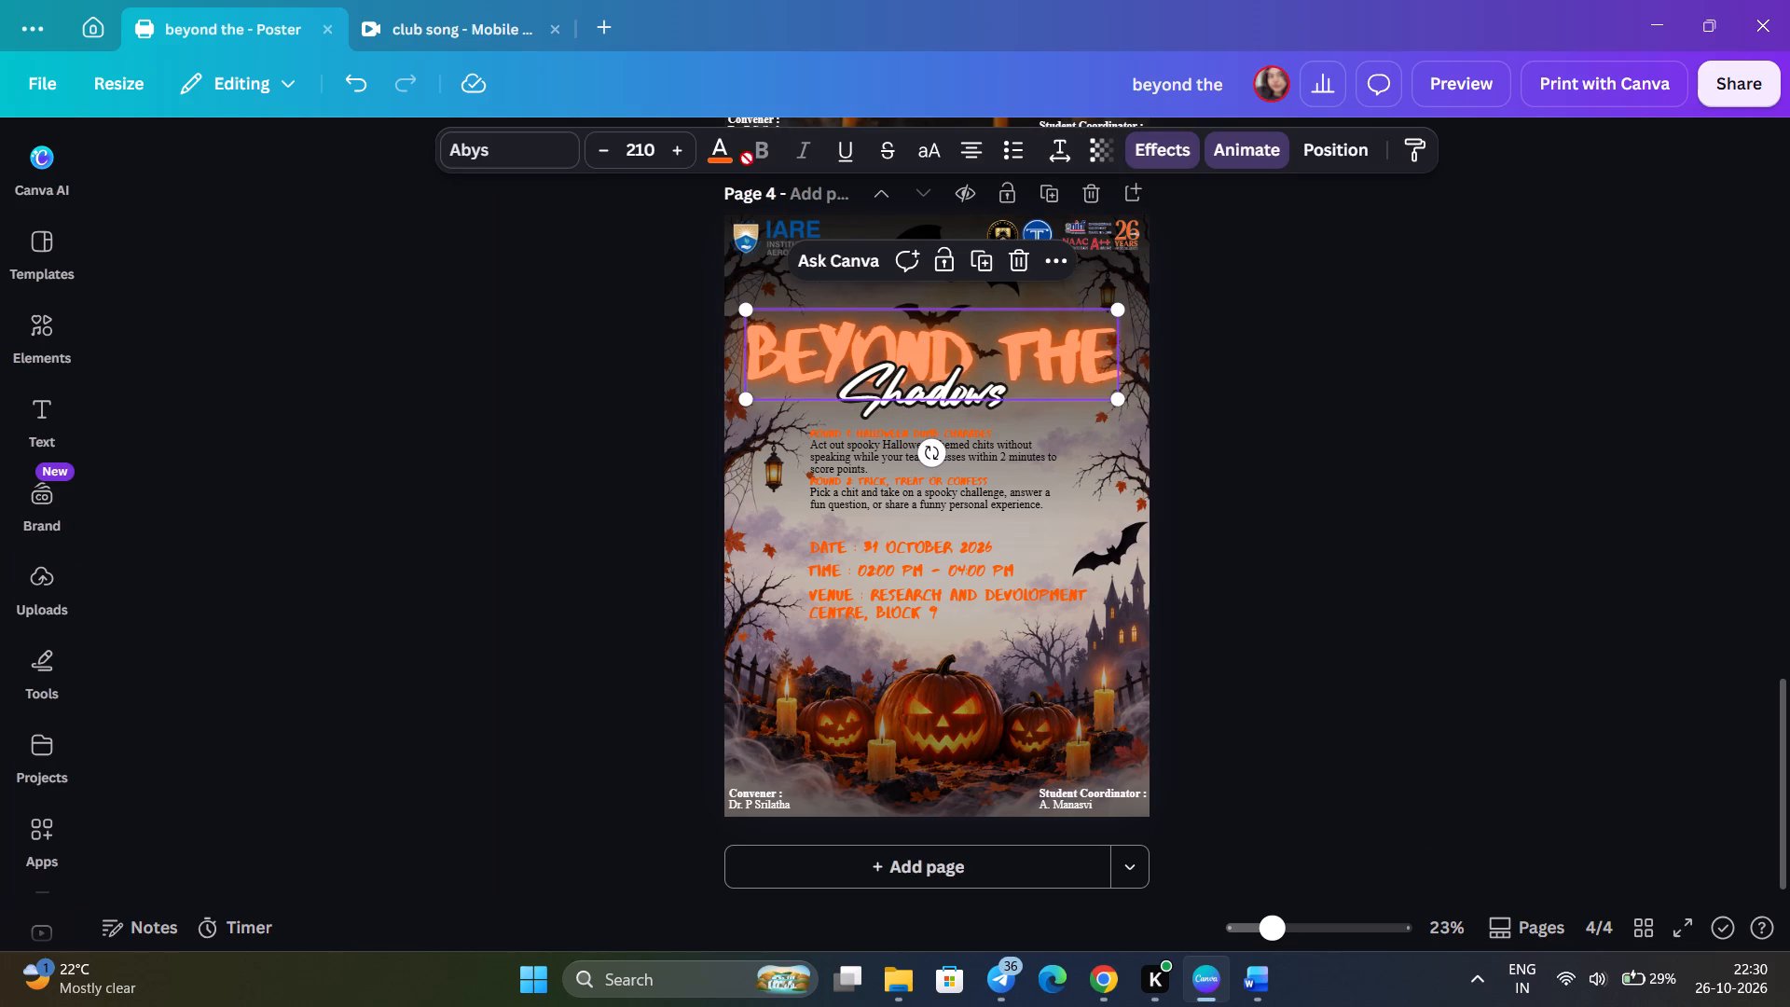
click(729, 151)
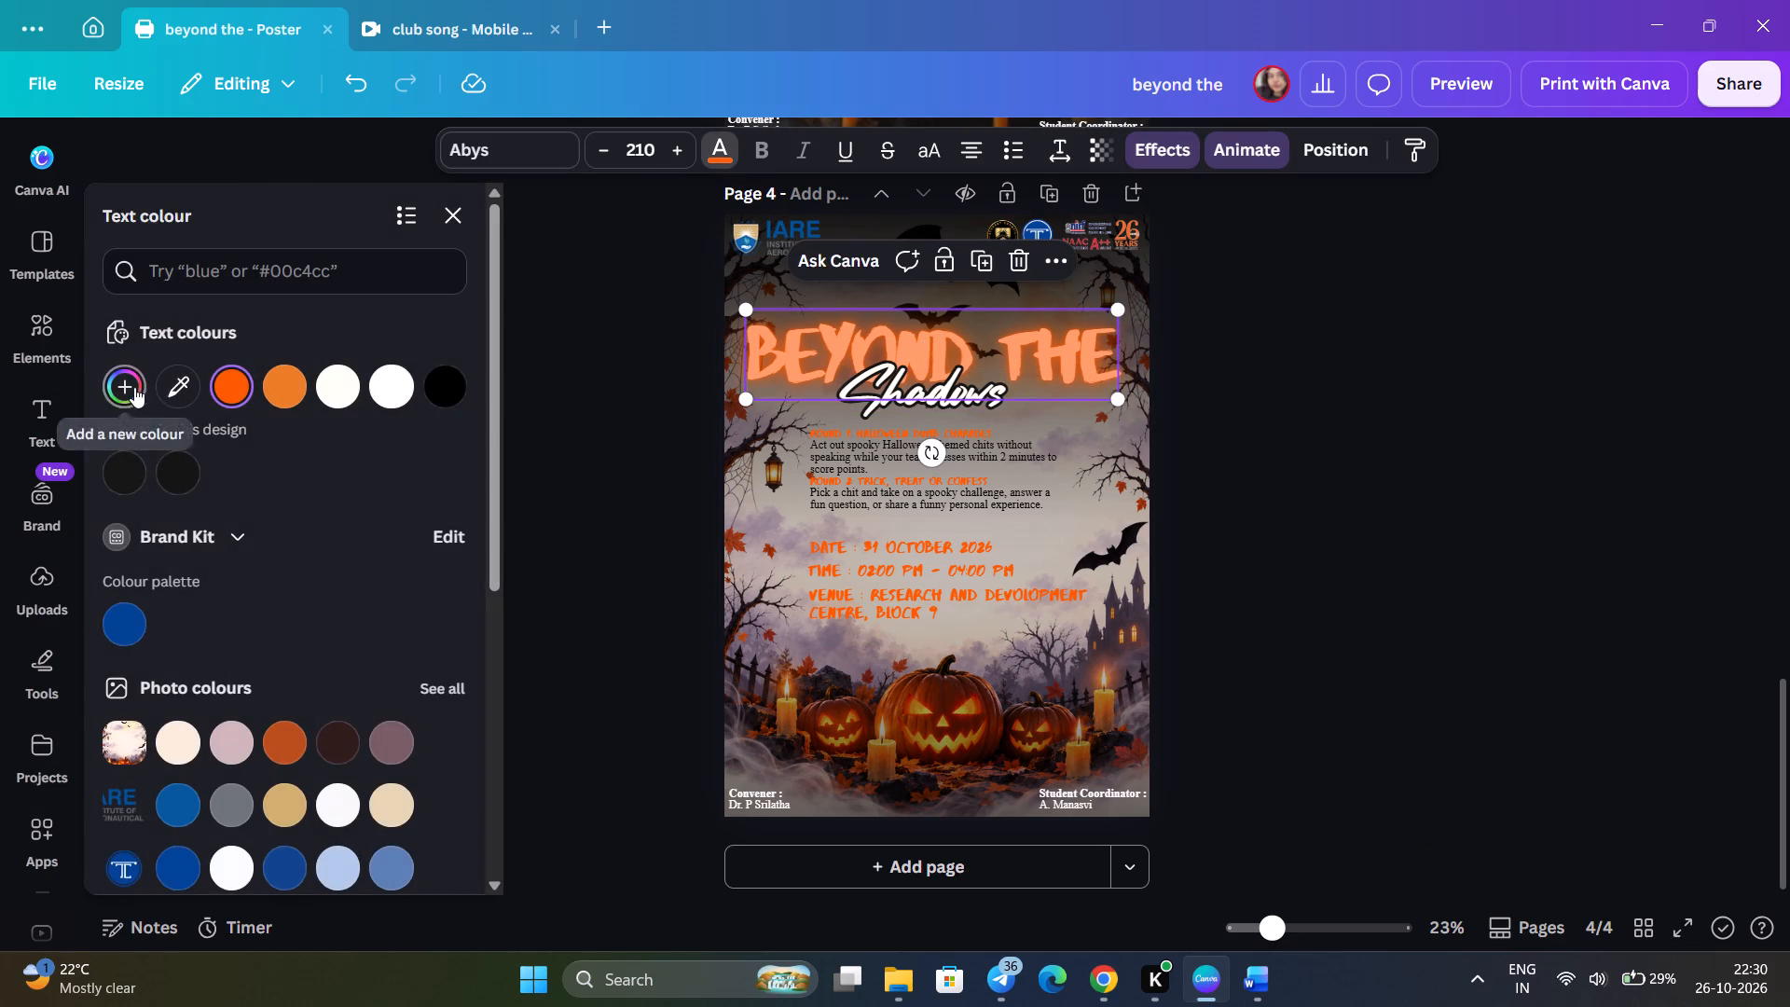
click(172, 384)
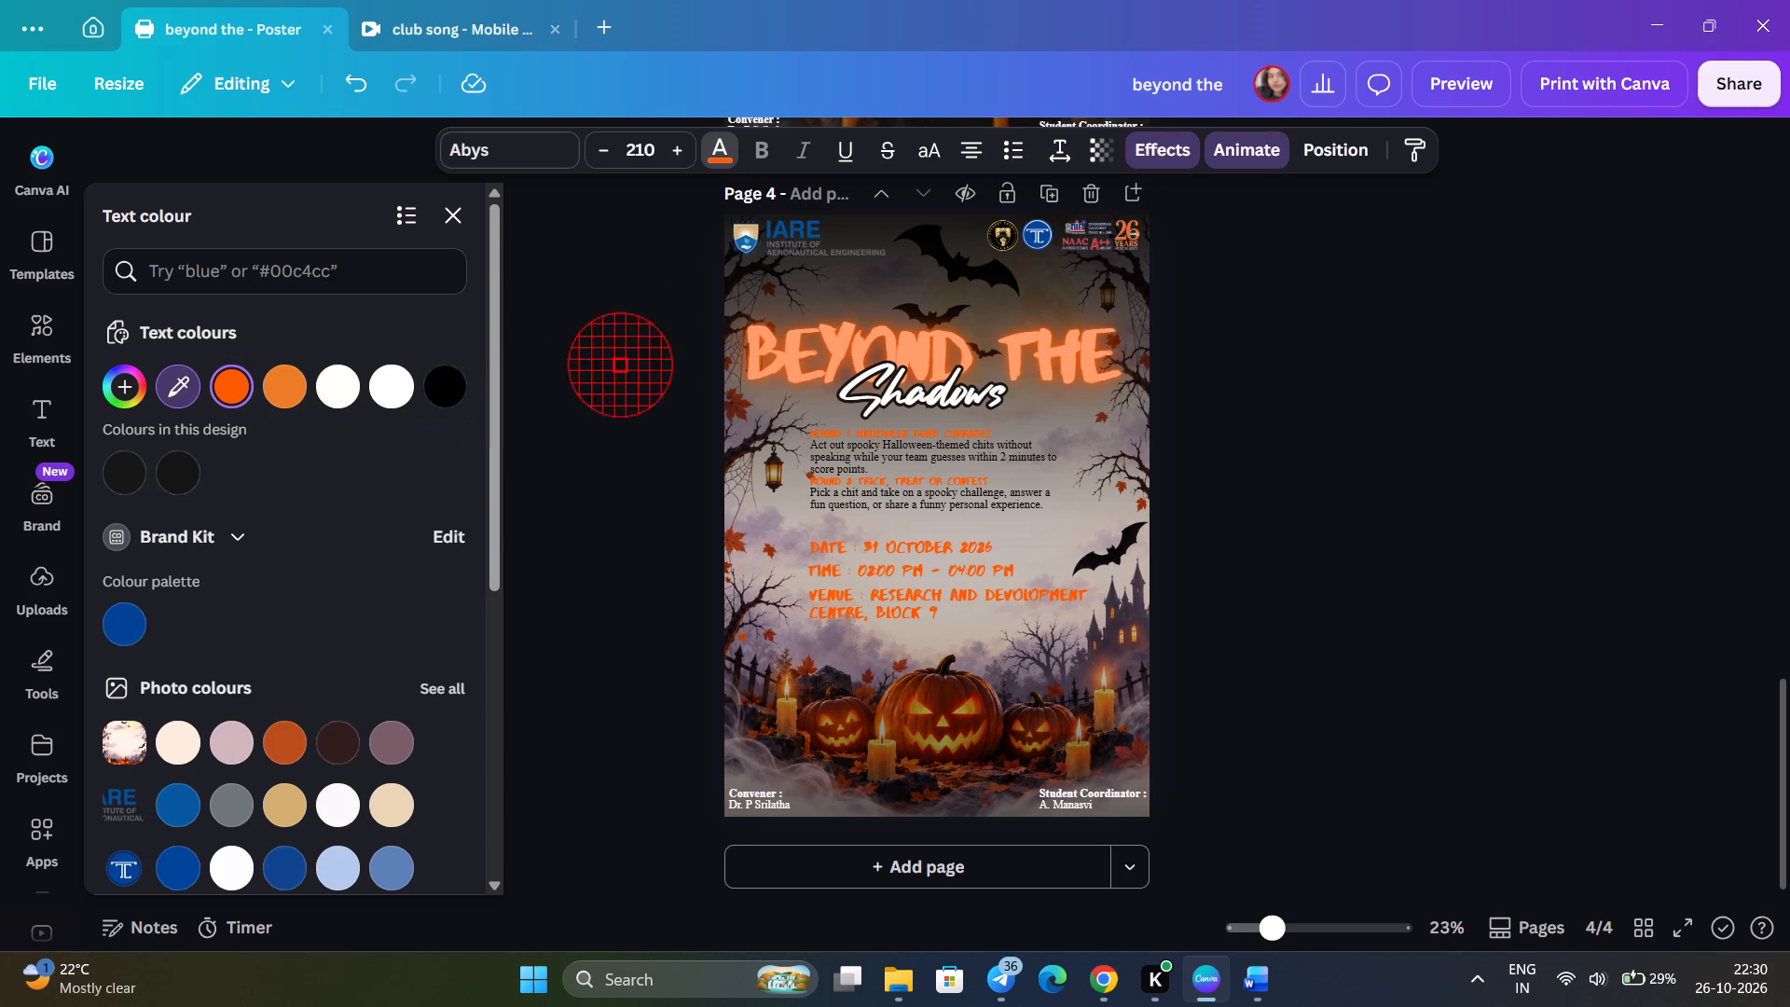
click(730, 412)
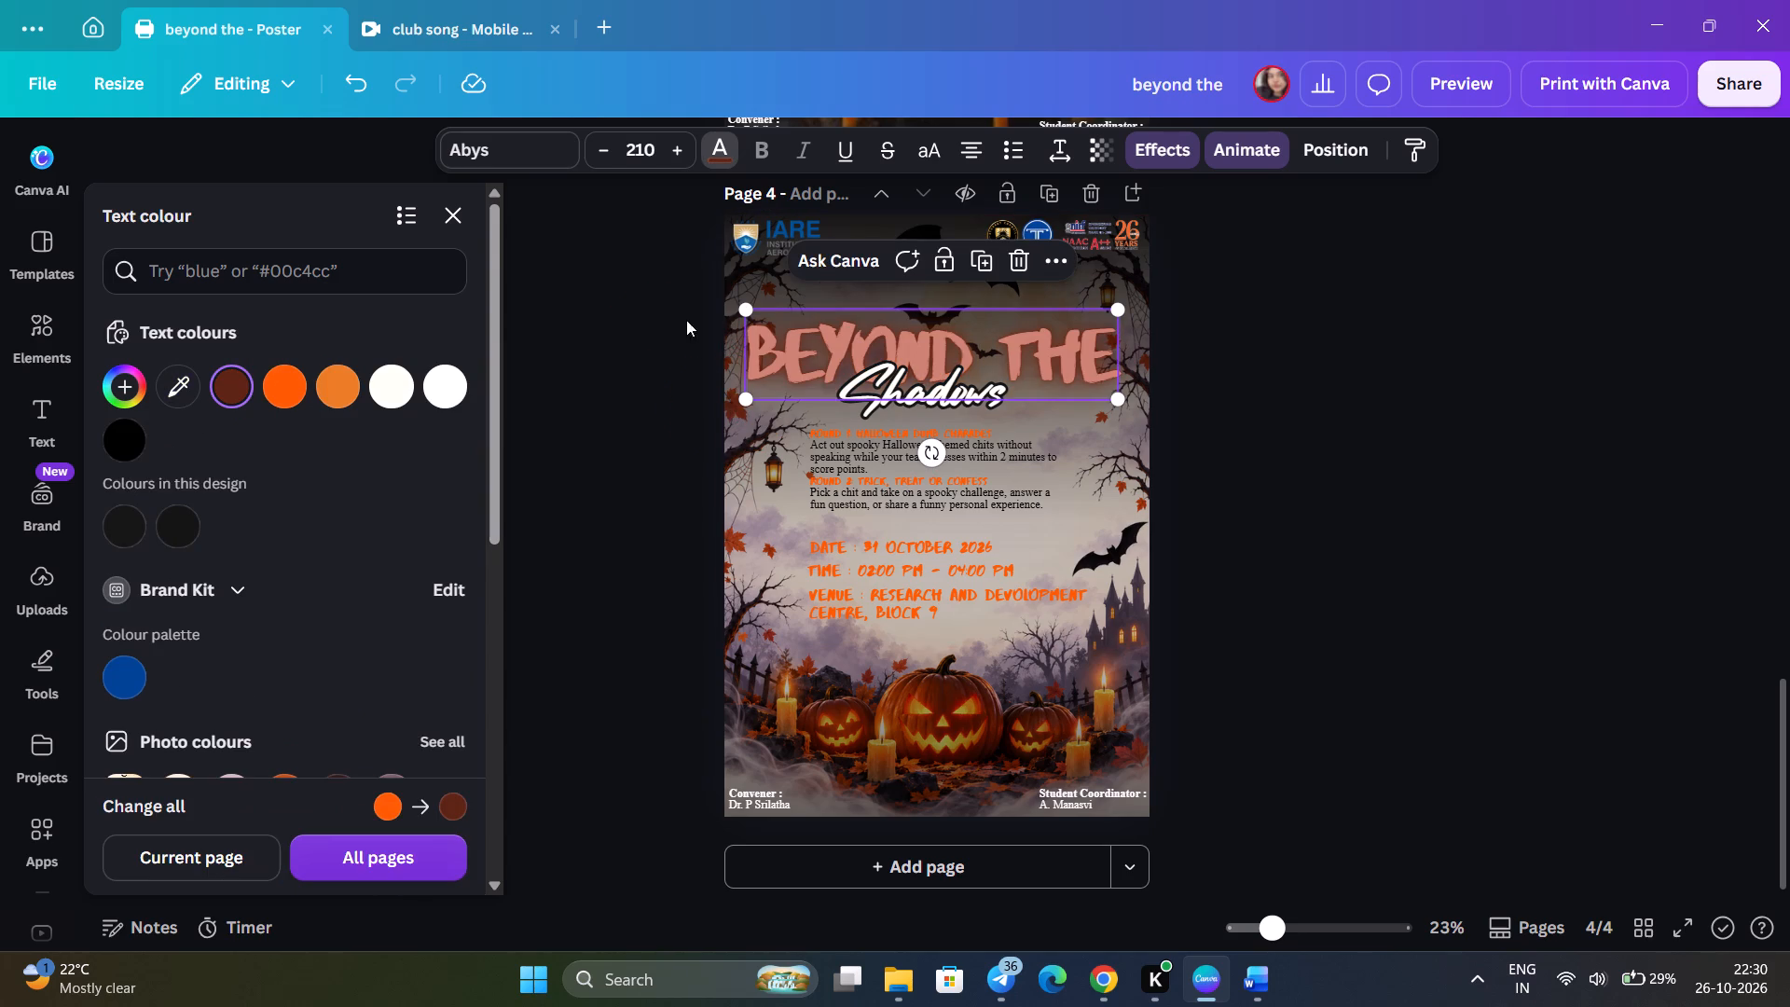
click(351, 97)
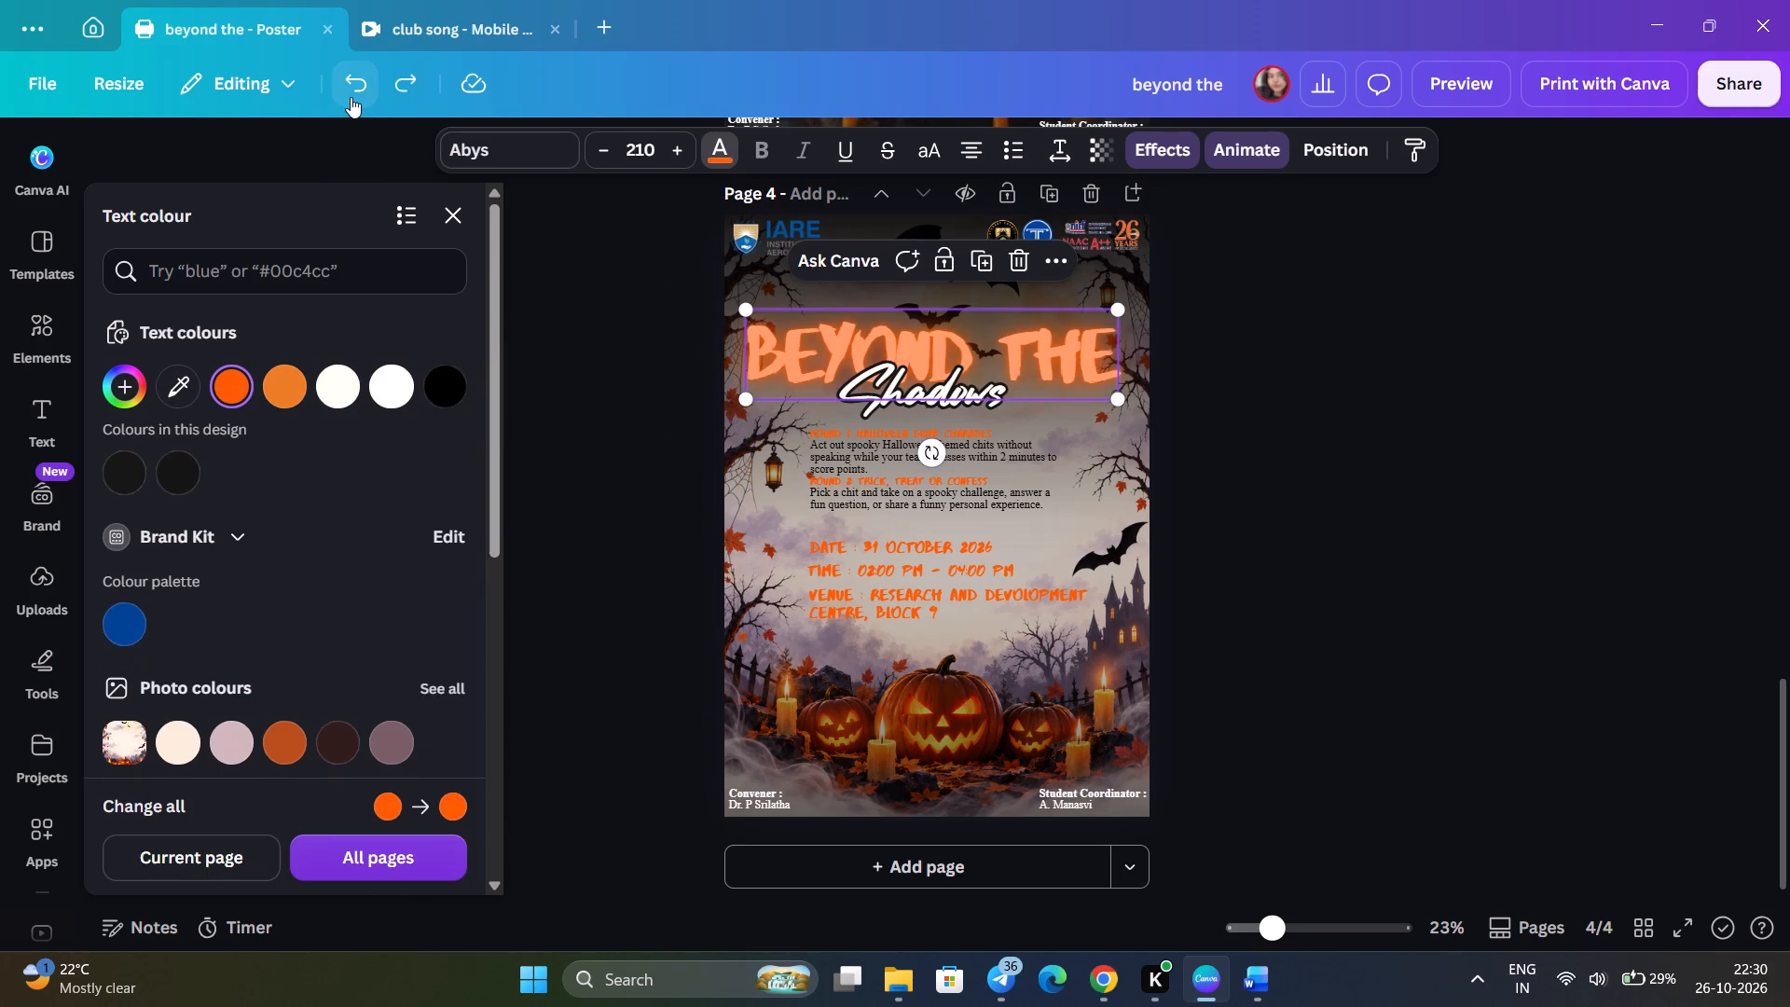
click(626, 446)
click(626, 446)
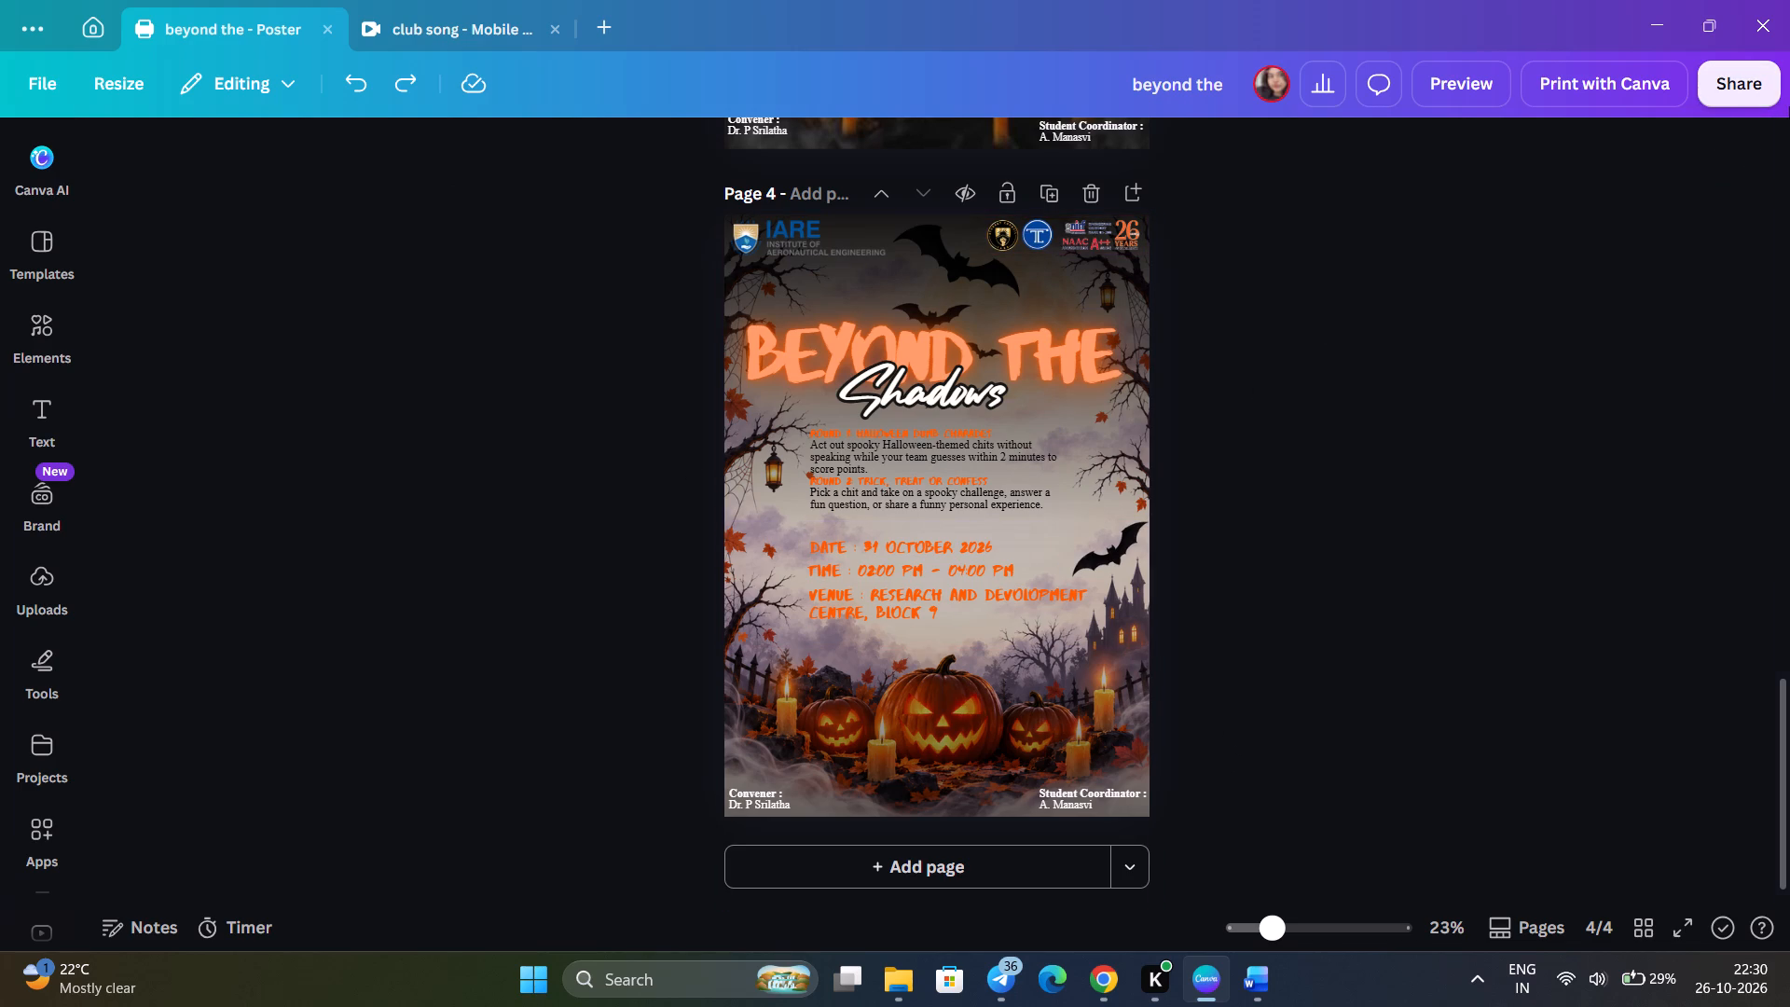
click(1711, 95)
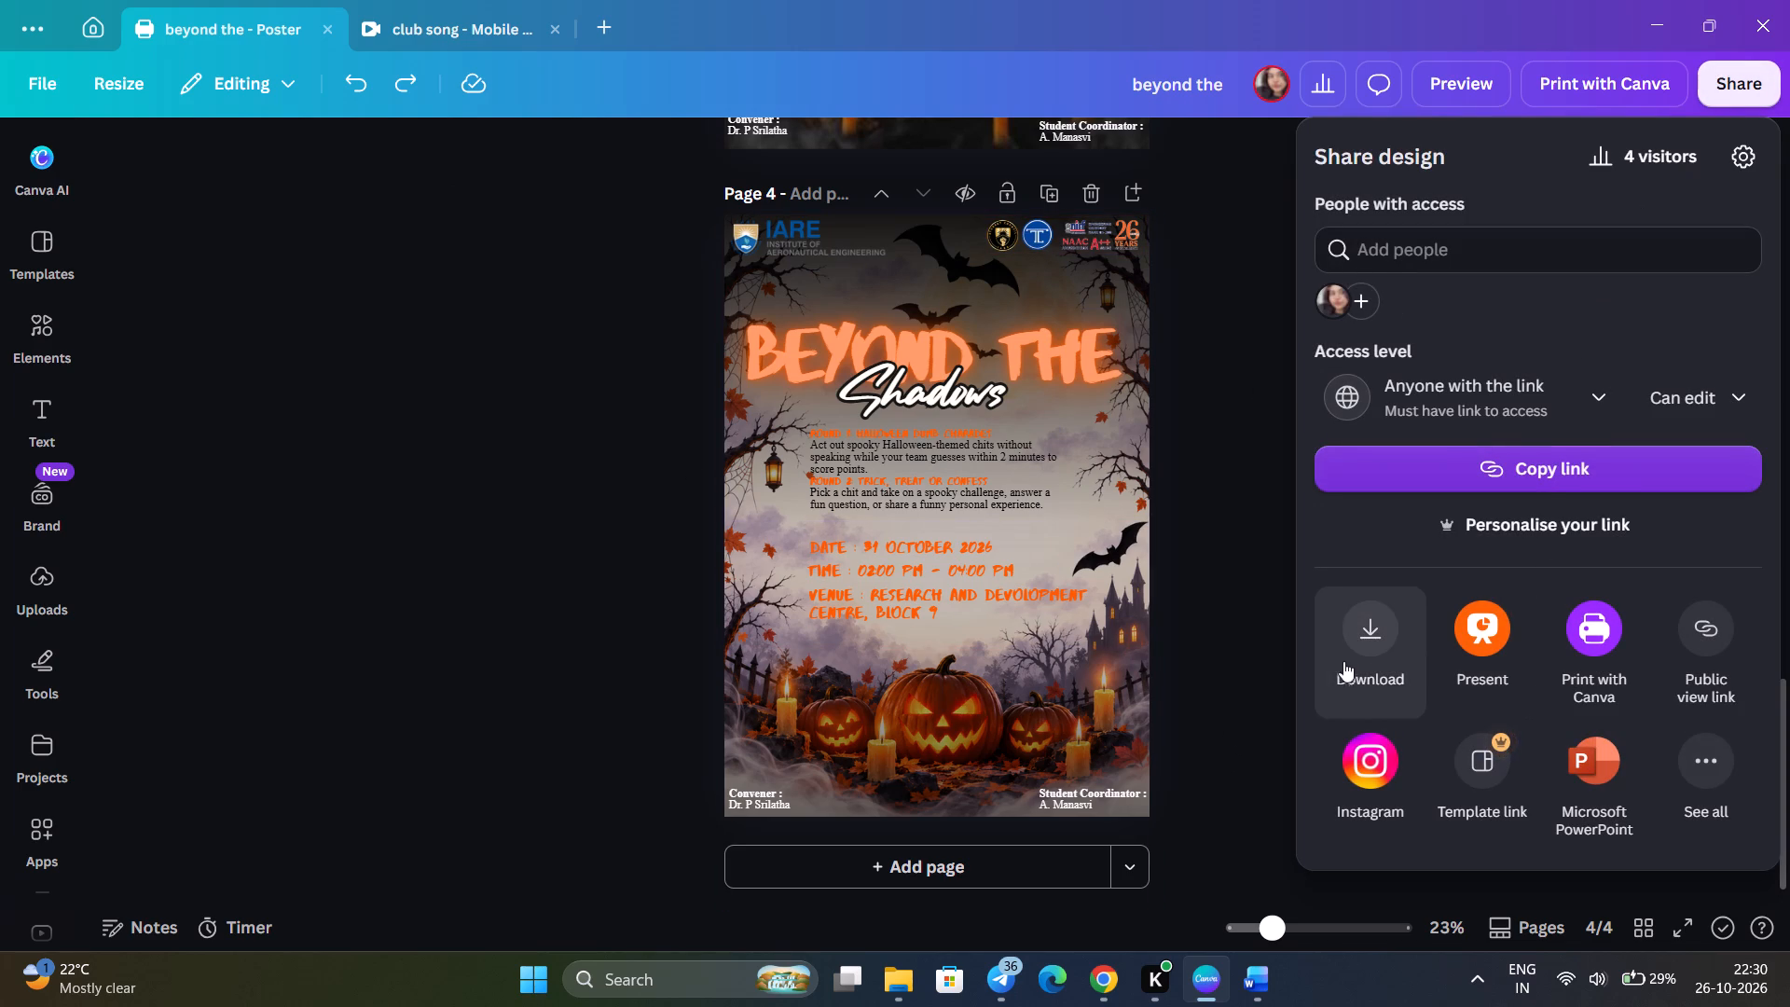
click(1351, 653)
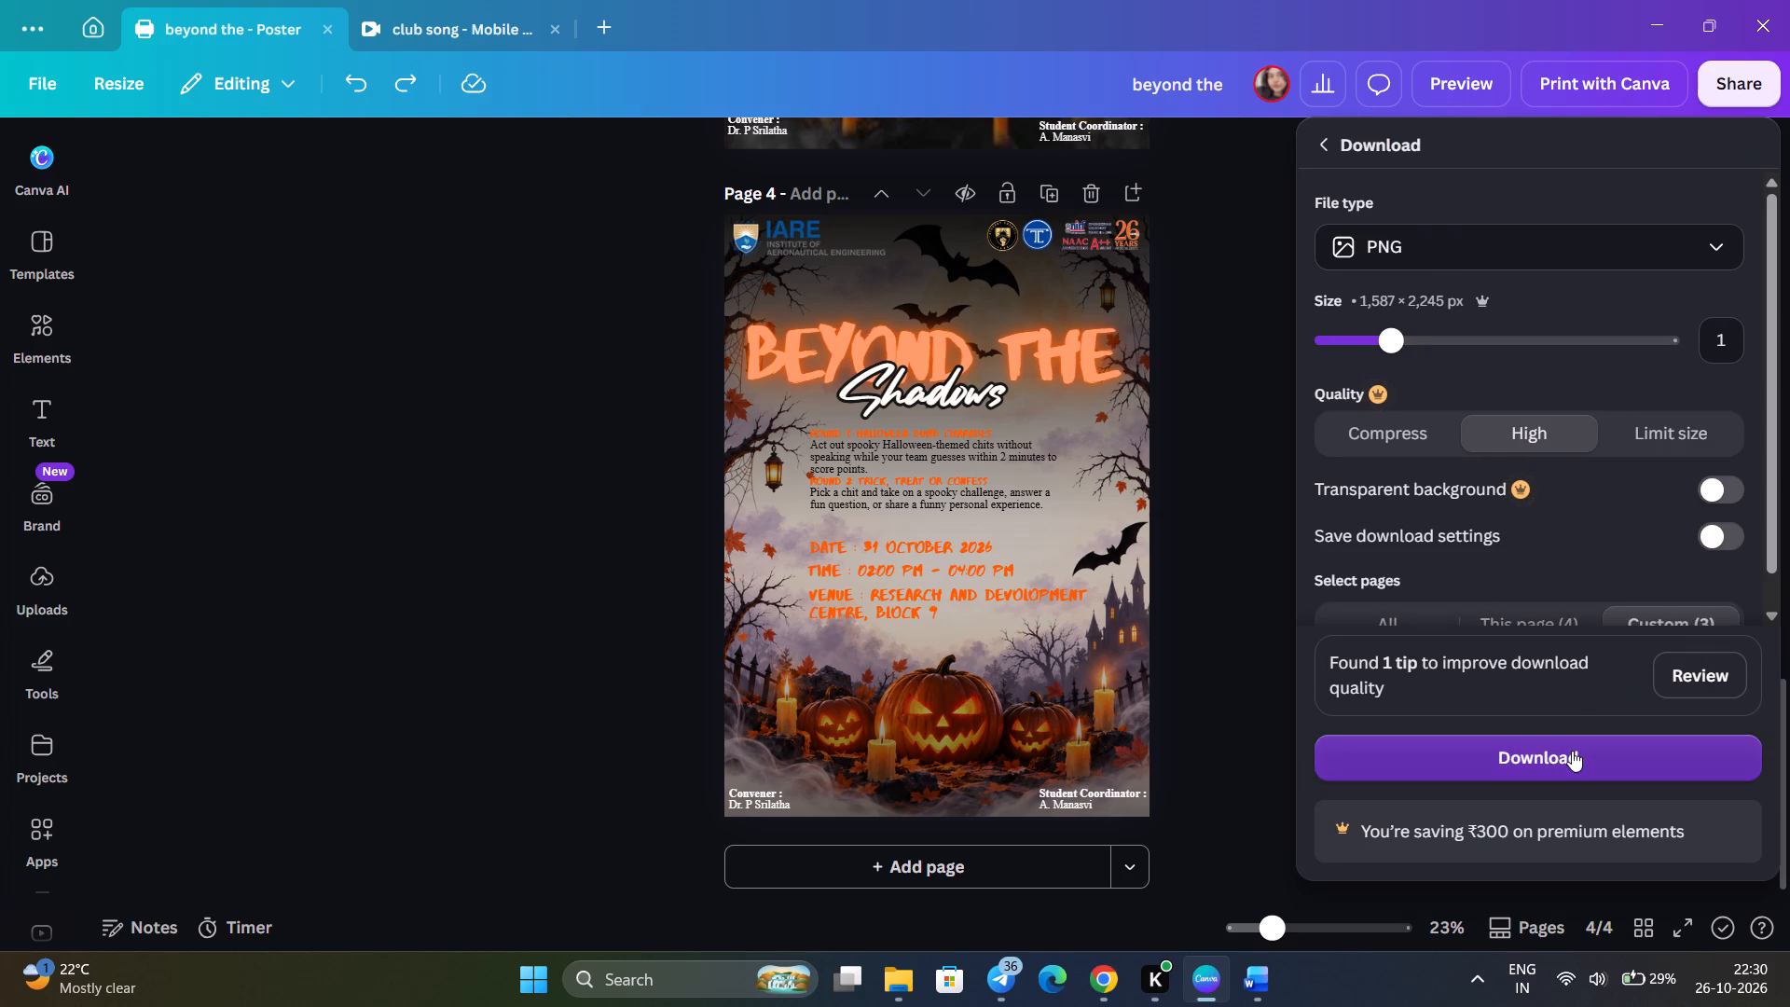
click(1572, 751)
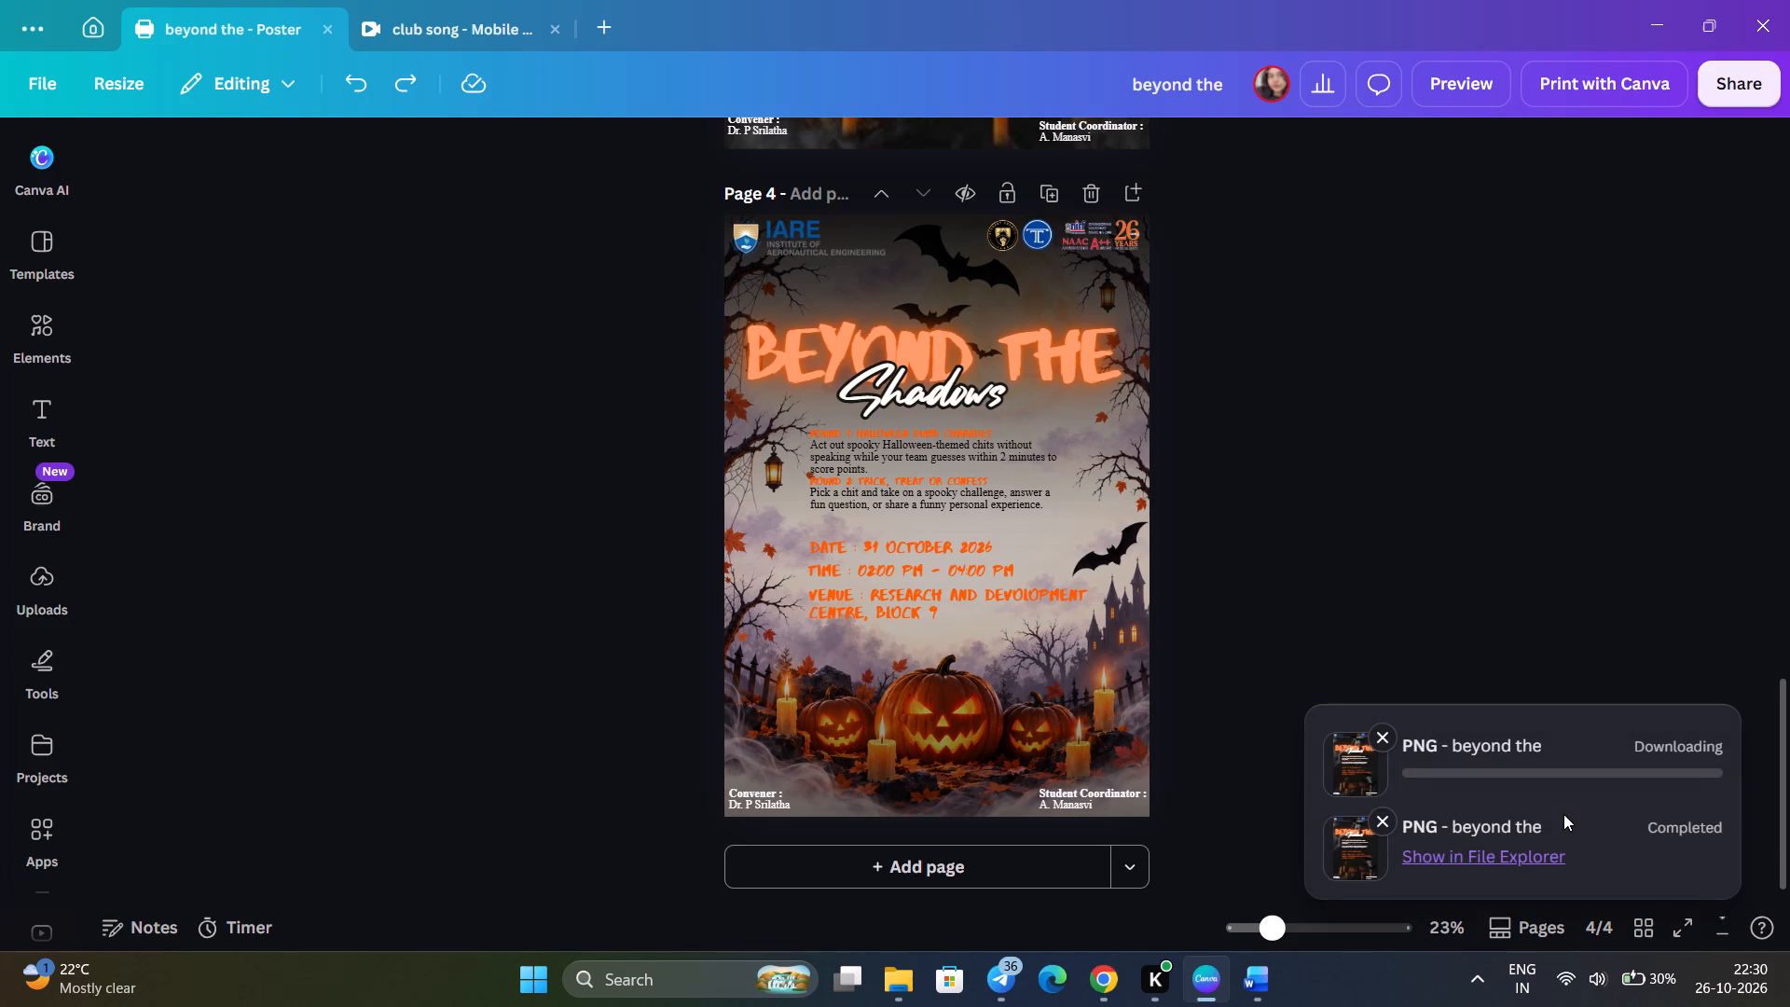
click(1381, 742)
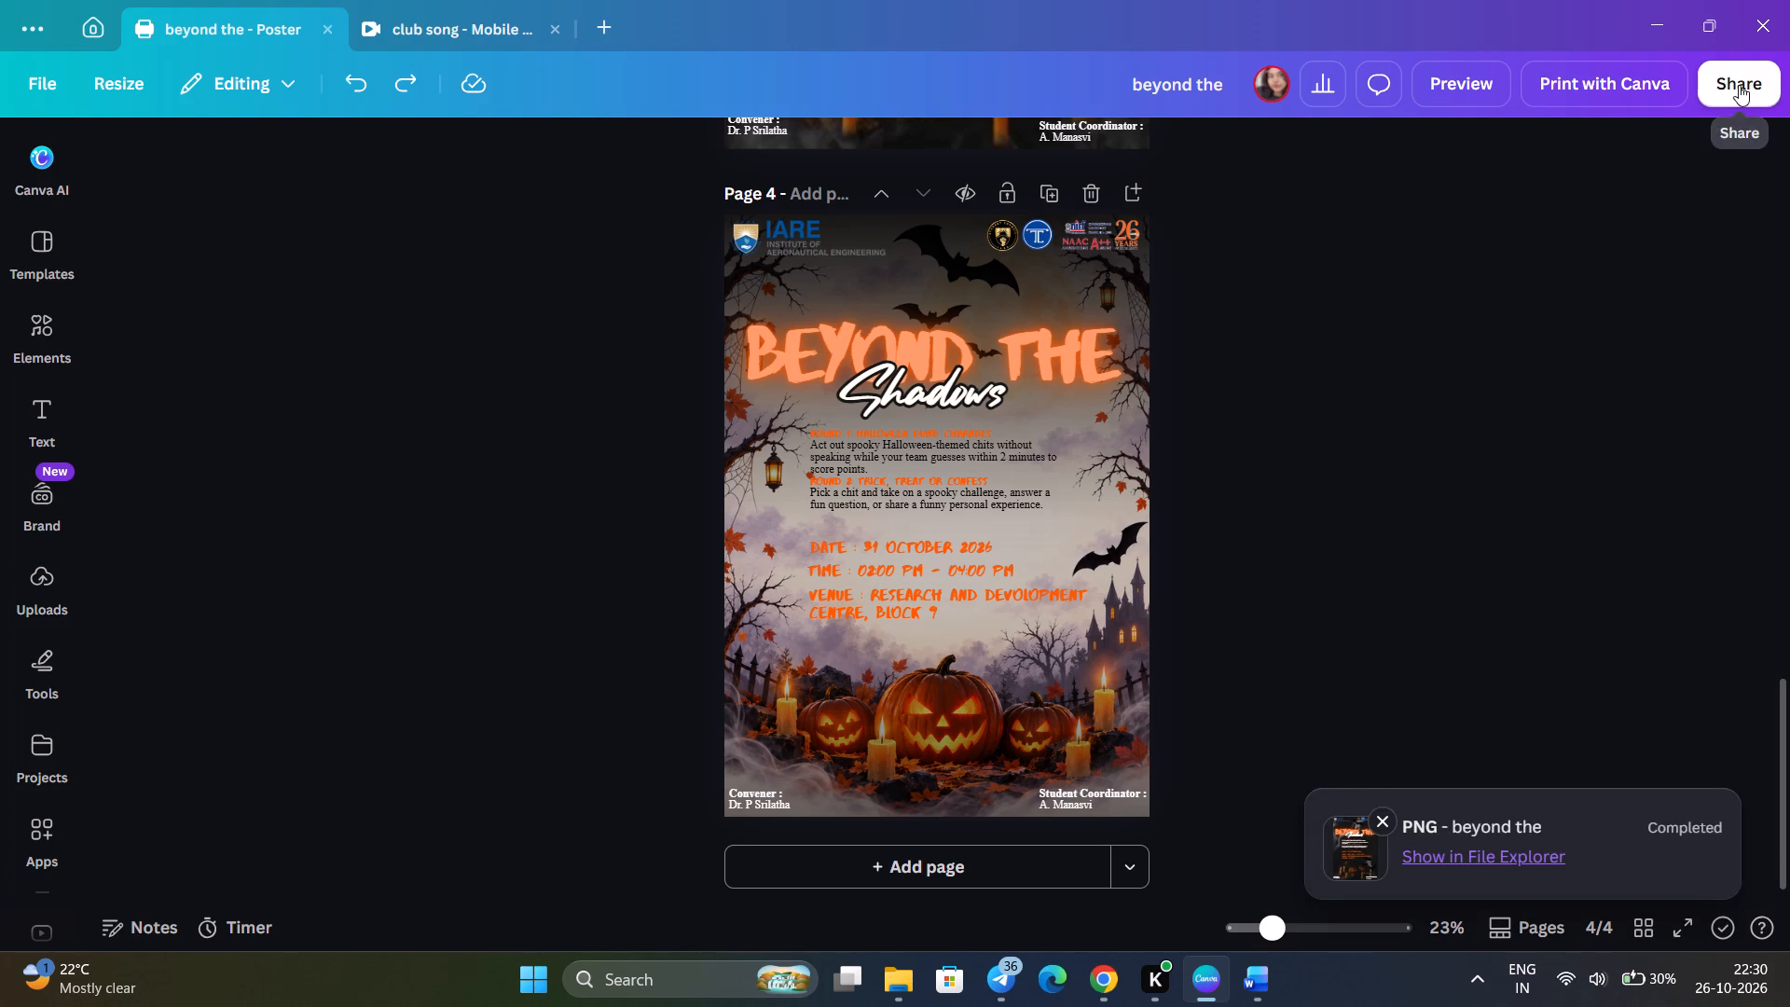
Download only page 4 of the design as a PNG, choosing the Desktop folder as the save location.
click(1739, 85)
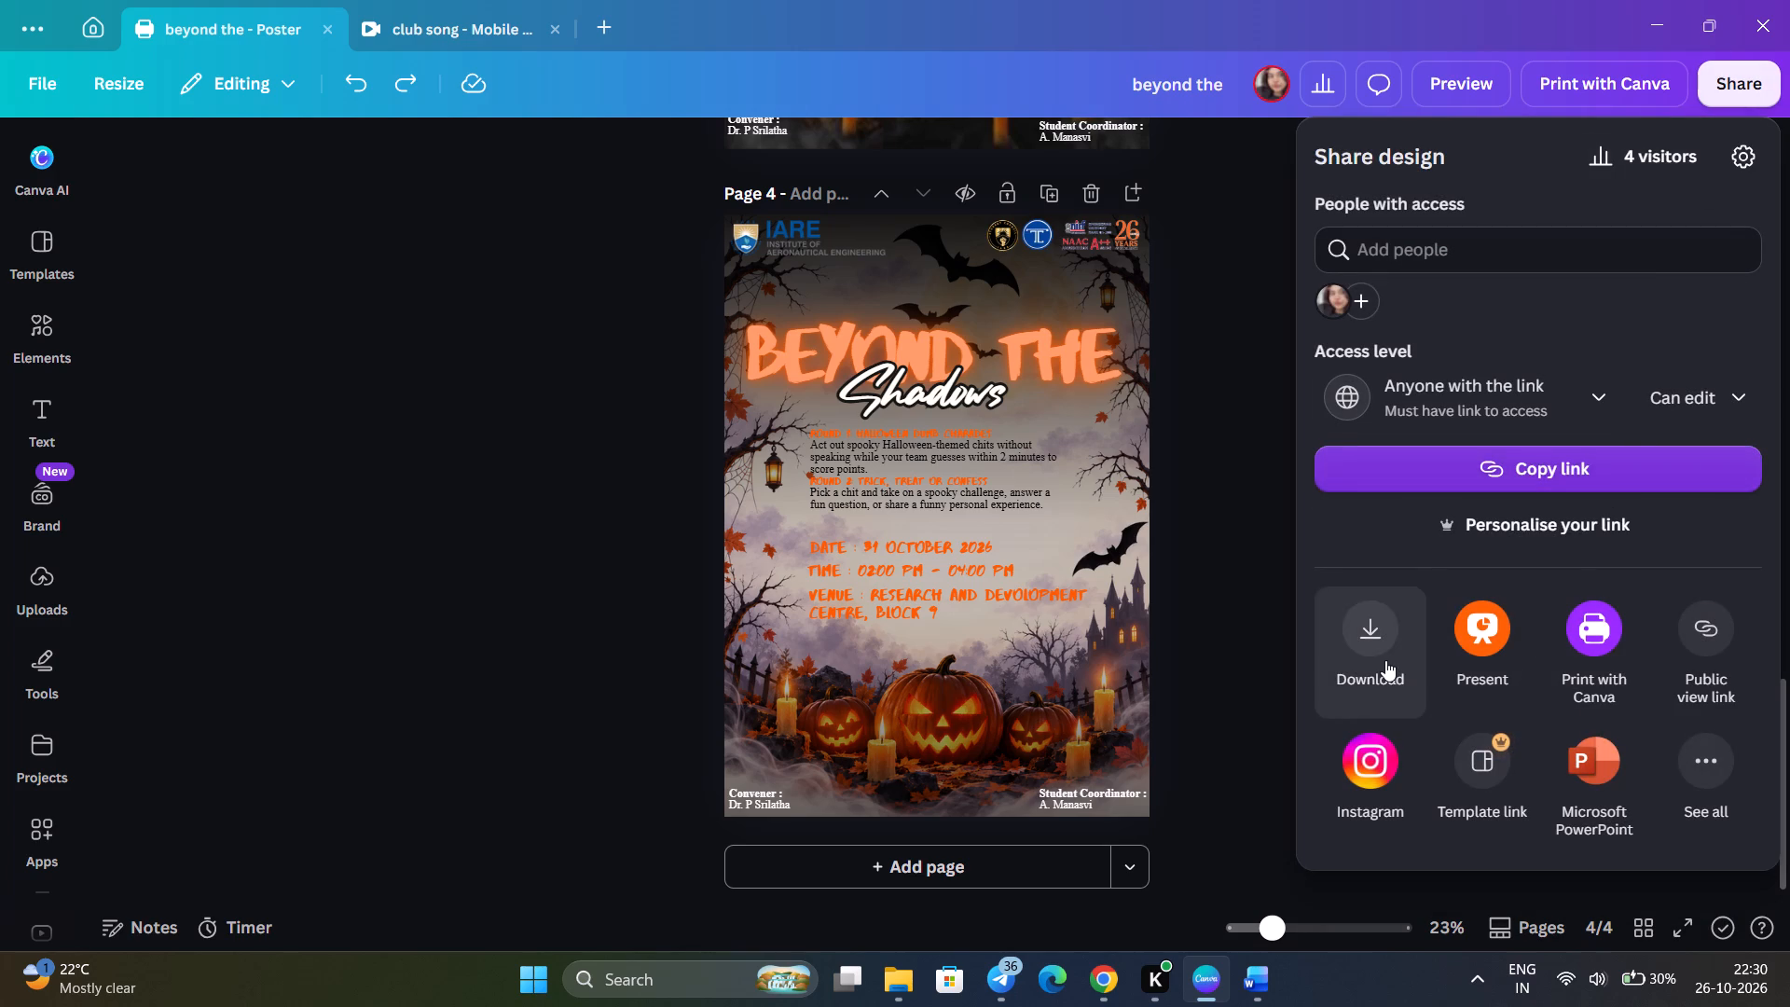
click(1385, 660)
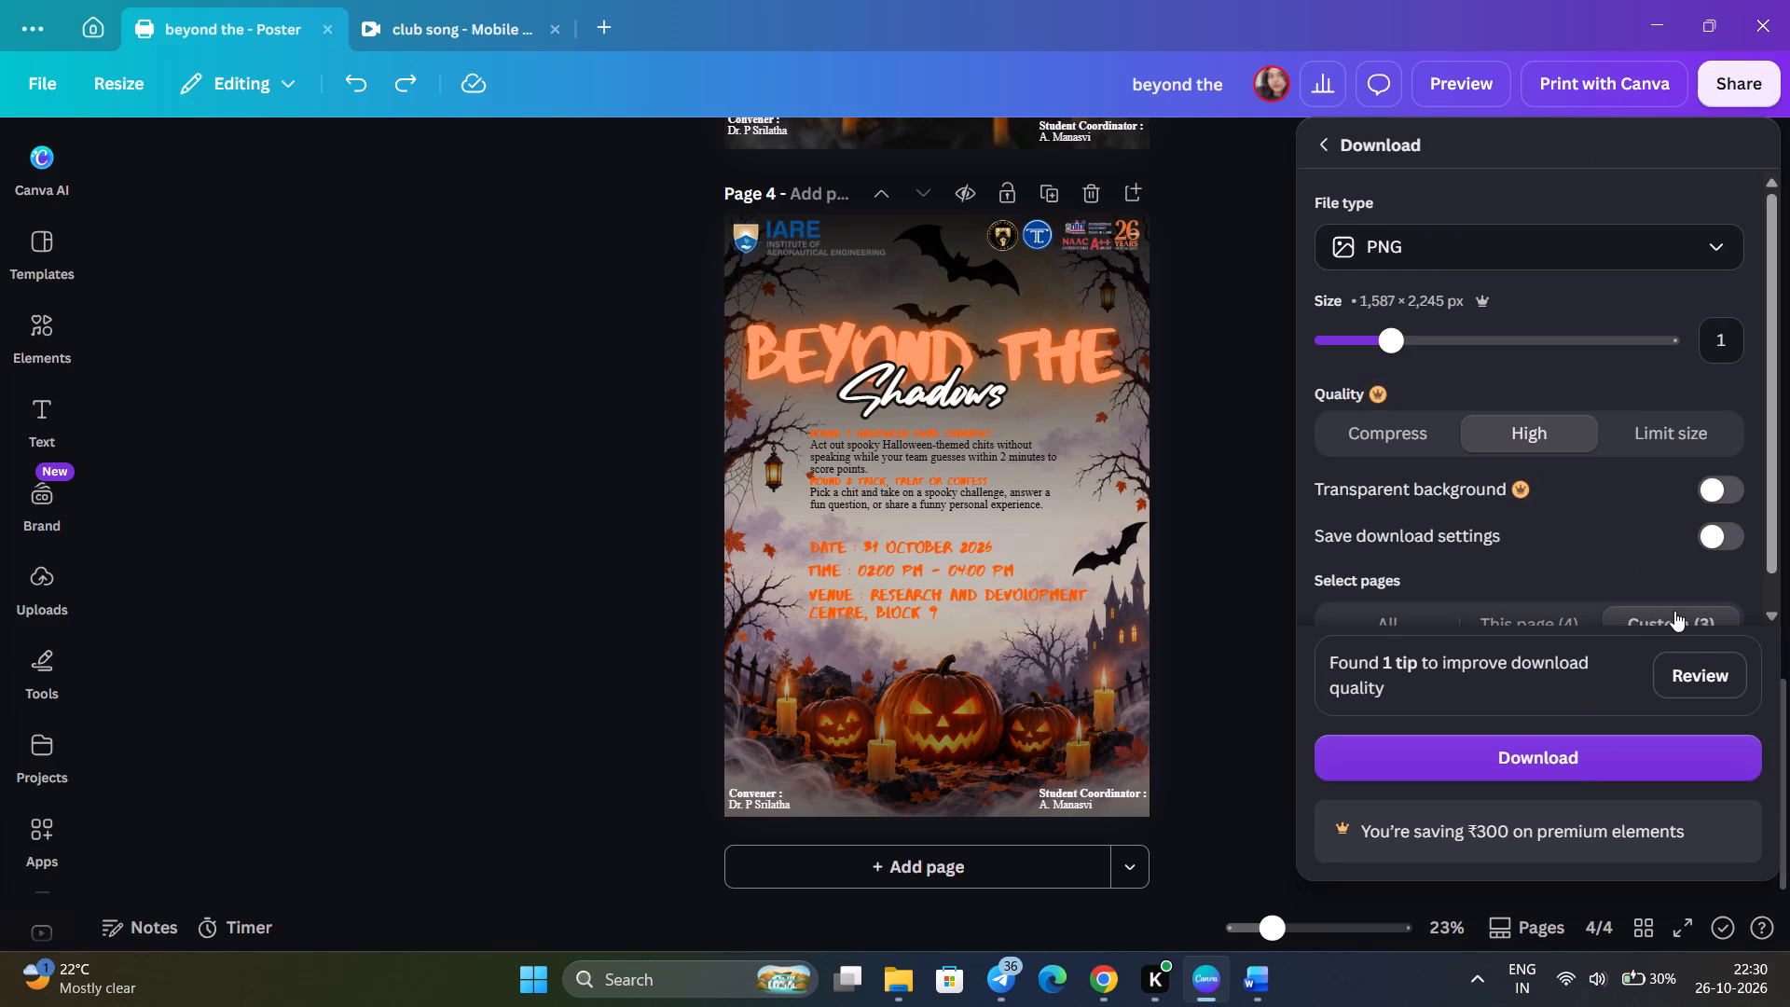
click(1674, 611)
click(1561, 616)
click(1707, 672)
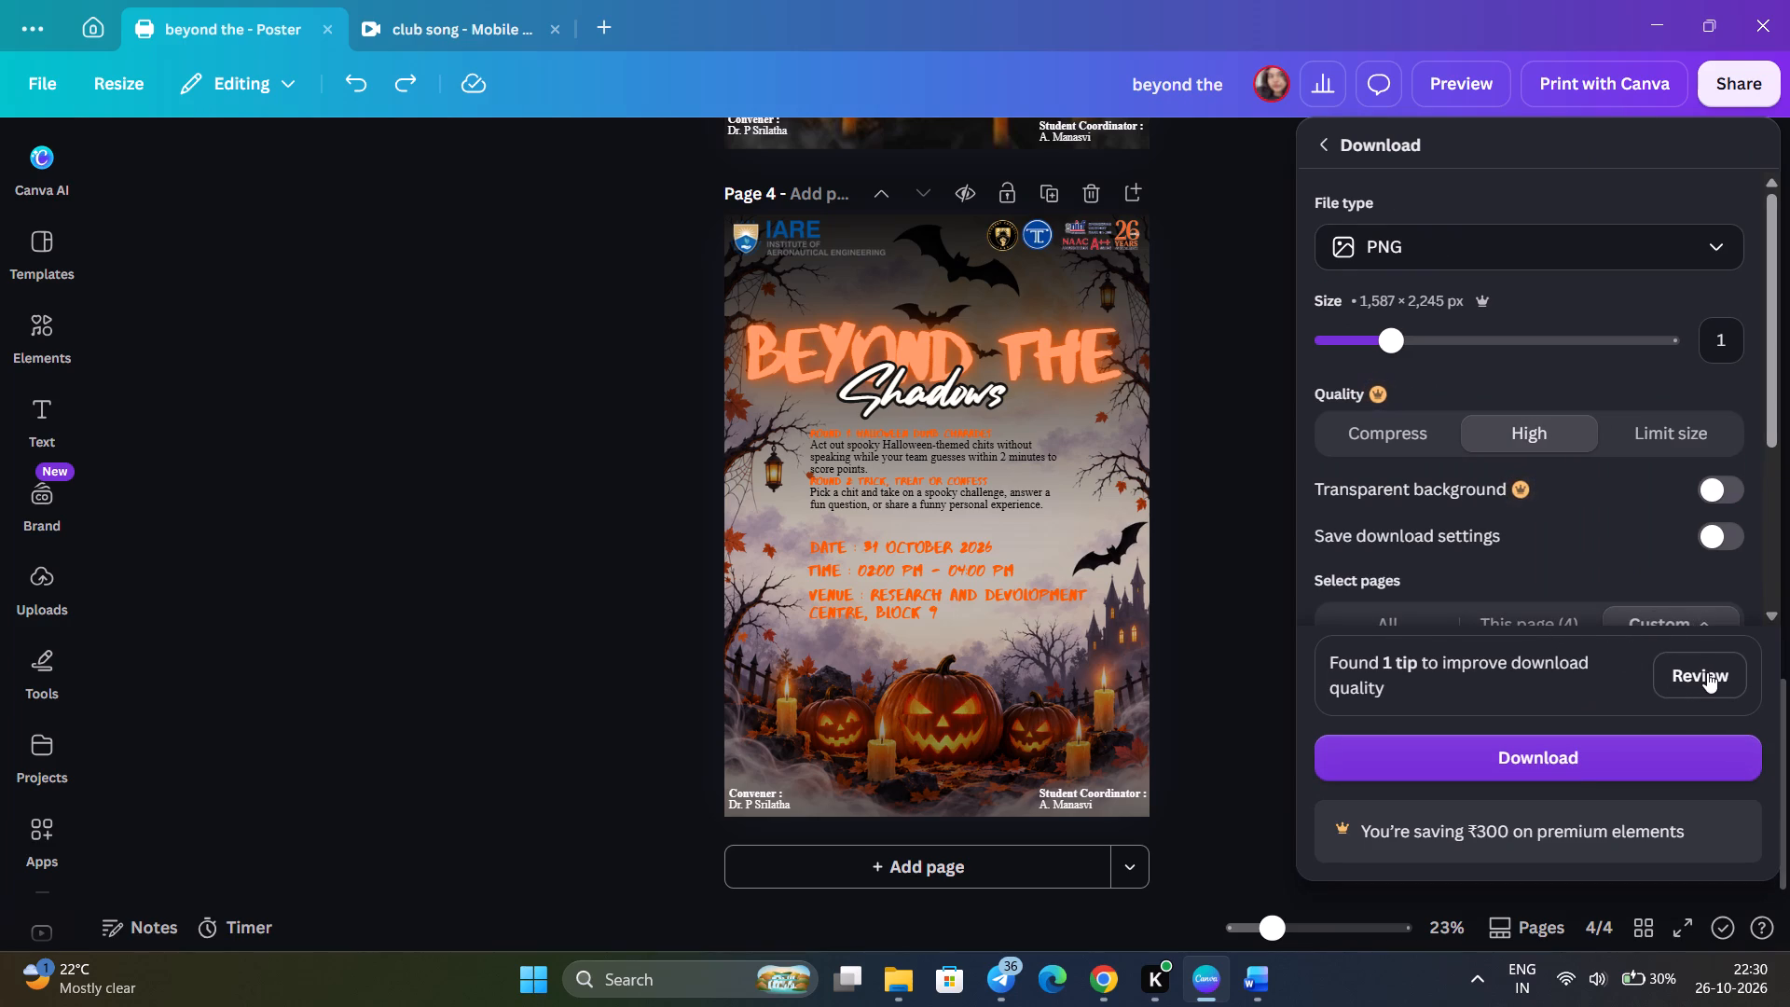
click(1408, 153)
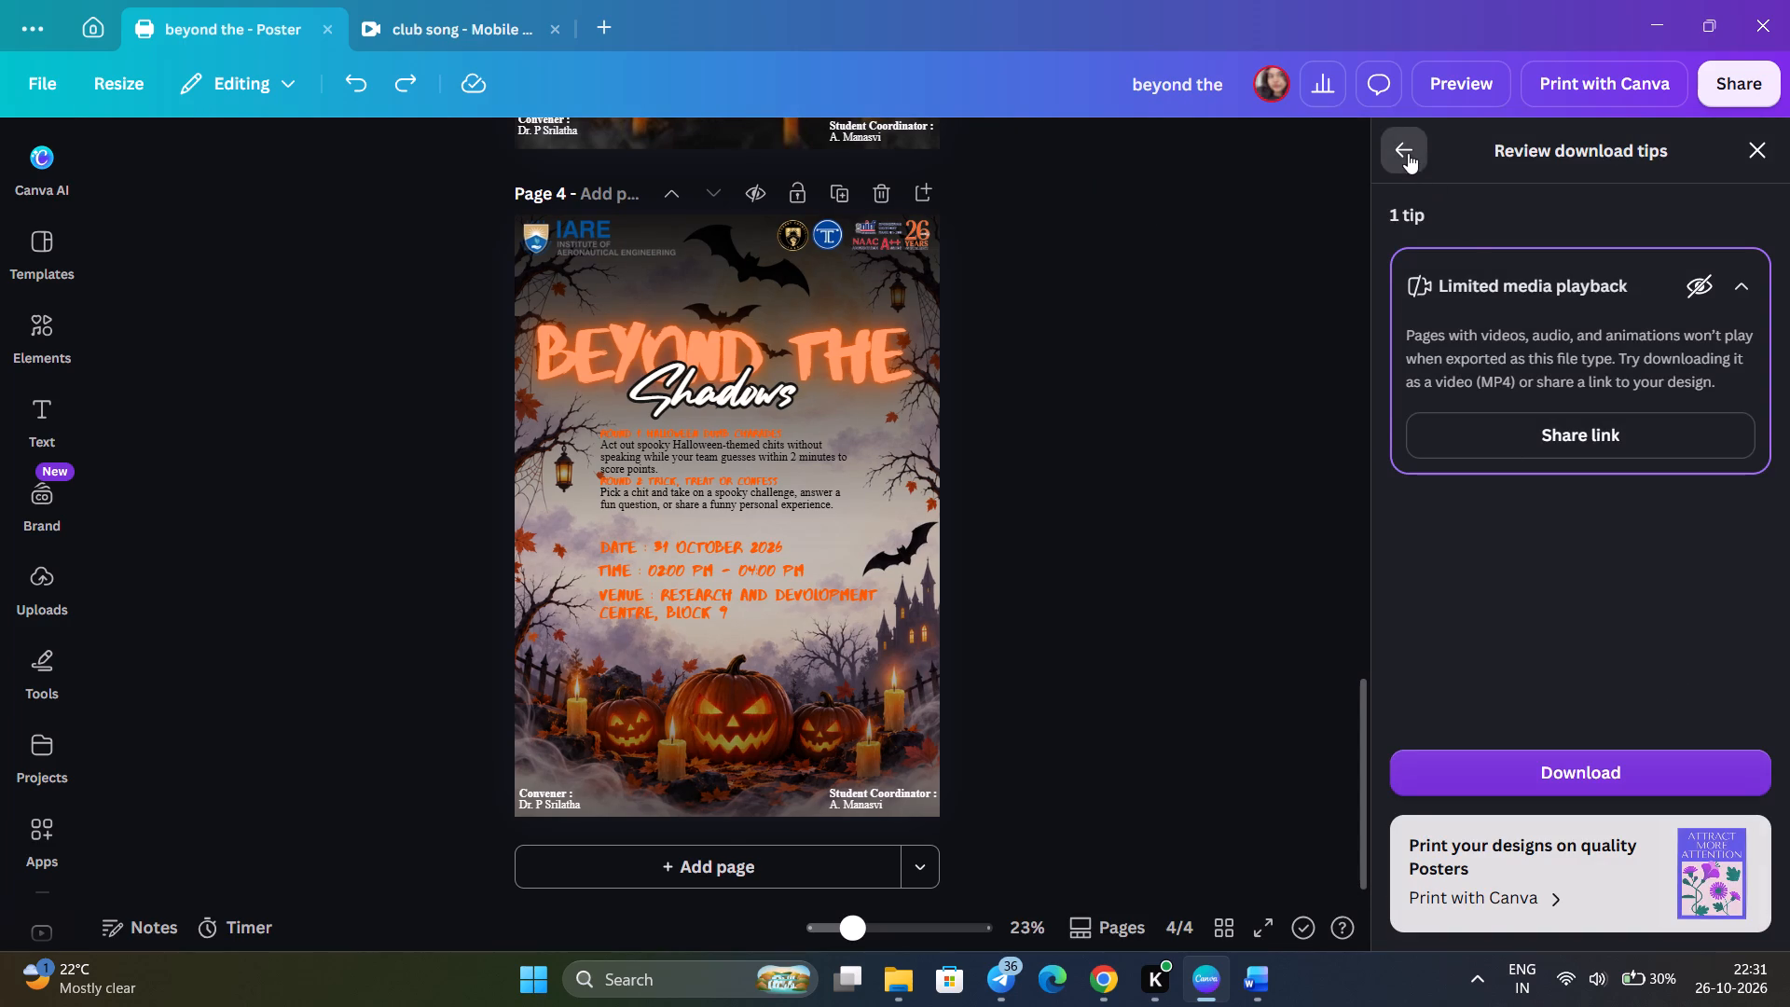
scroll(1551, 519, down, 1)
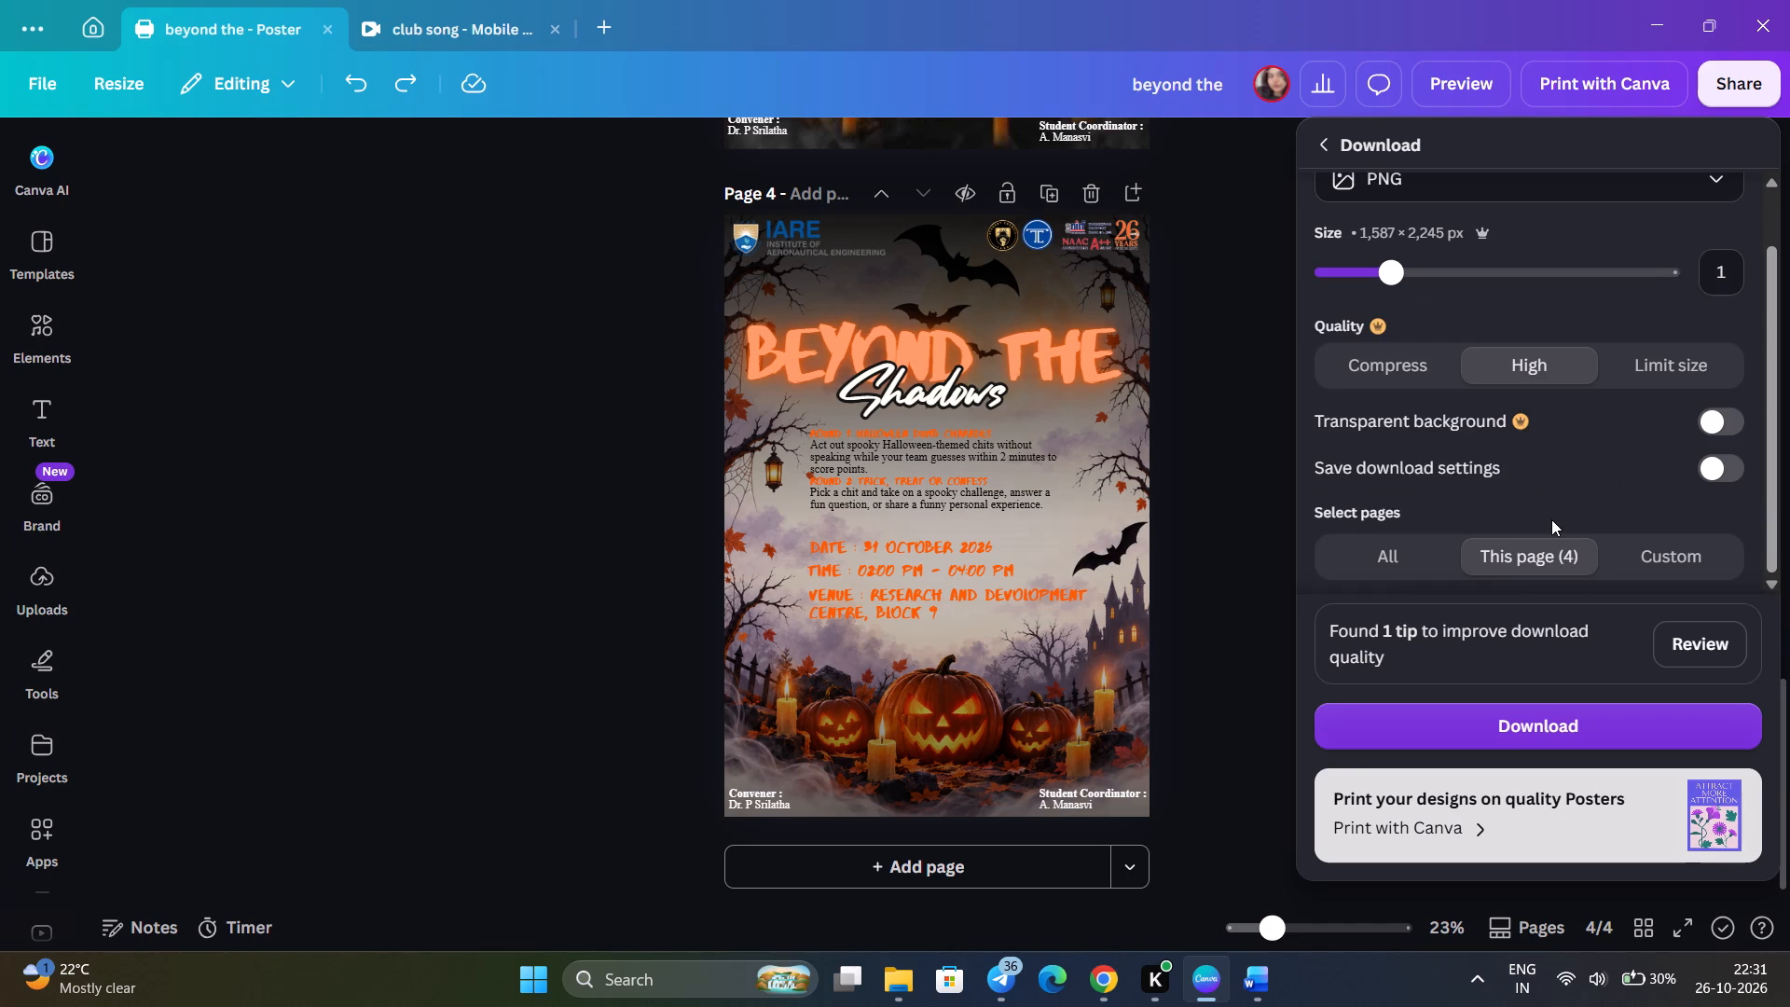
scroll(1551, 519, down, 1)
click(1541, 548)
click(1563, 724)
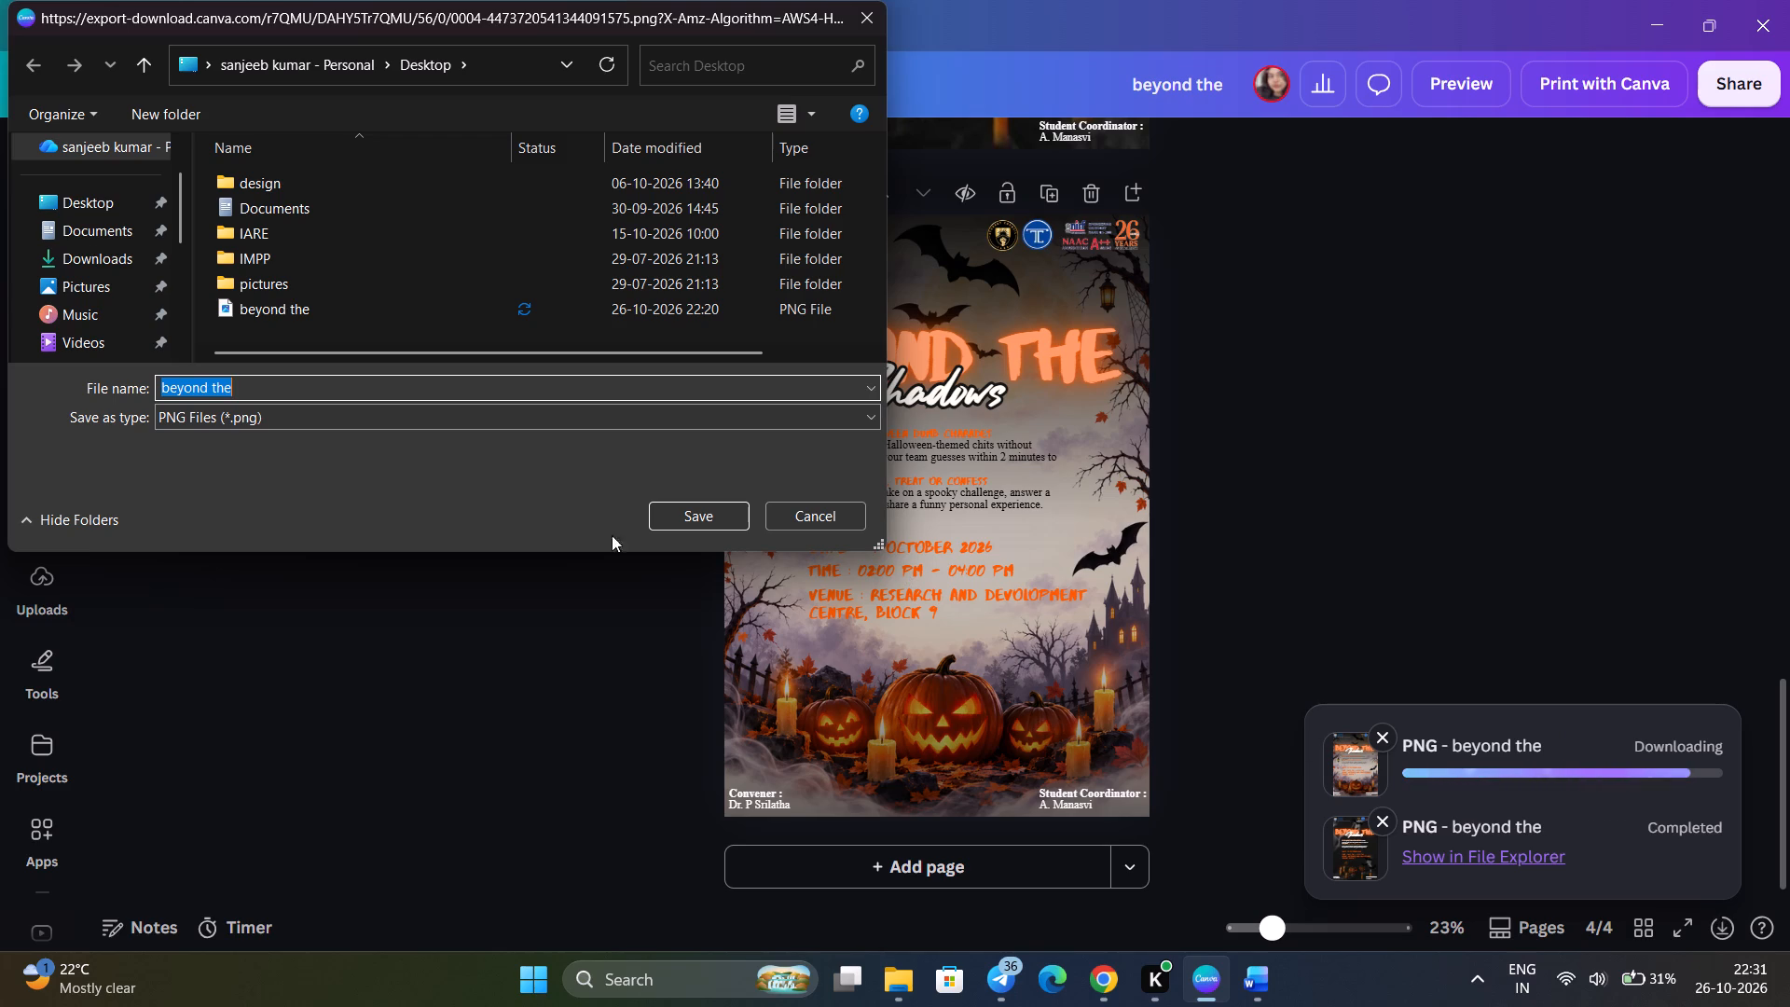
double_click(102, 200)
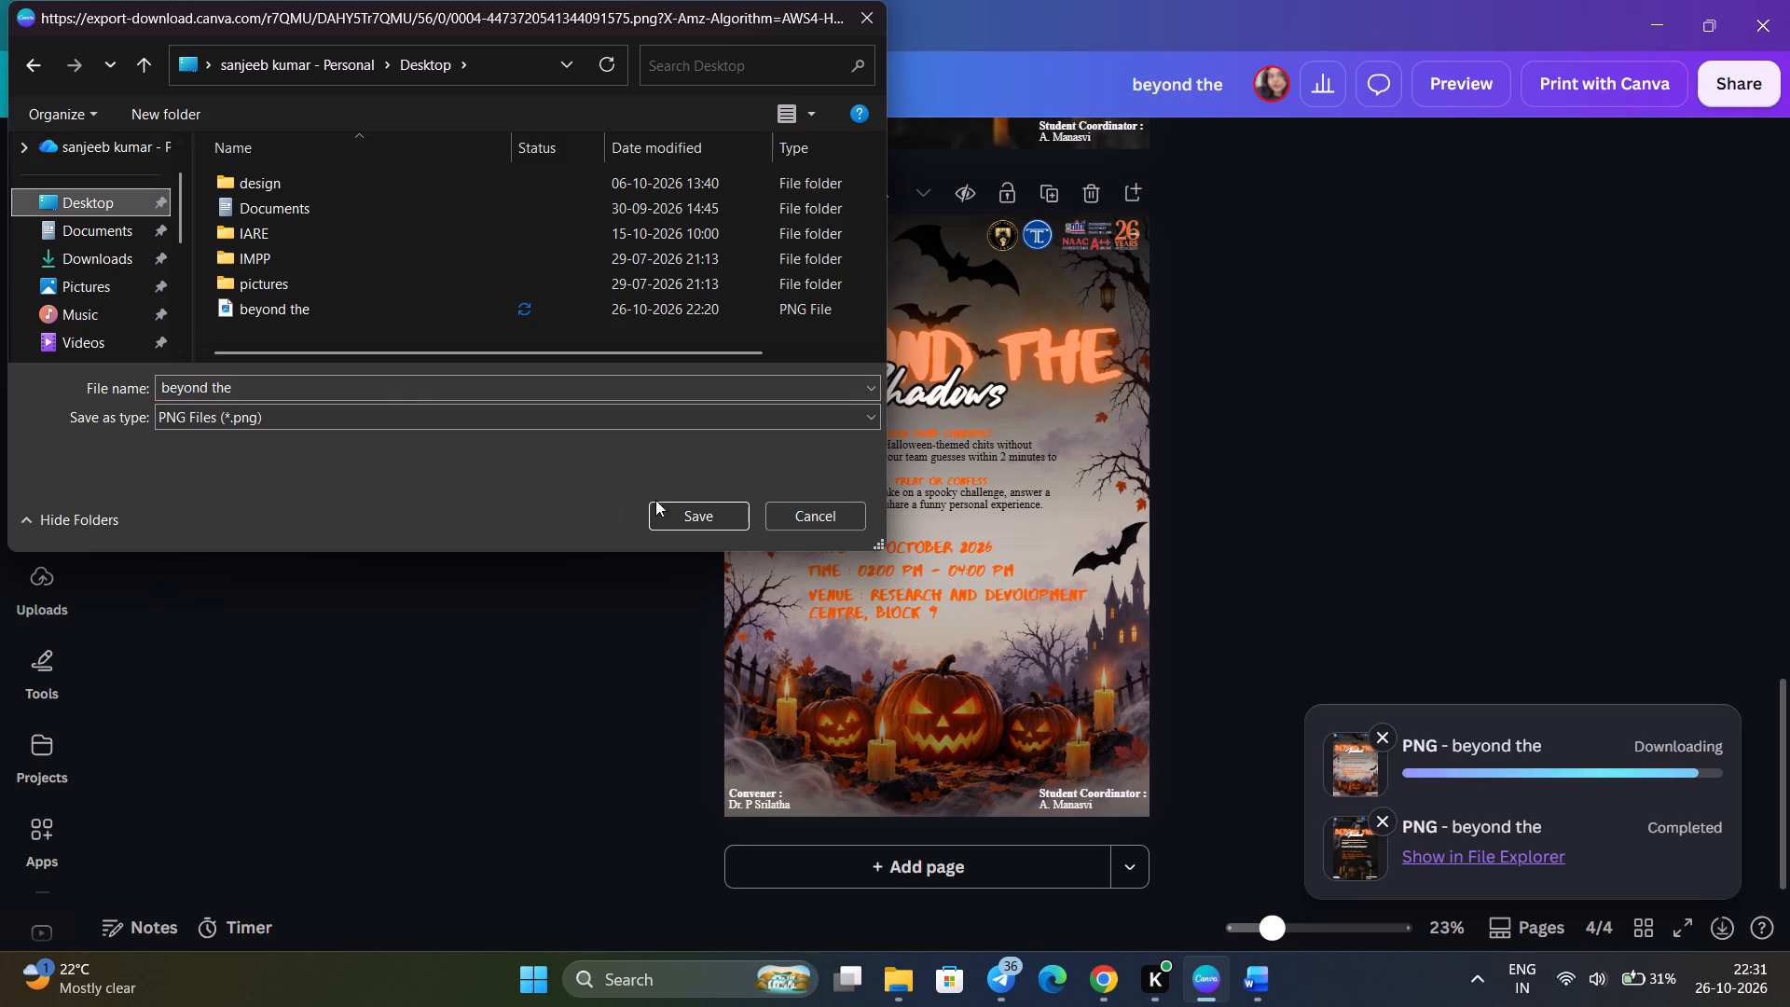
Save the PNG to the Desktop folder under the name "beyond the", replacing the existing file.
drag(667, 498, 676, 517)
click(676, 517)
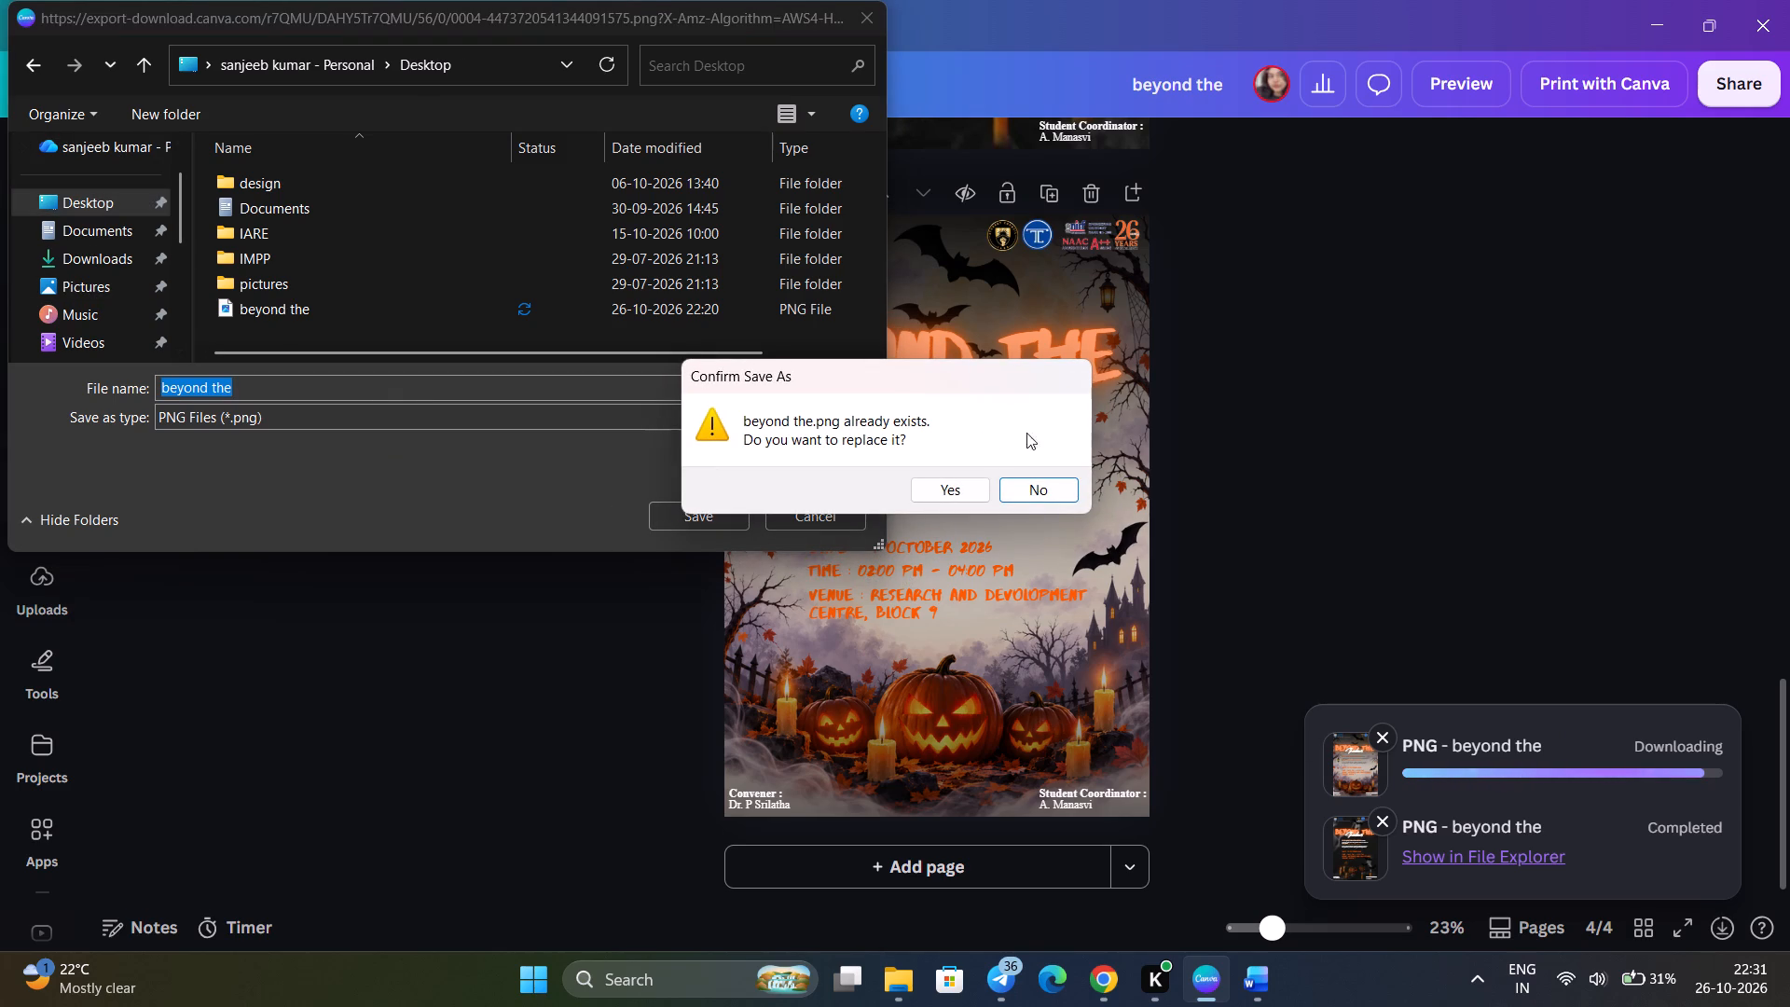
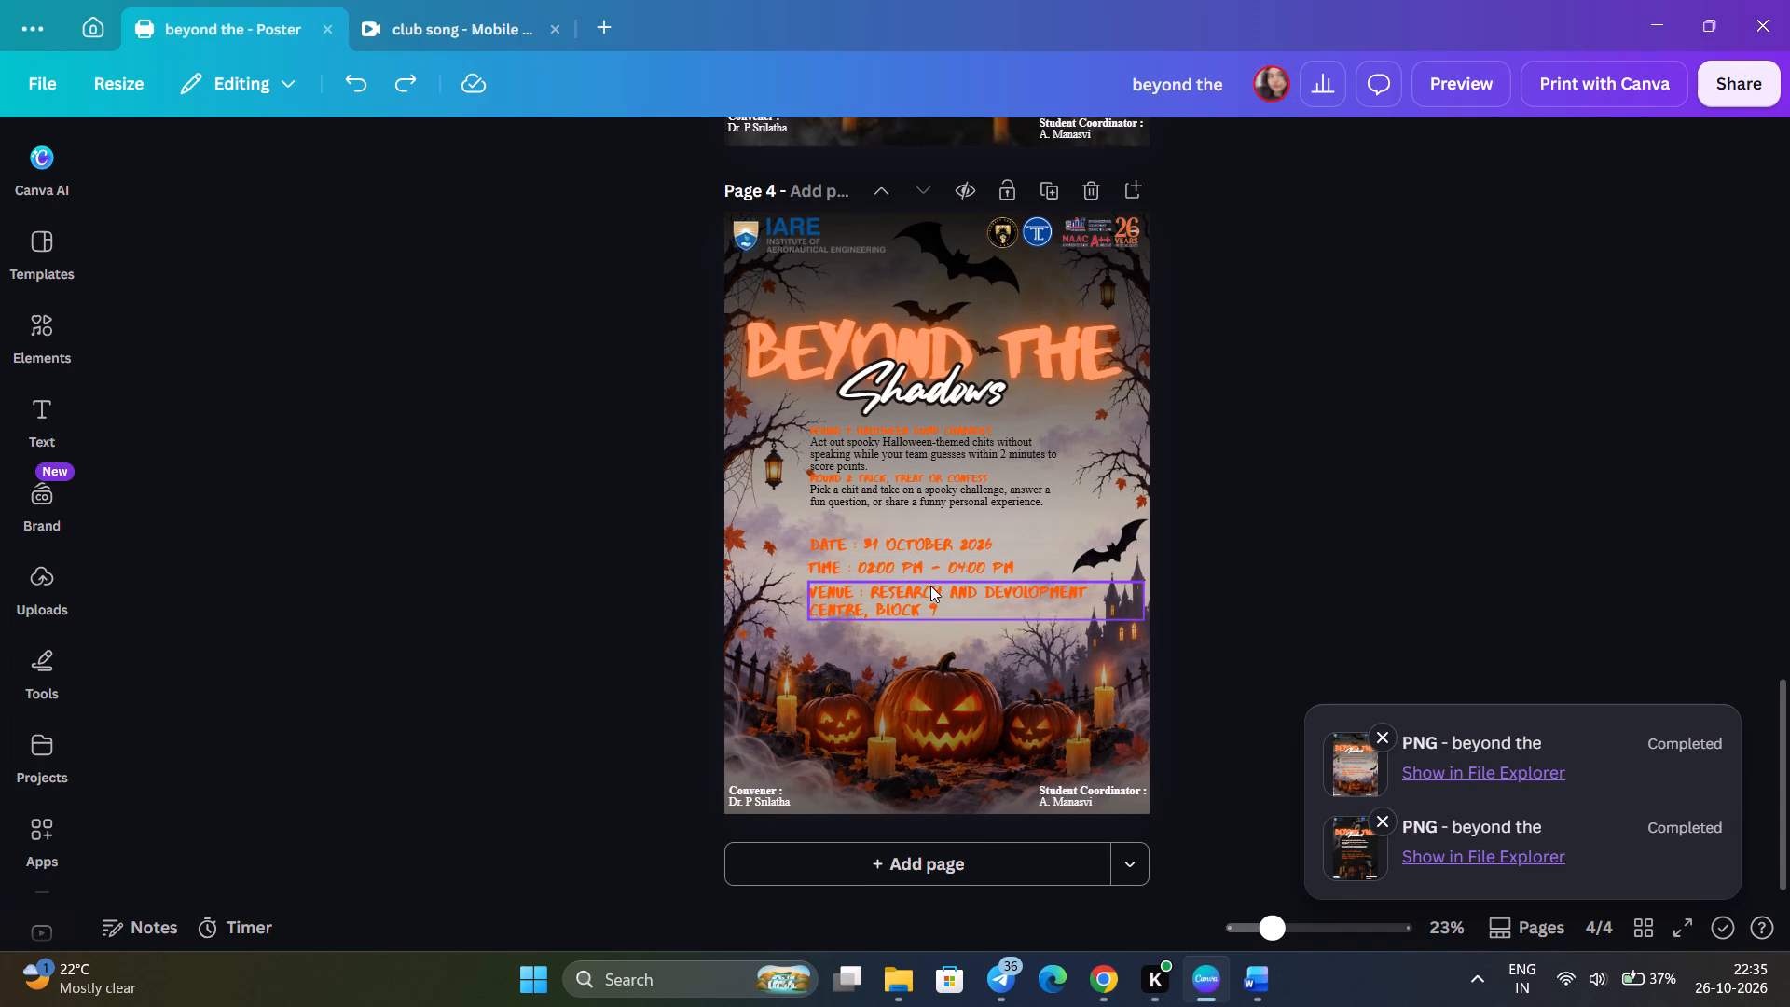
click(930, 586)
click(729, 156)
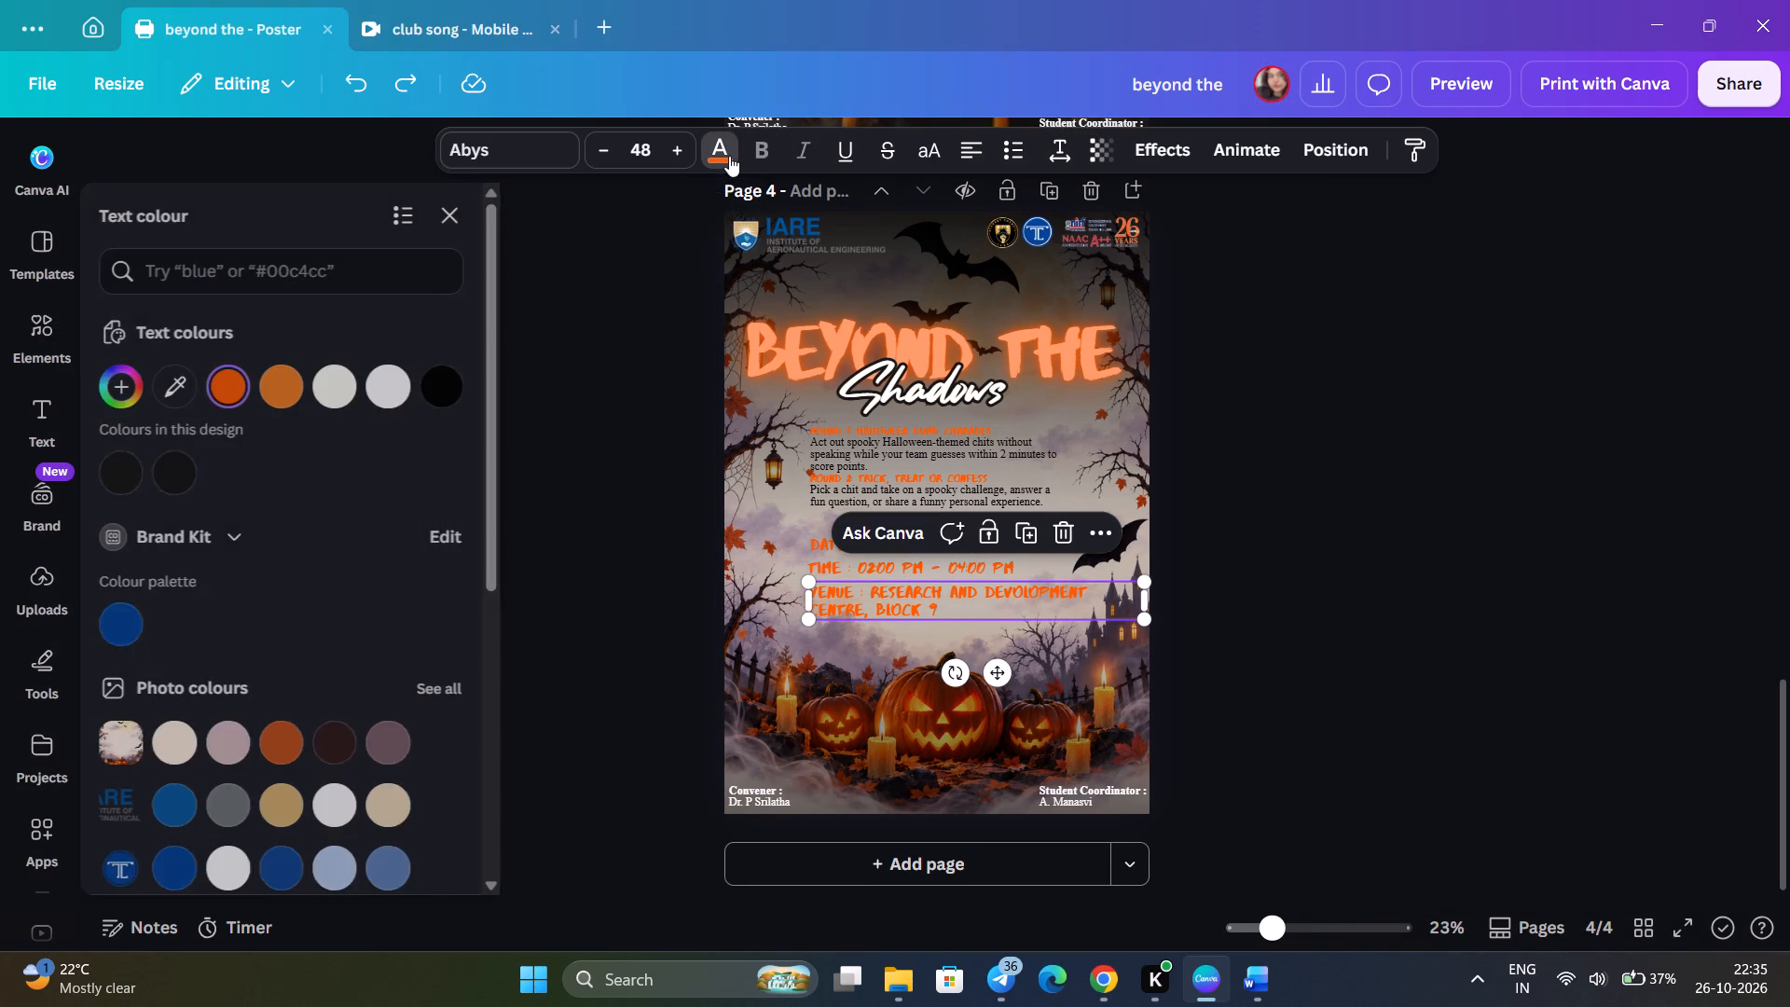
click(184, 397)
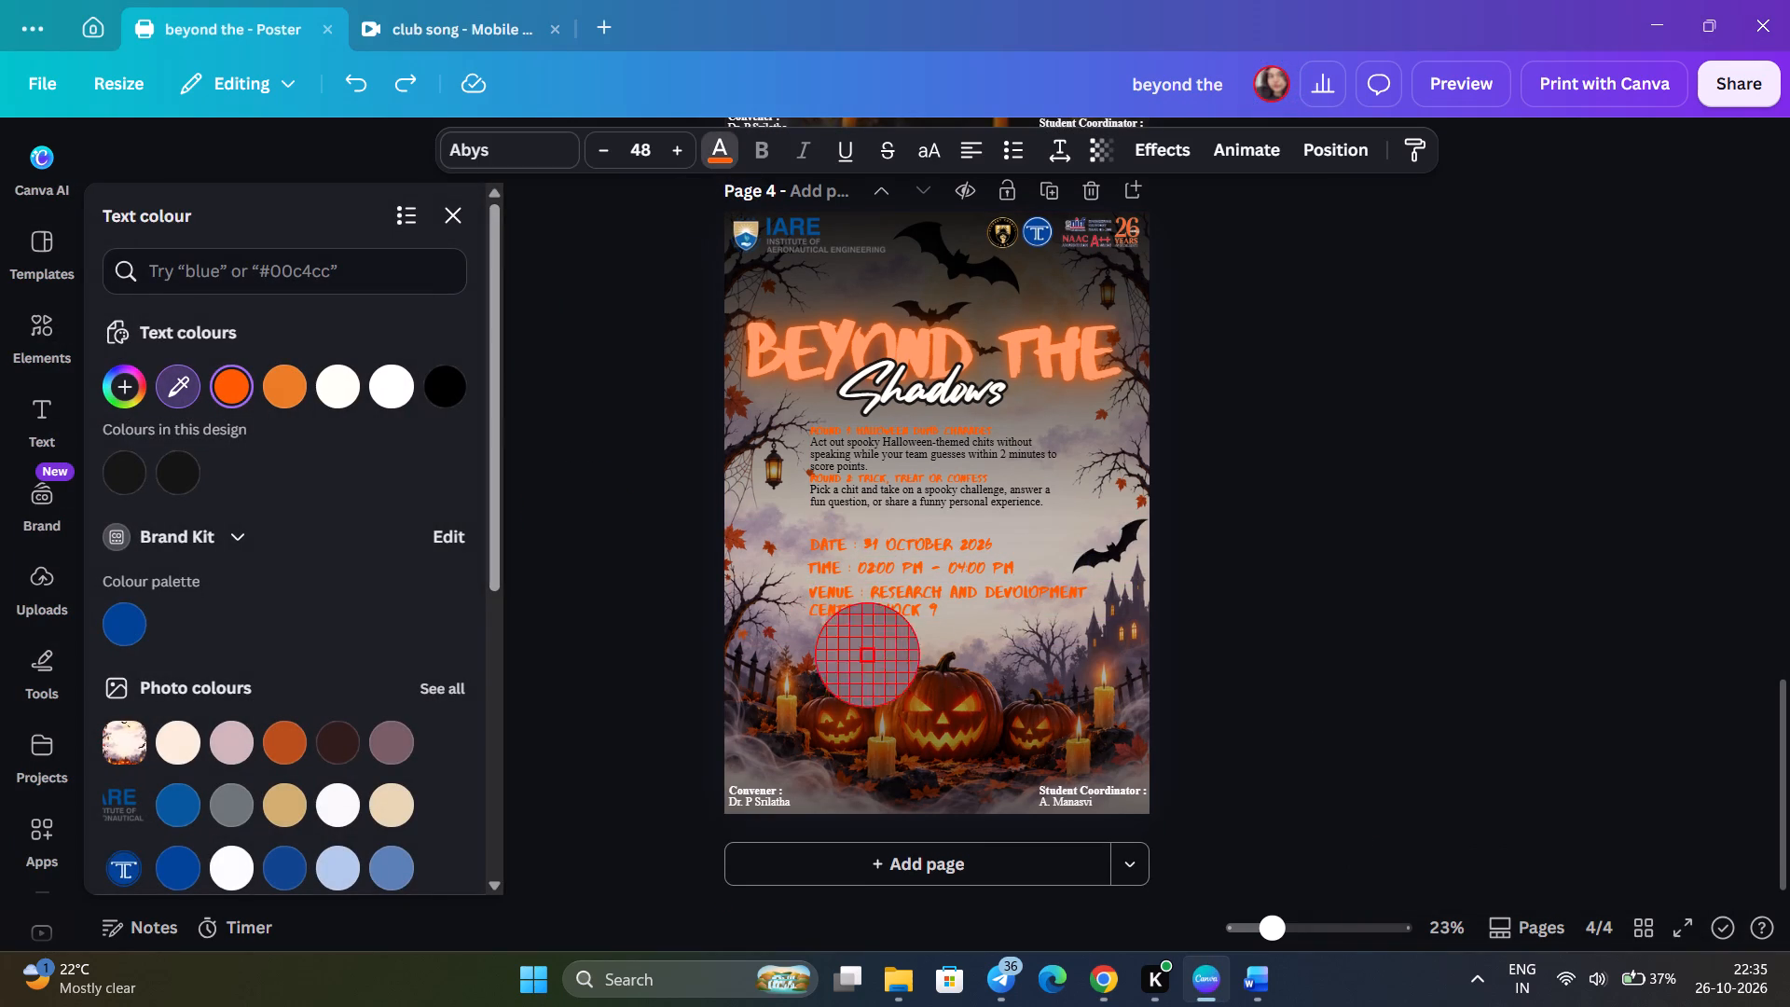
click(943, 687)
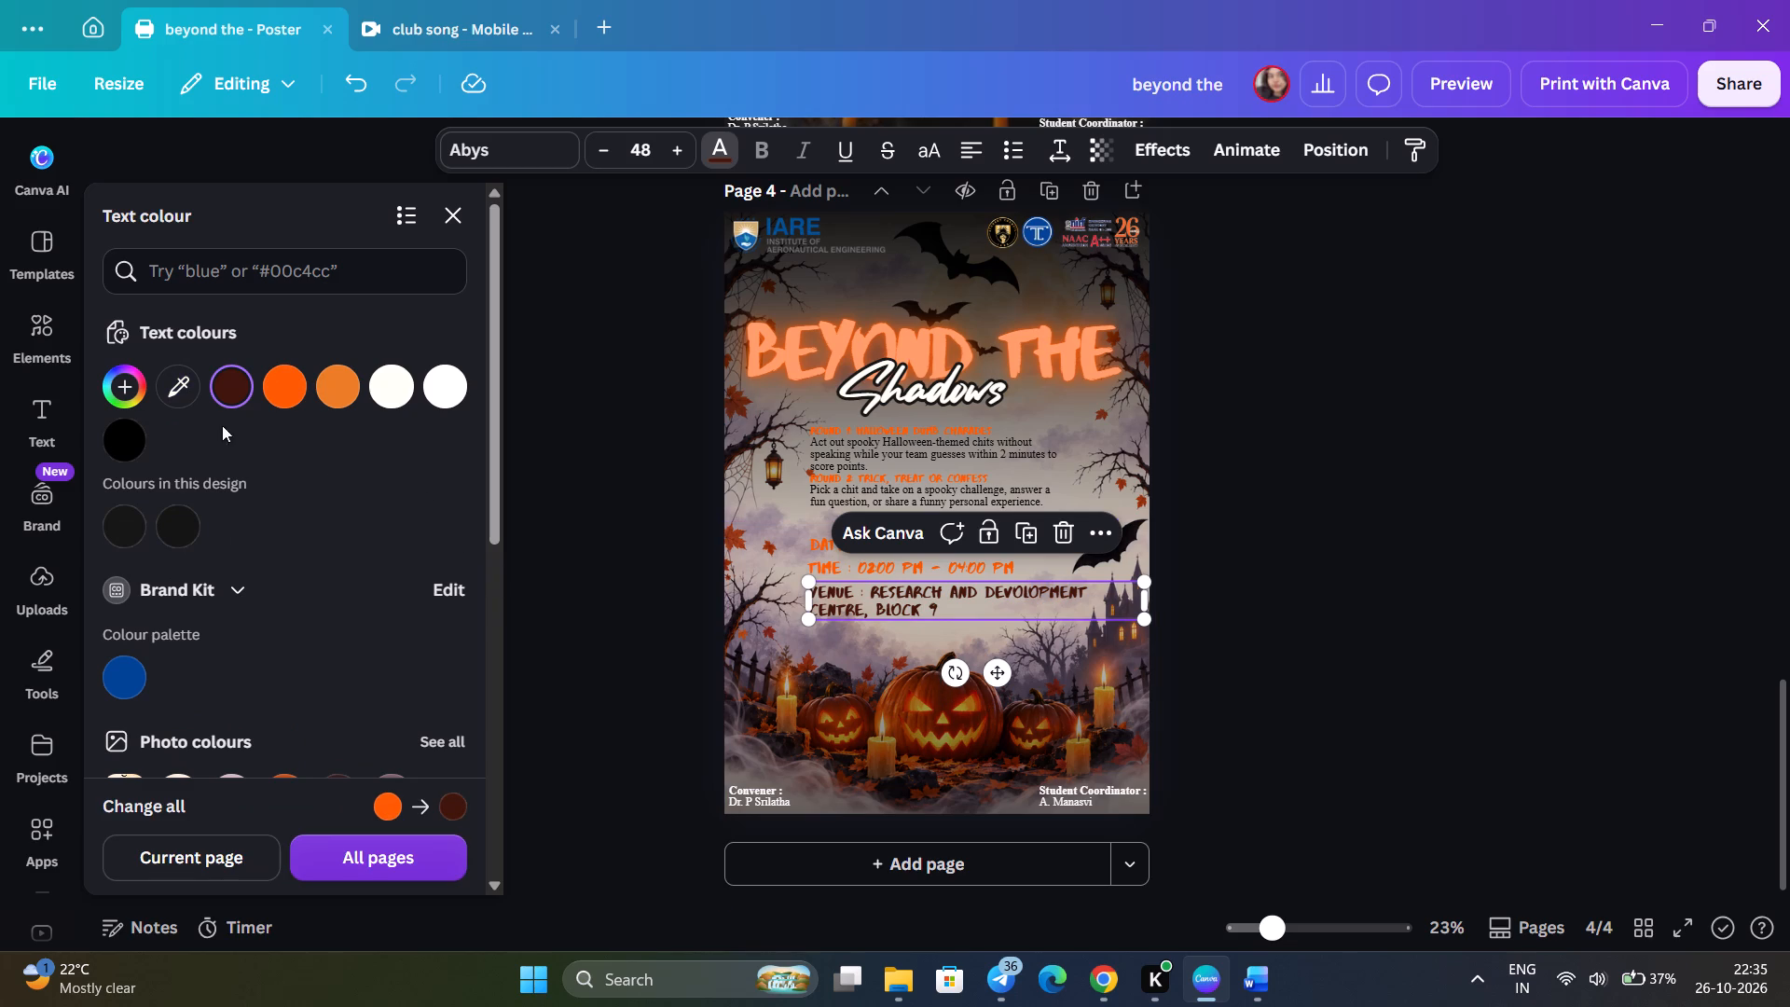
click(186, 384)
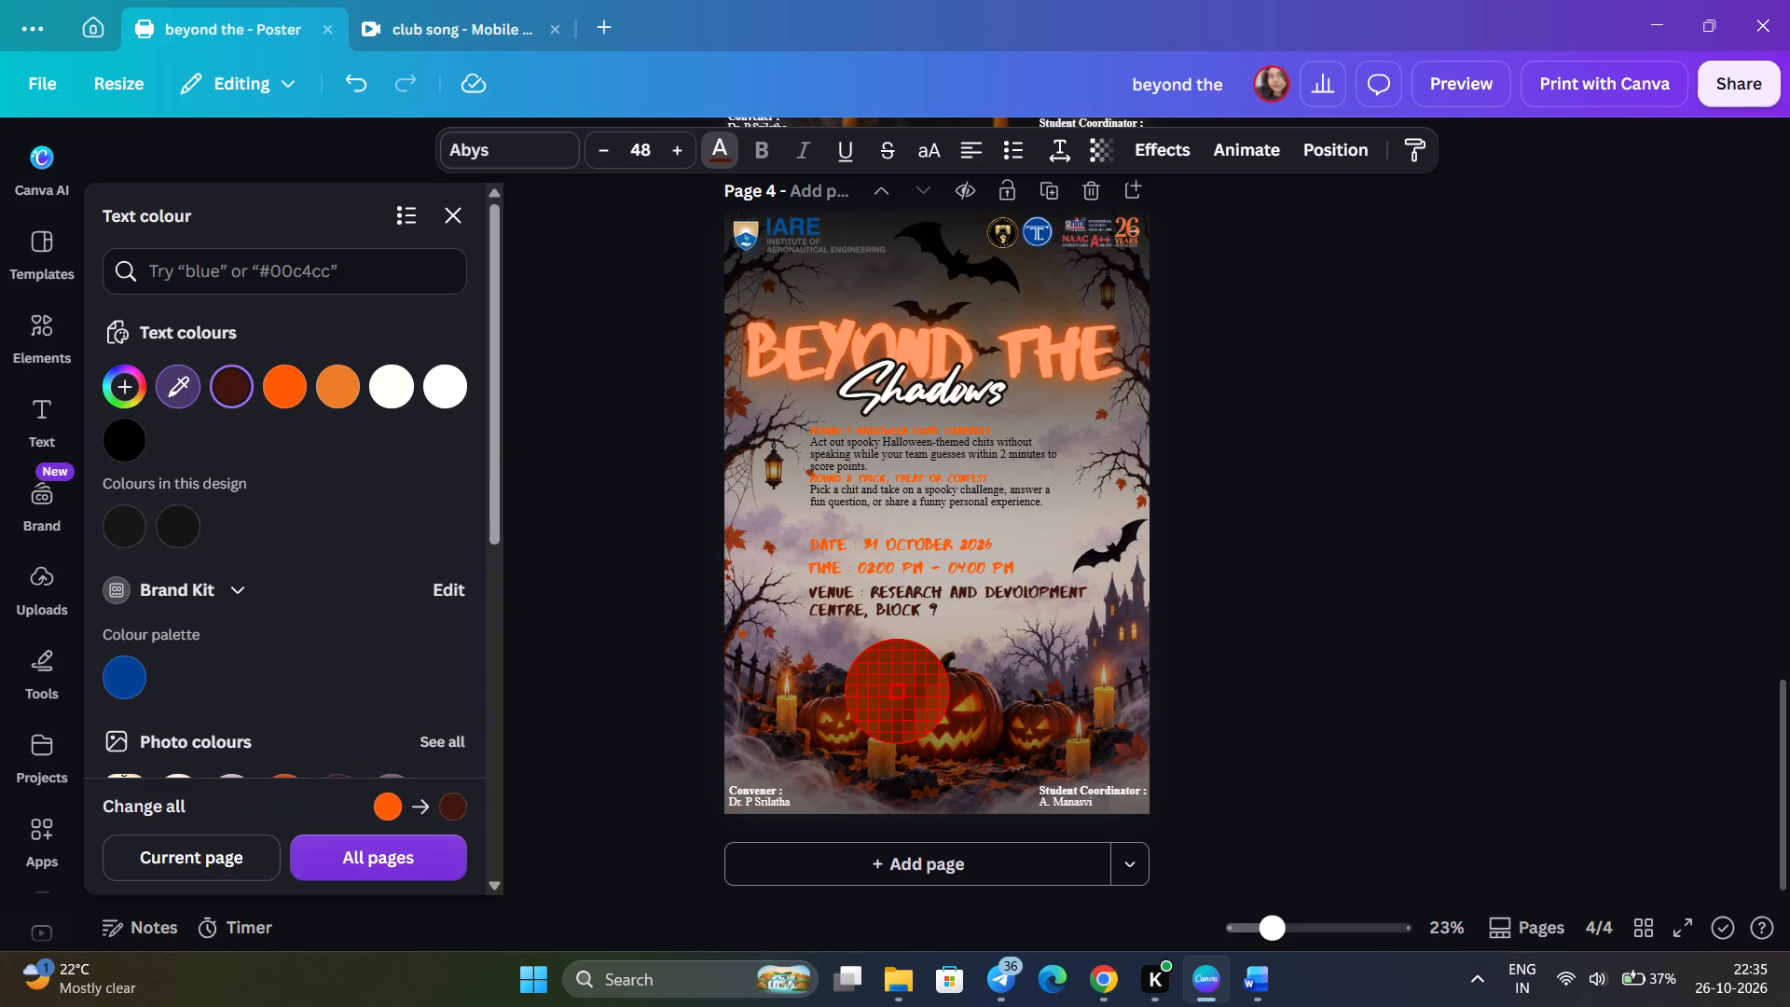
click(898, 693)
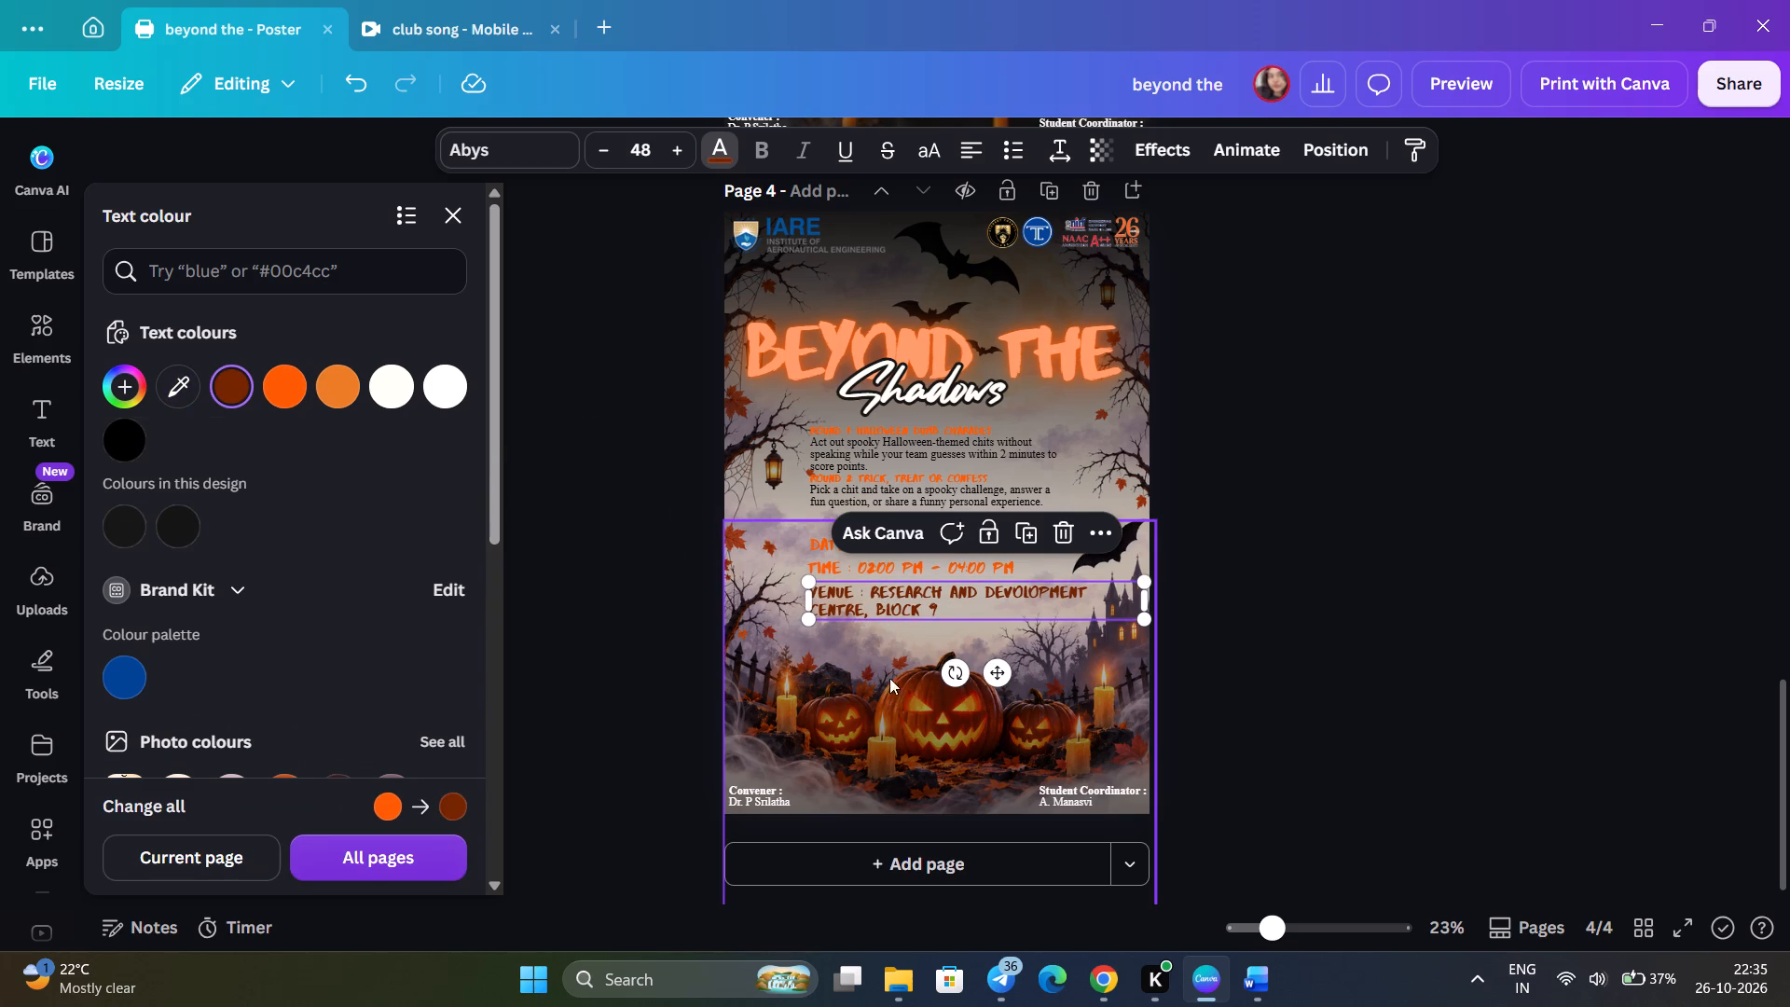
click(185, 383)
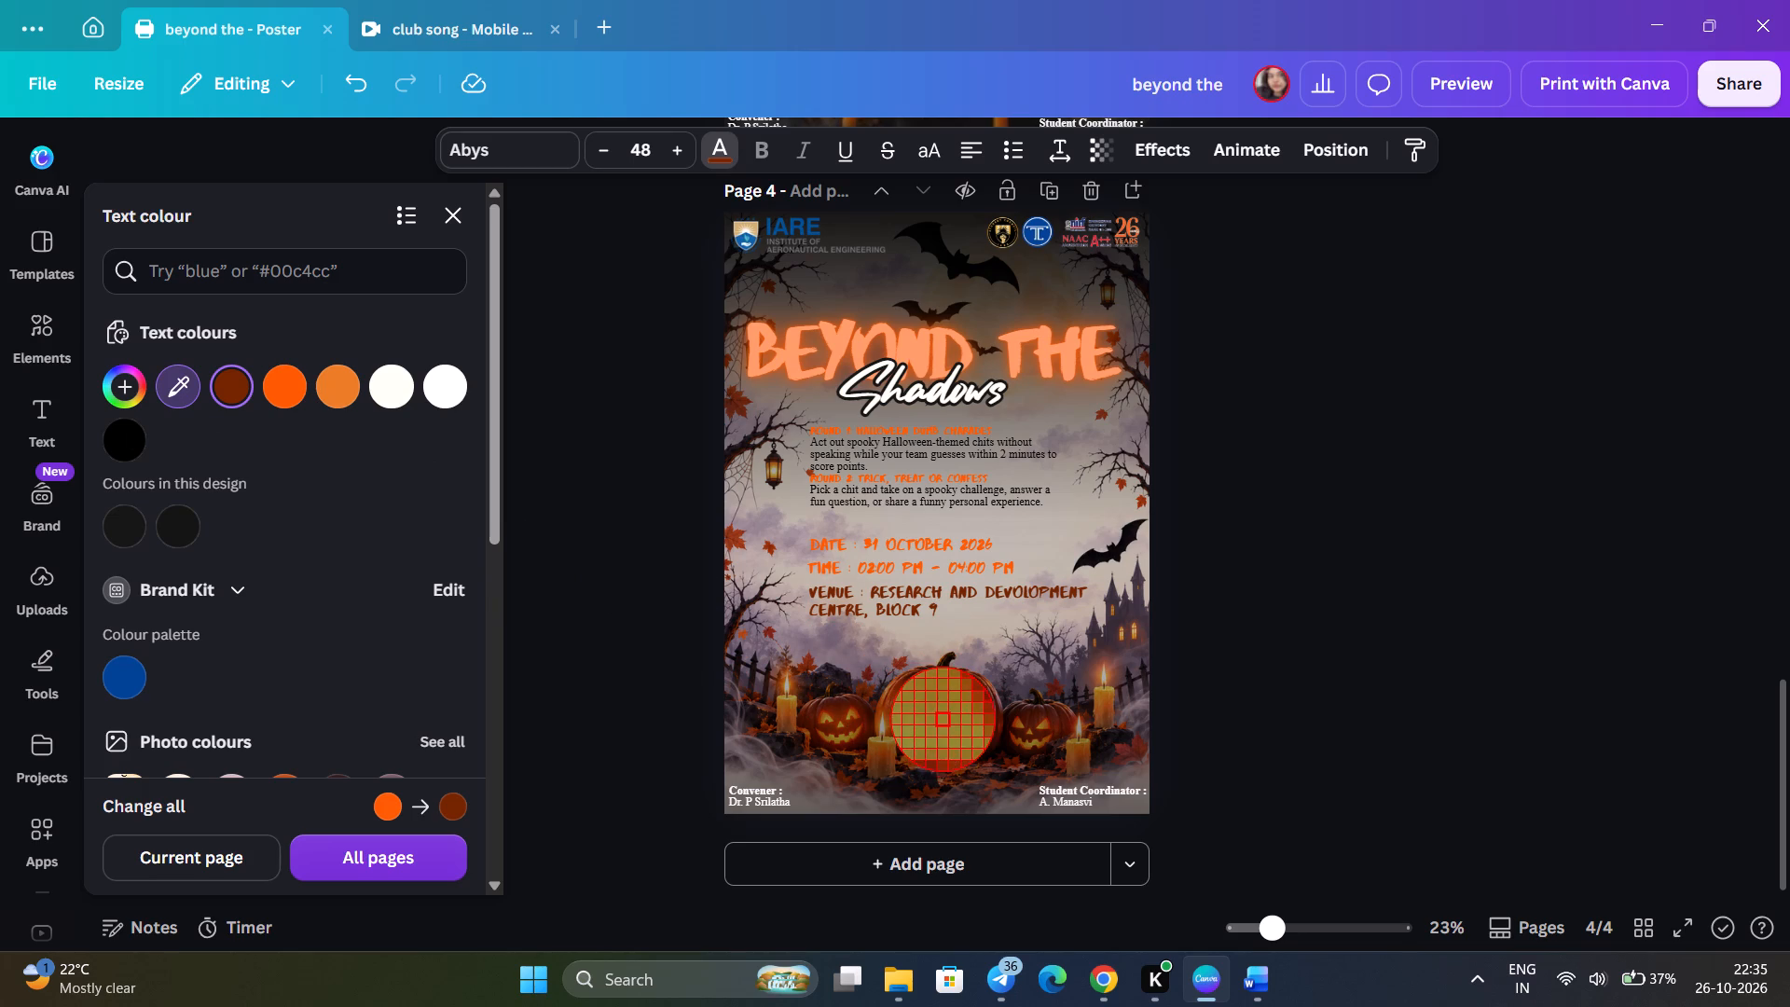
click(943, 712)
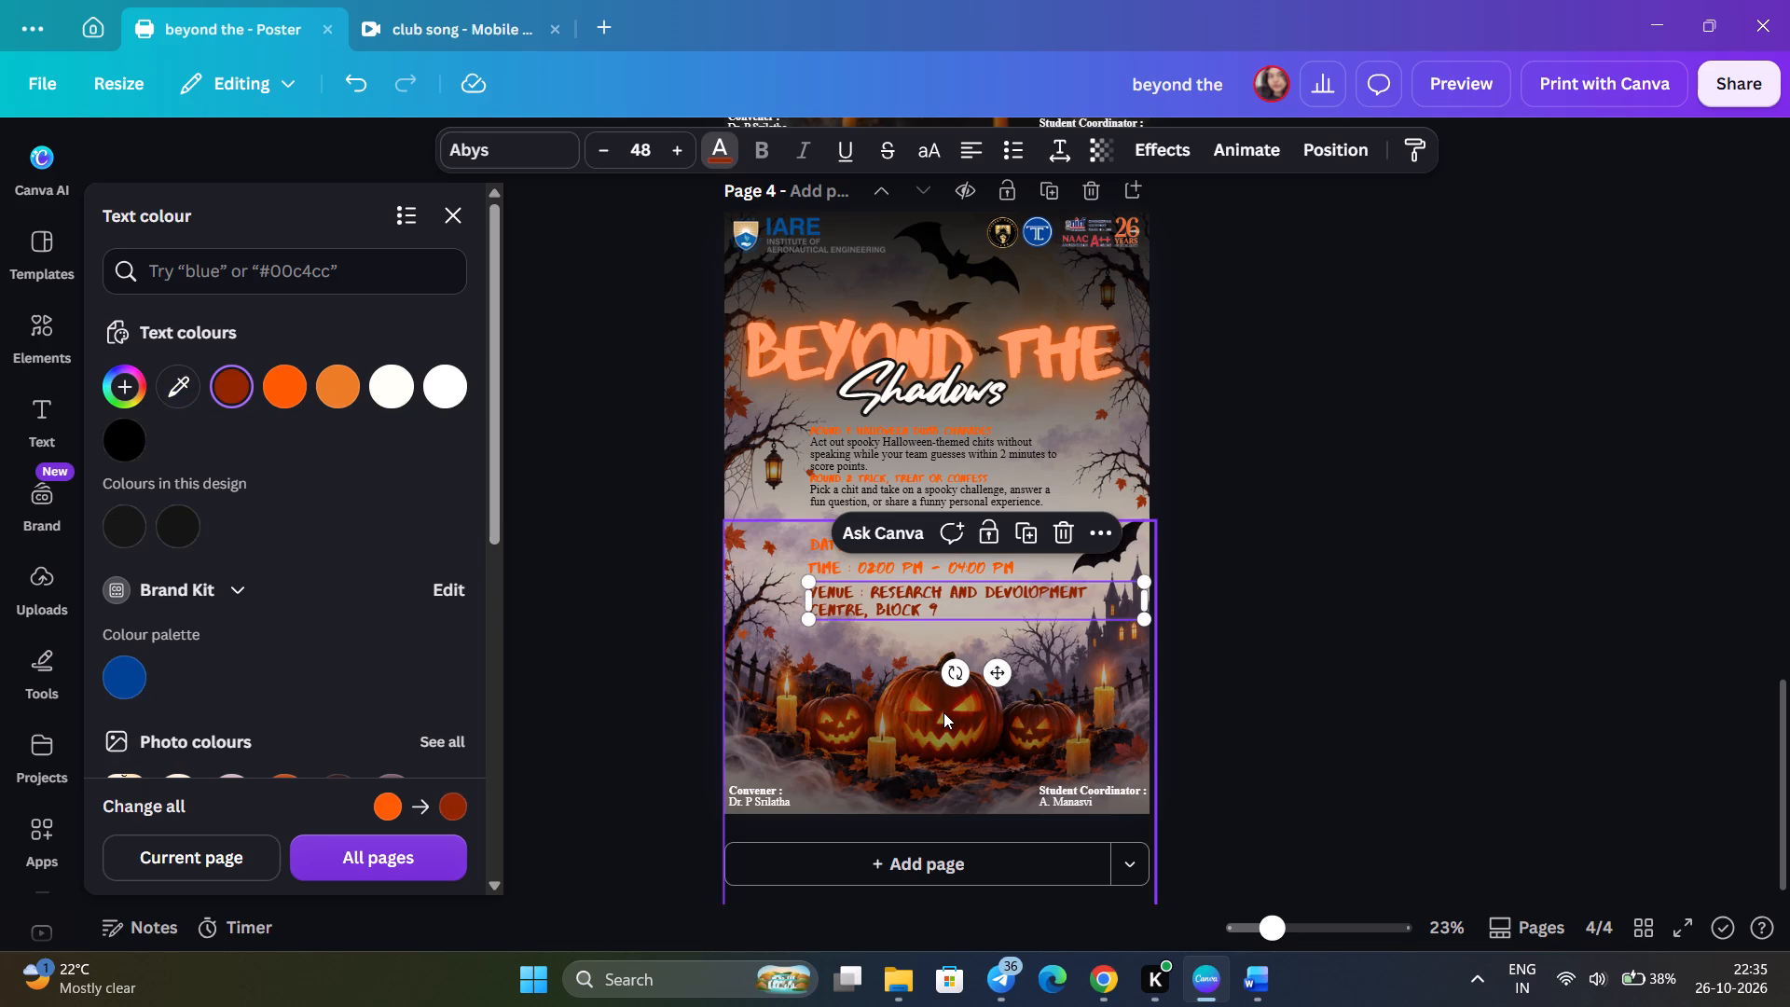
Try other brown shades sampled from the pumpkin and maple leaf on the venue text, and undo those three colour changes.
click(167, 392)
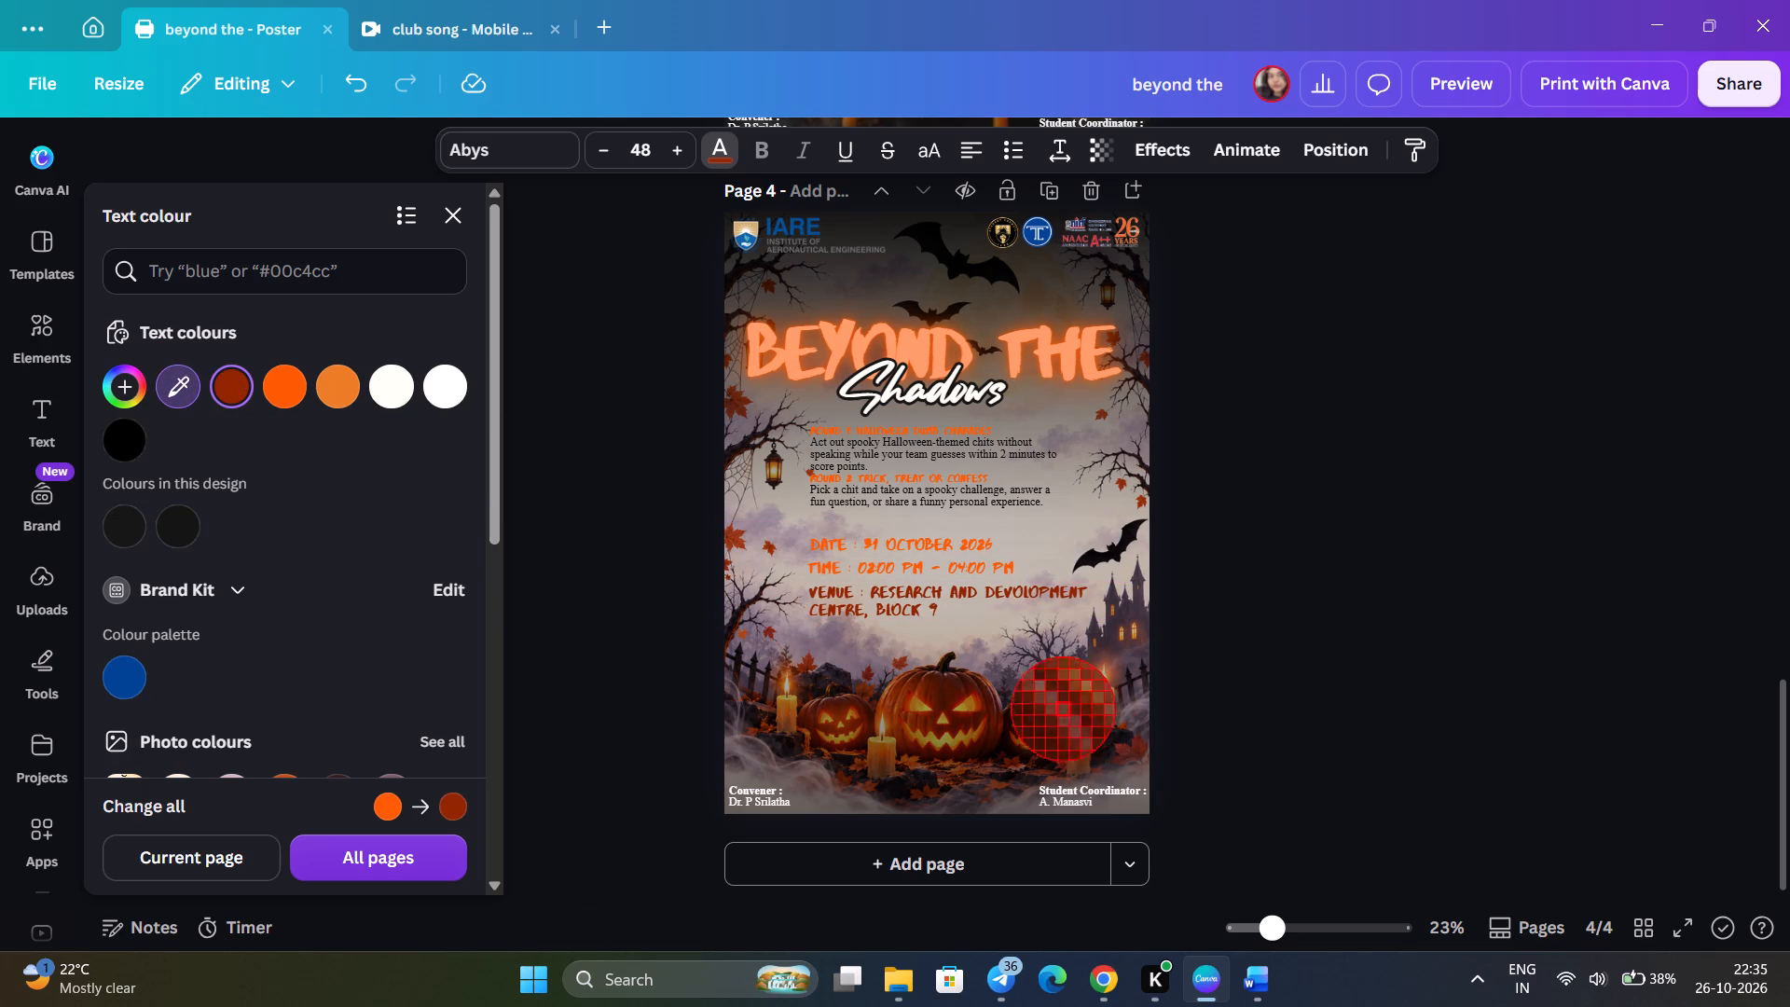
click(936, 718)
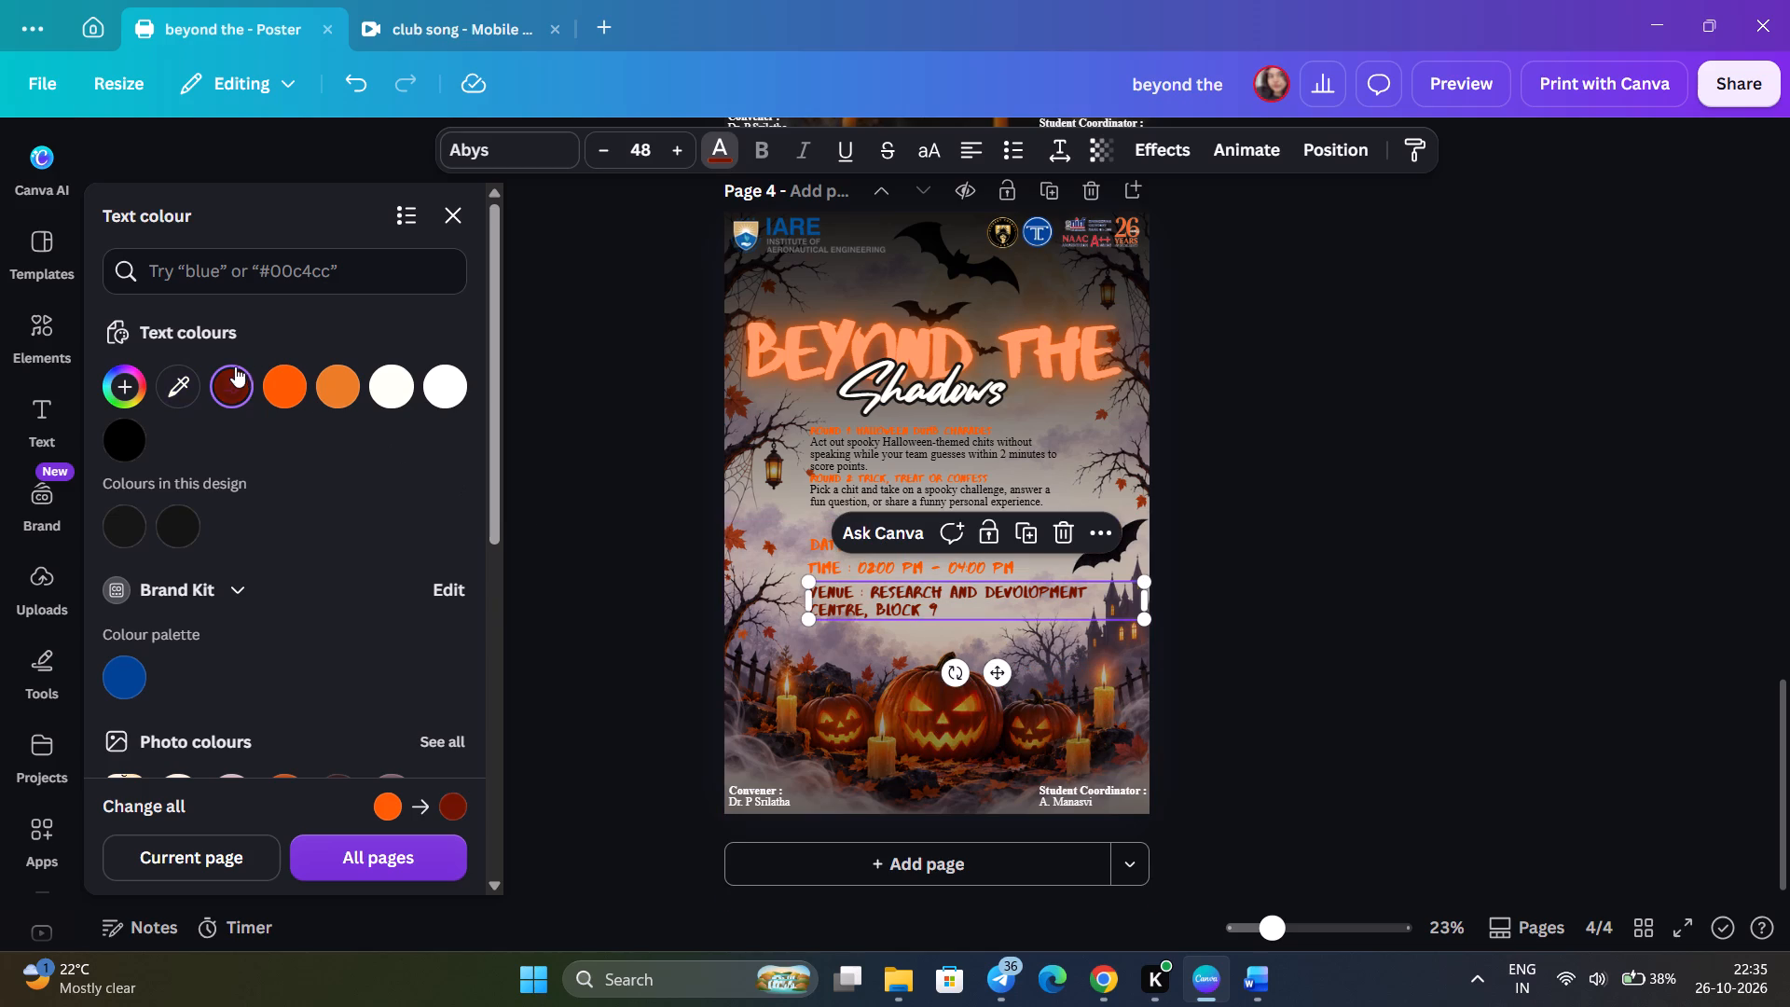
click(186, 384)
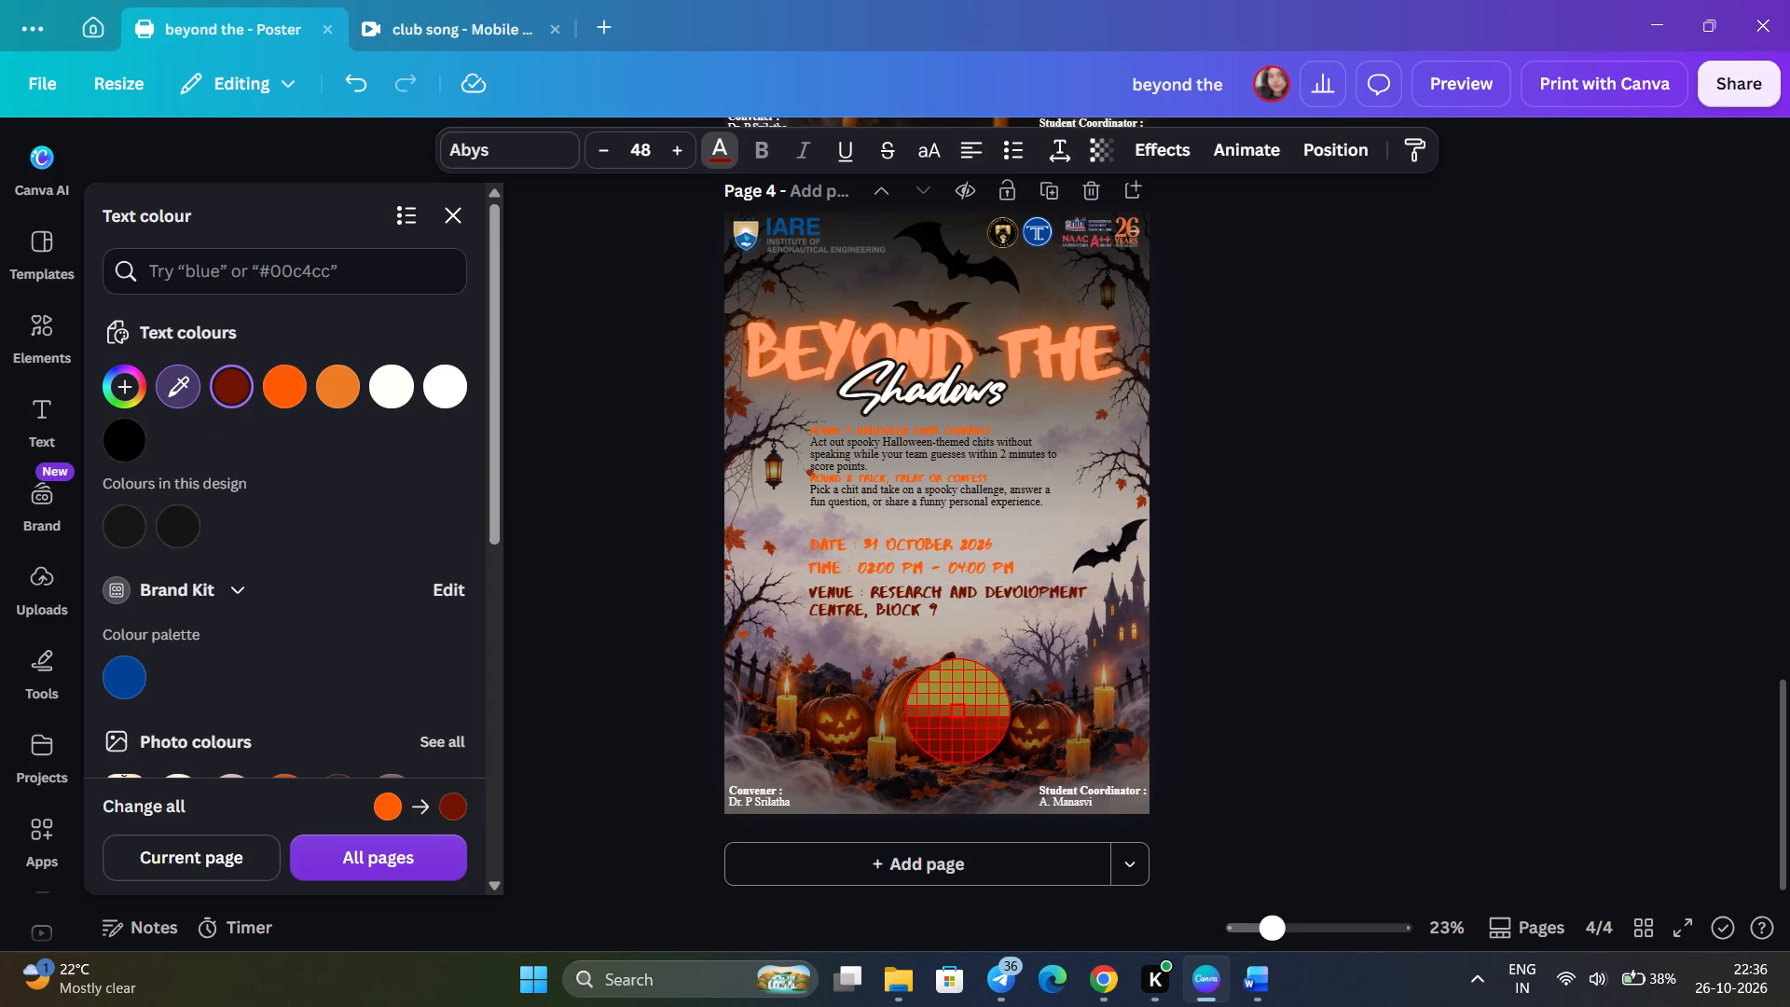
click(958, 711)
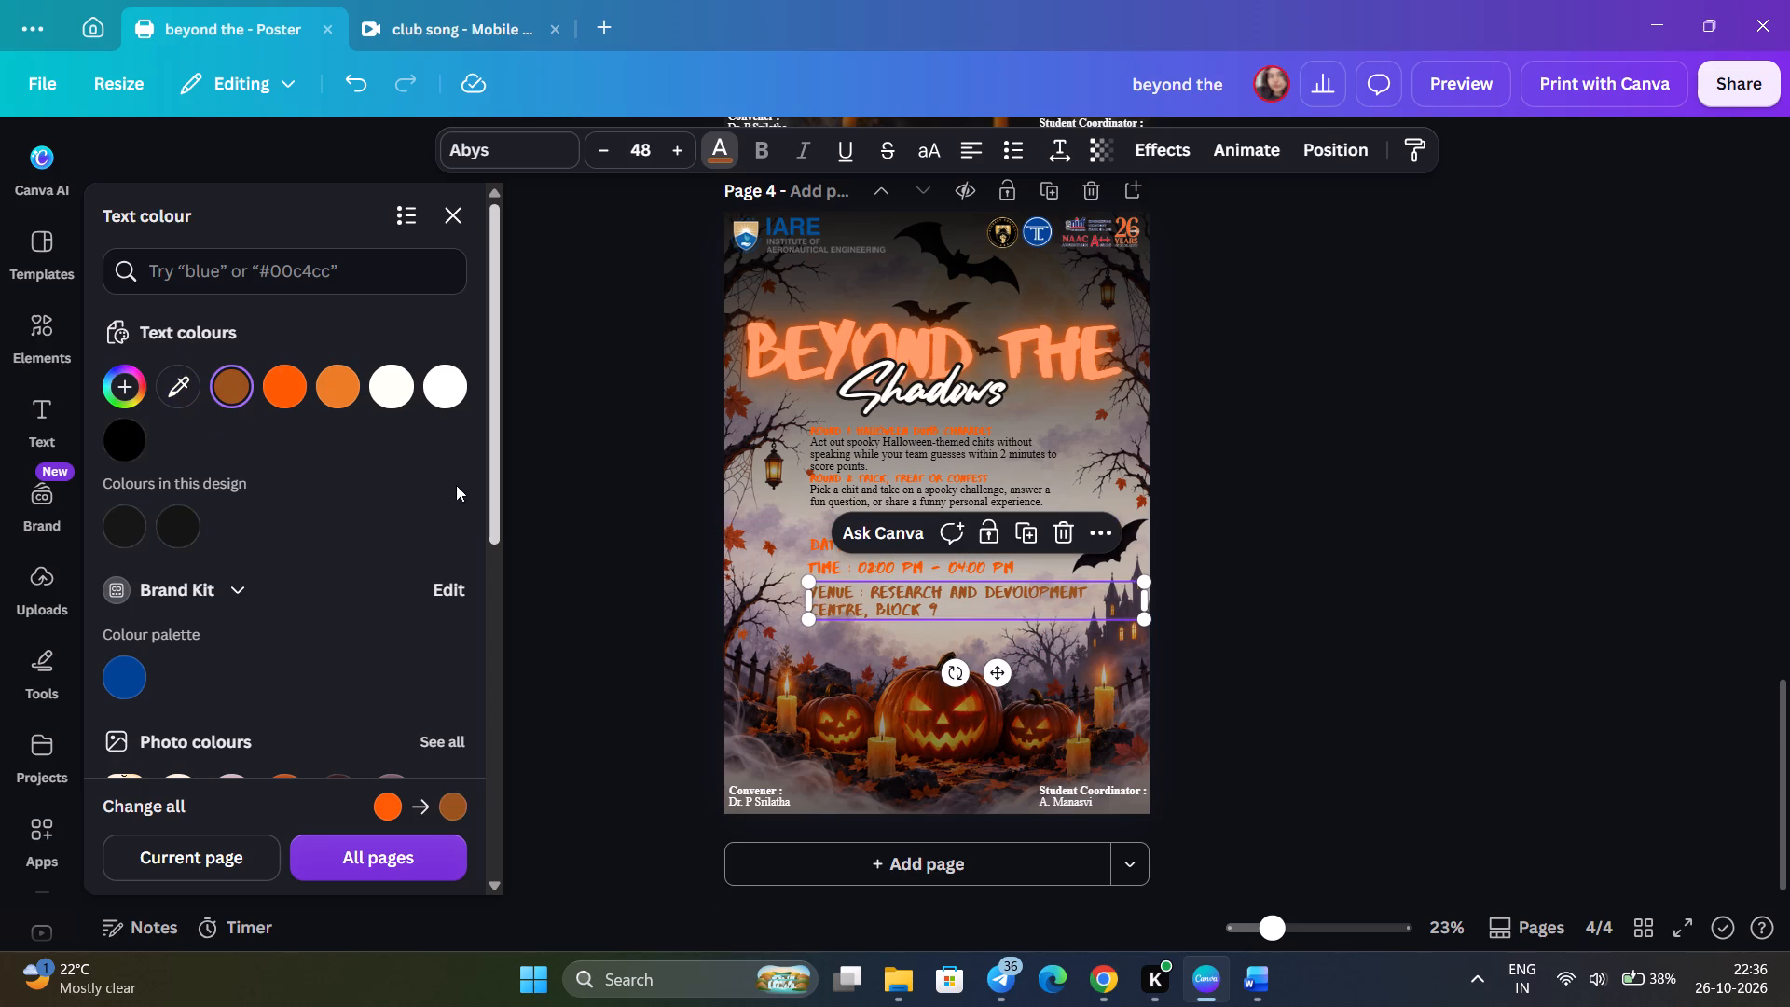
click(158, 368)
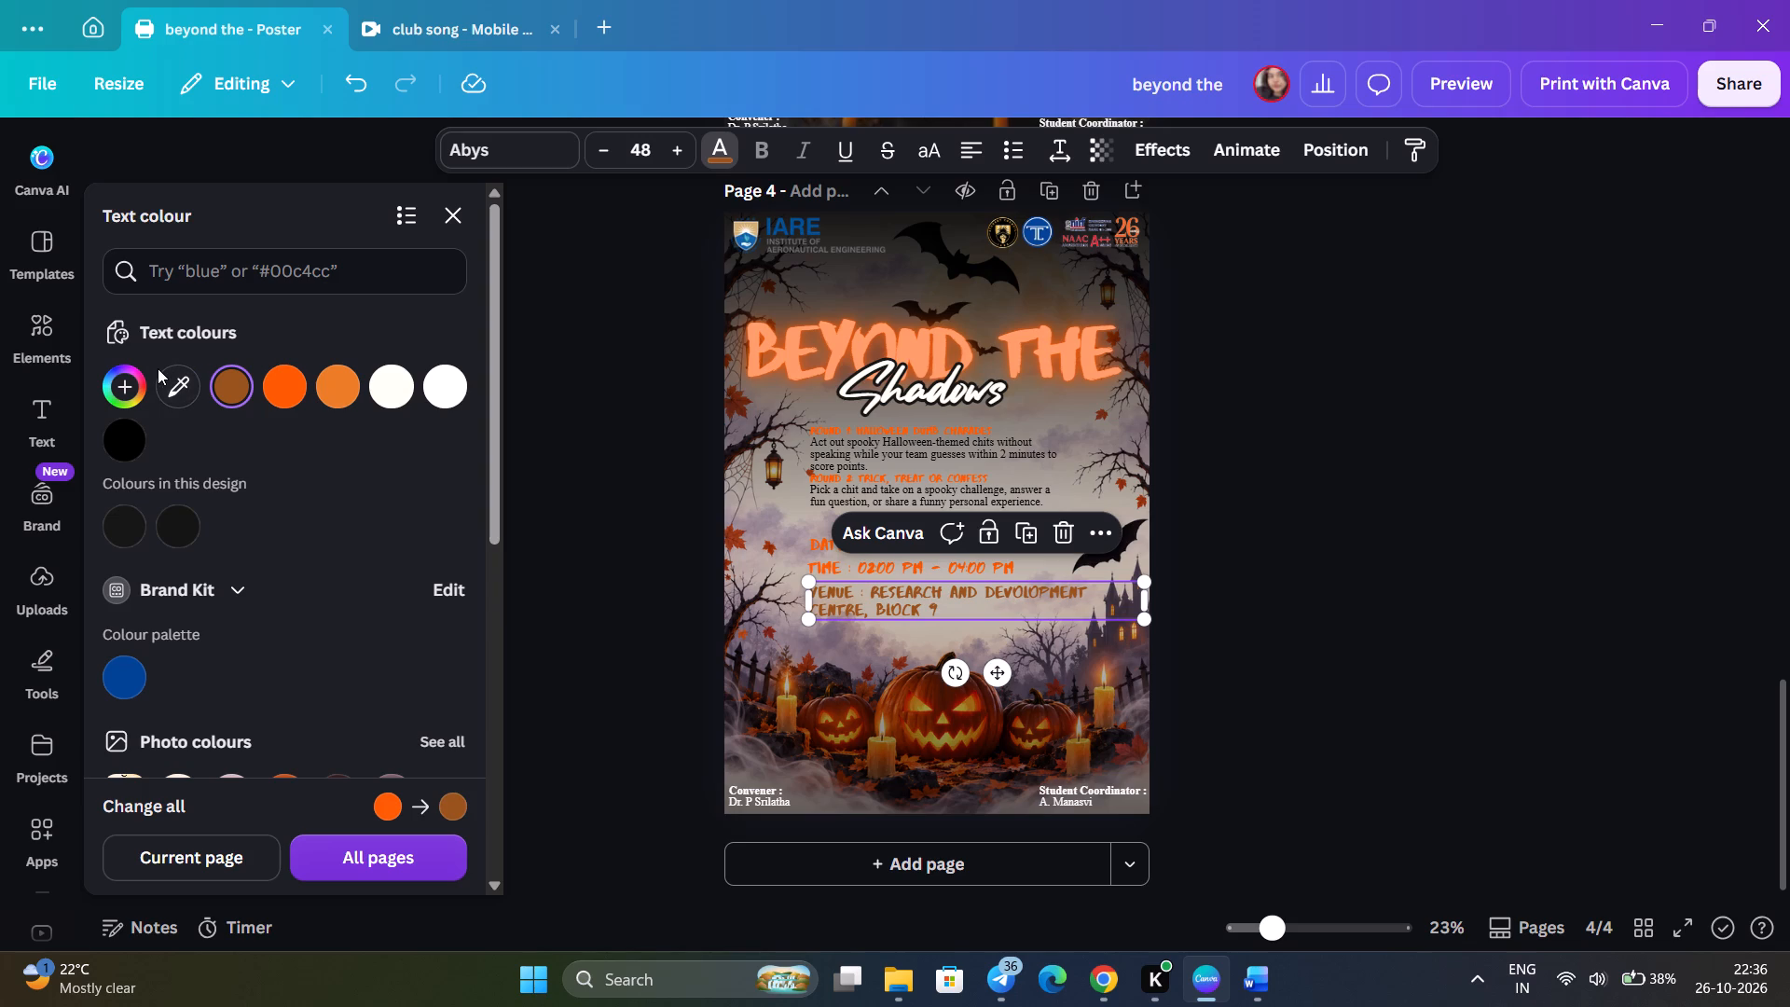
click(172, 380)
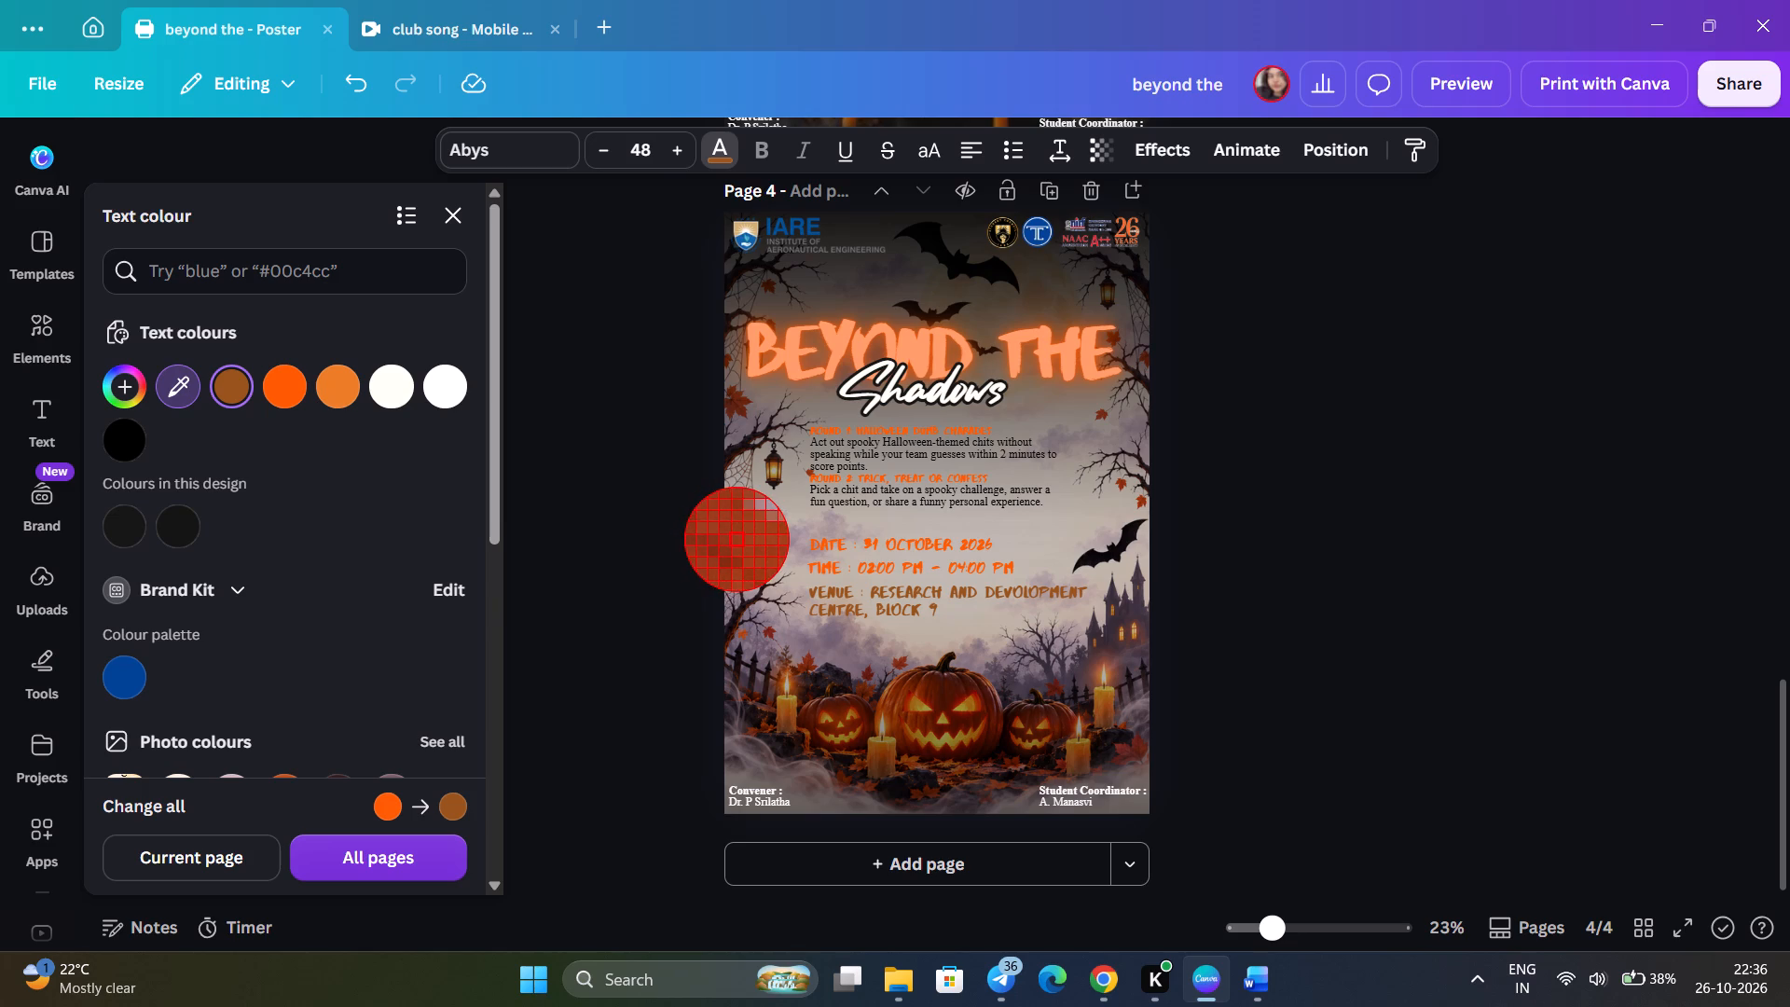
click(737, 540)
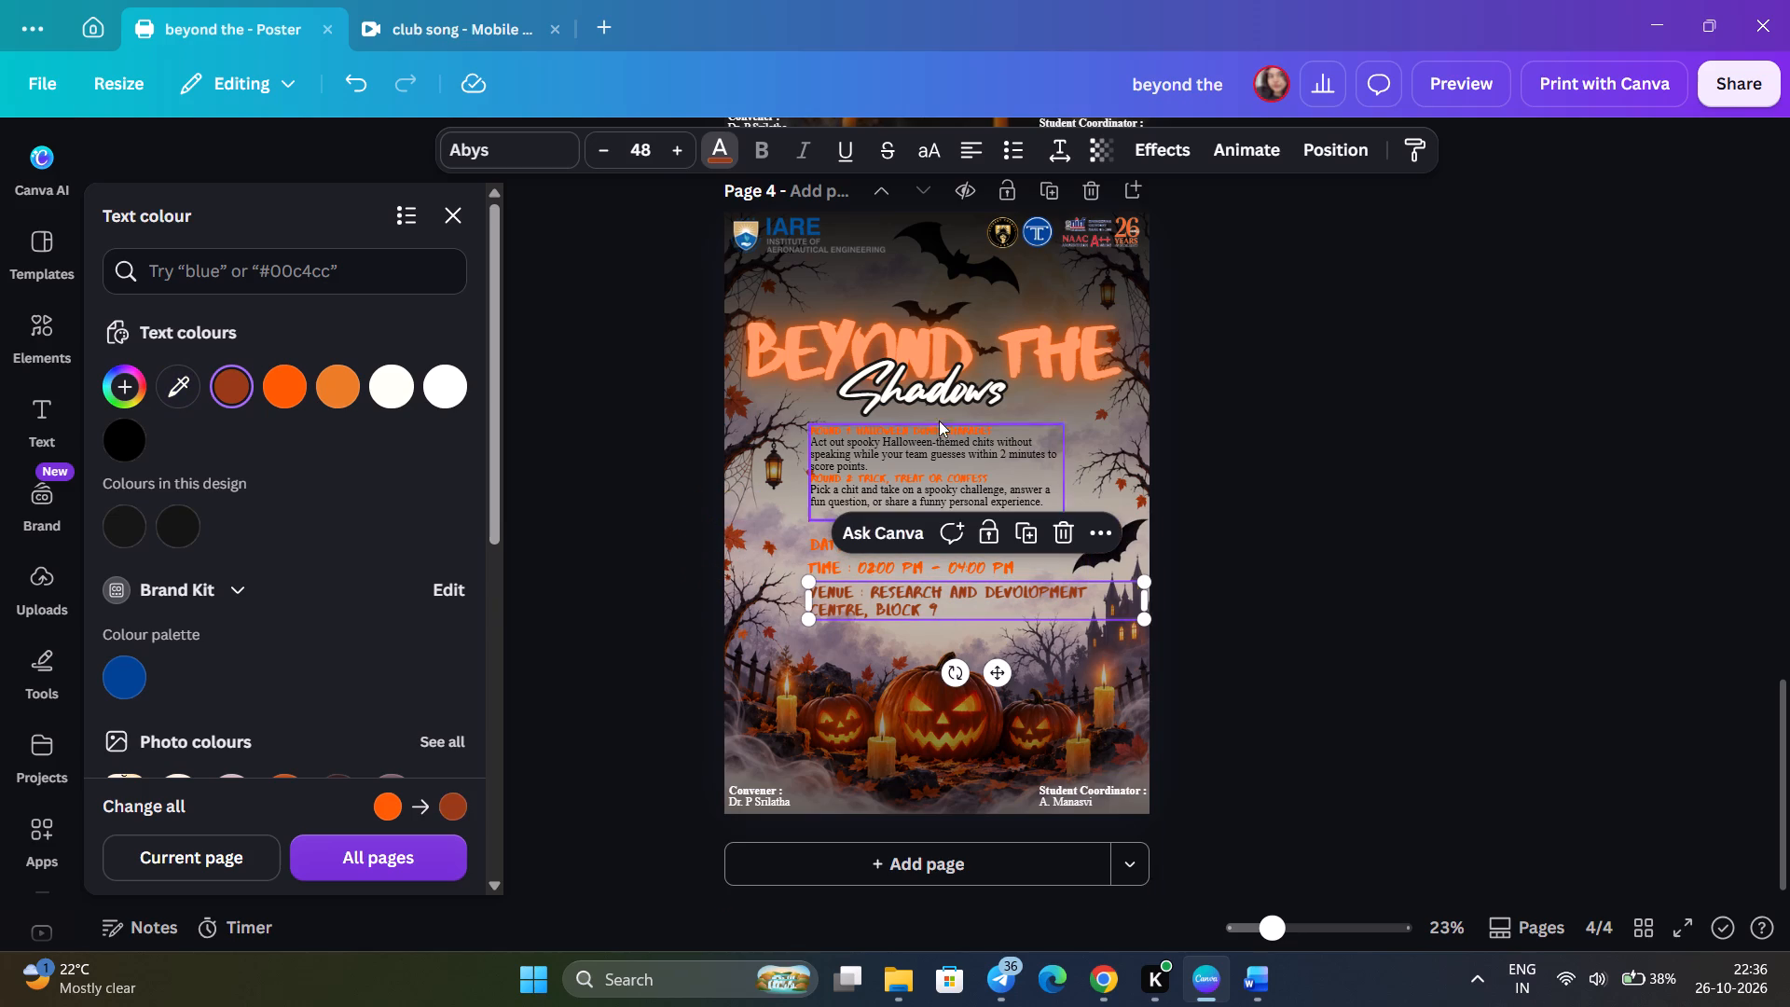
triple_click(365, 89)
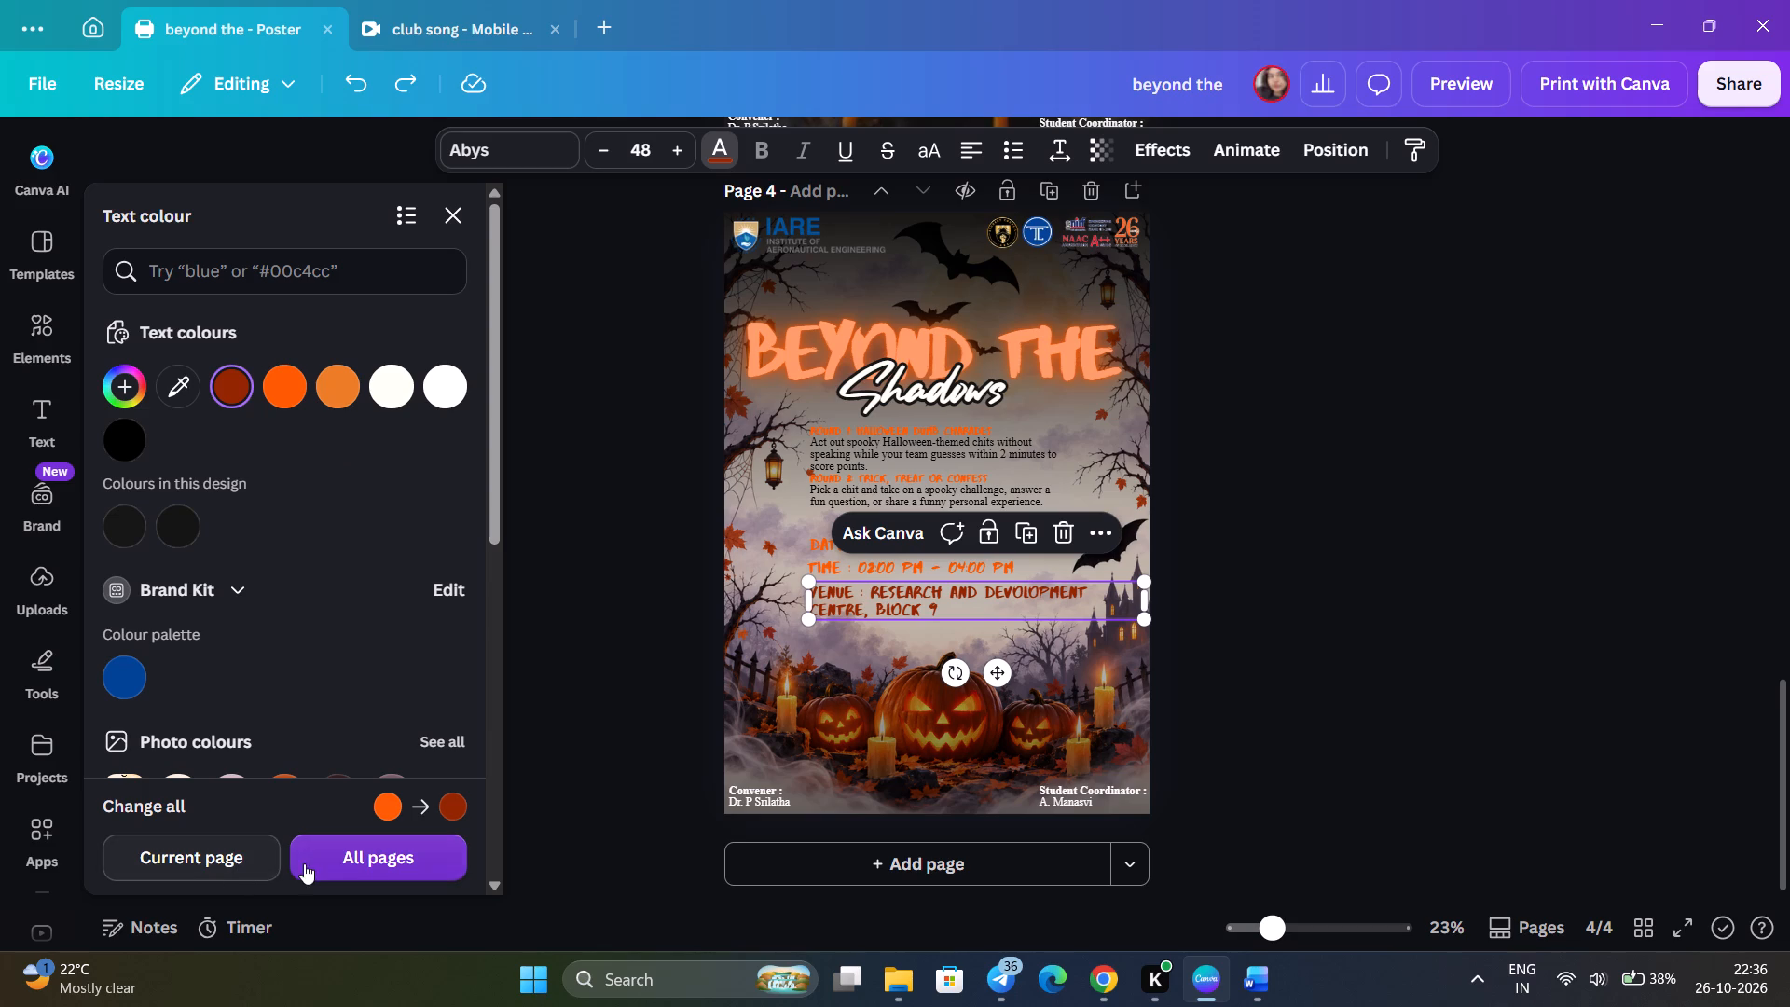
Apply the venue text's orange-to-brown colour change to all matching colours on the current page only.
click(261, 861)
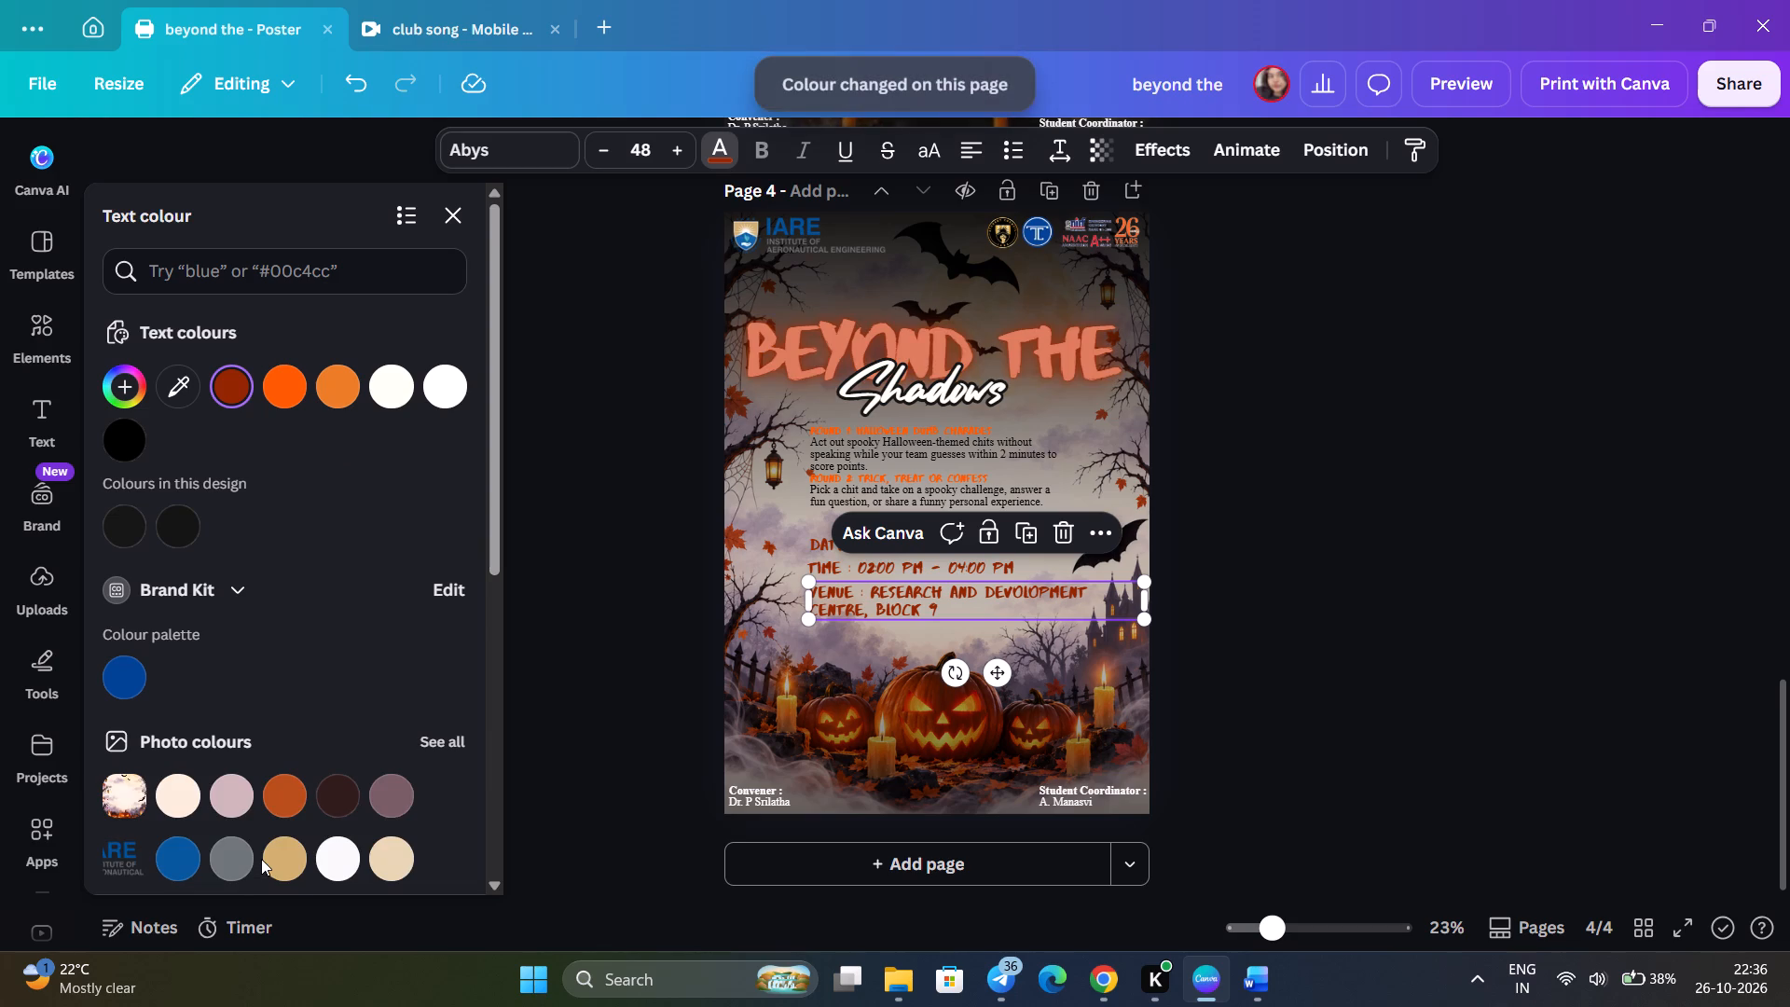
click(654, 720)
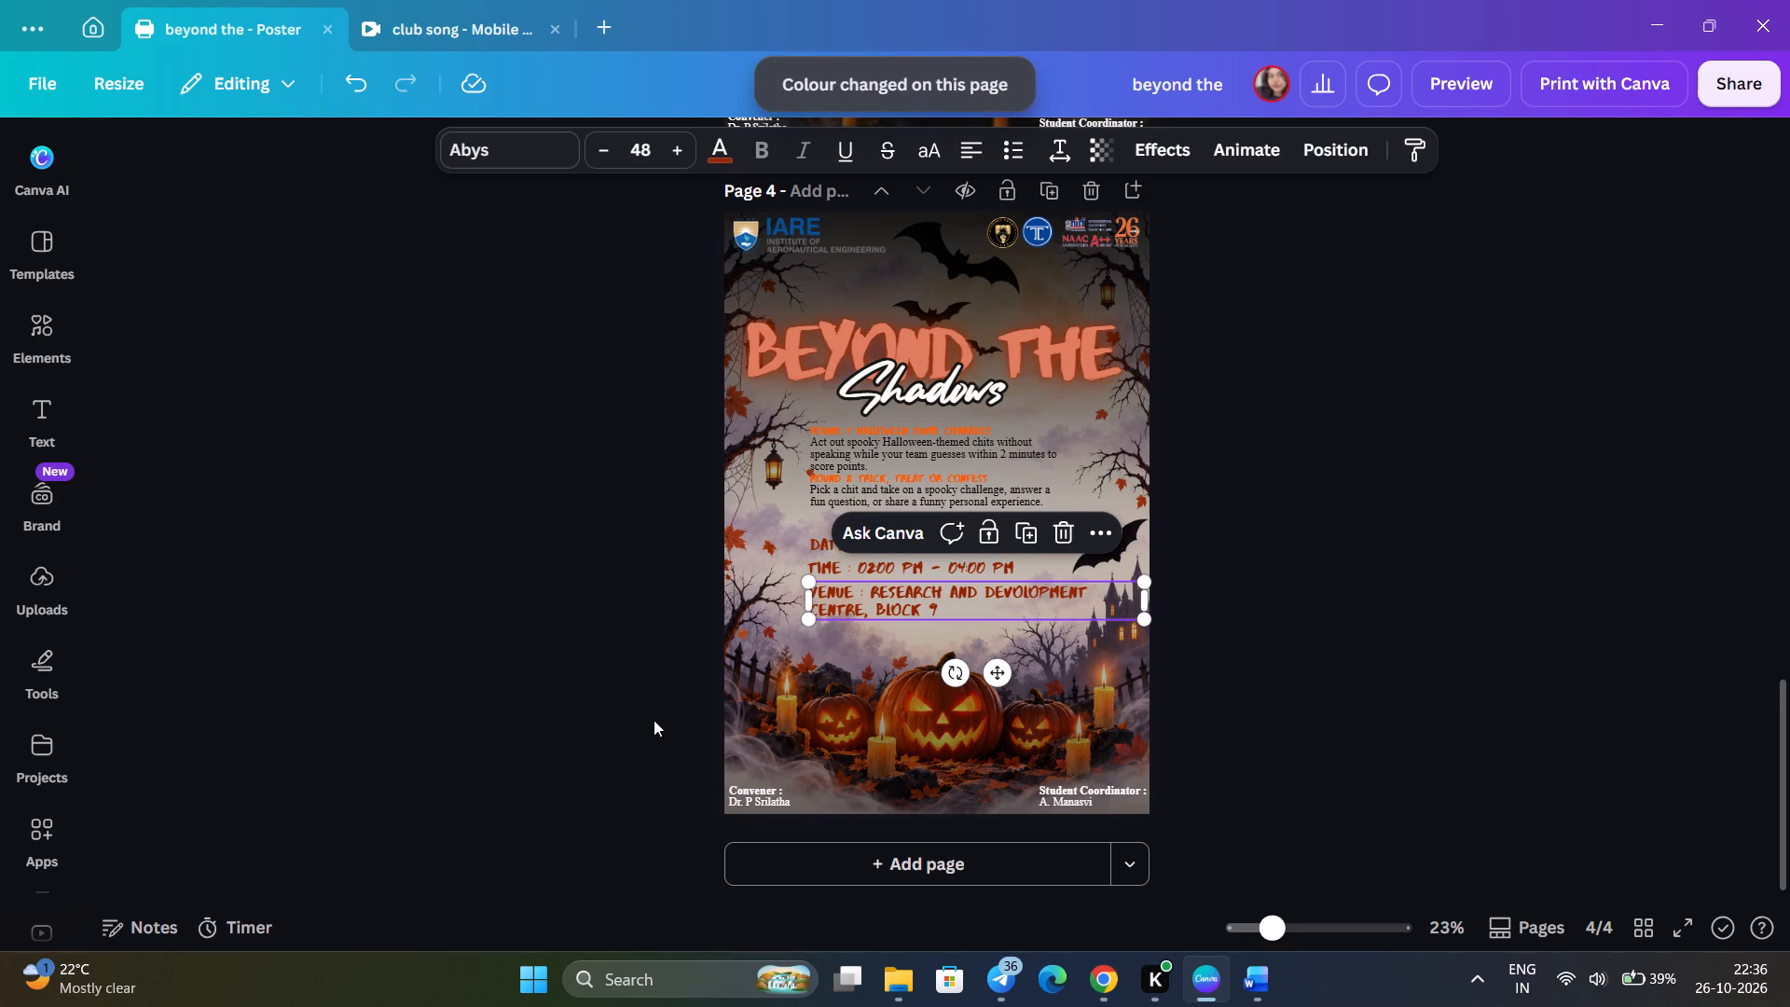
Set the "BEYOND THE" title text on page 4 to orange #ff5a00.
click(924, 322)
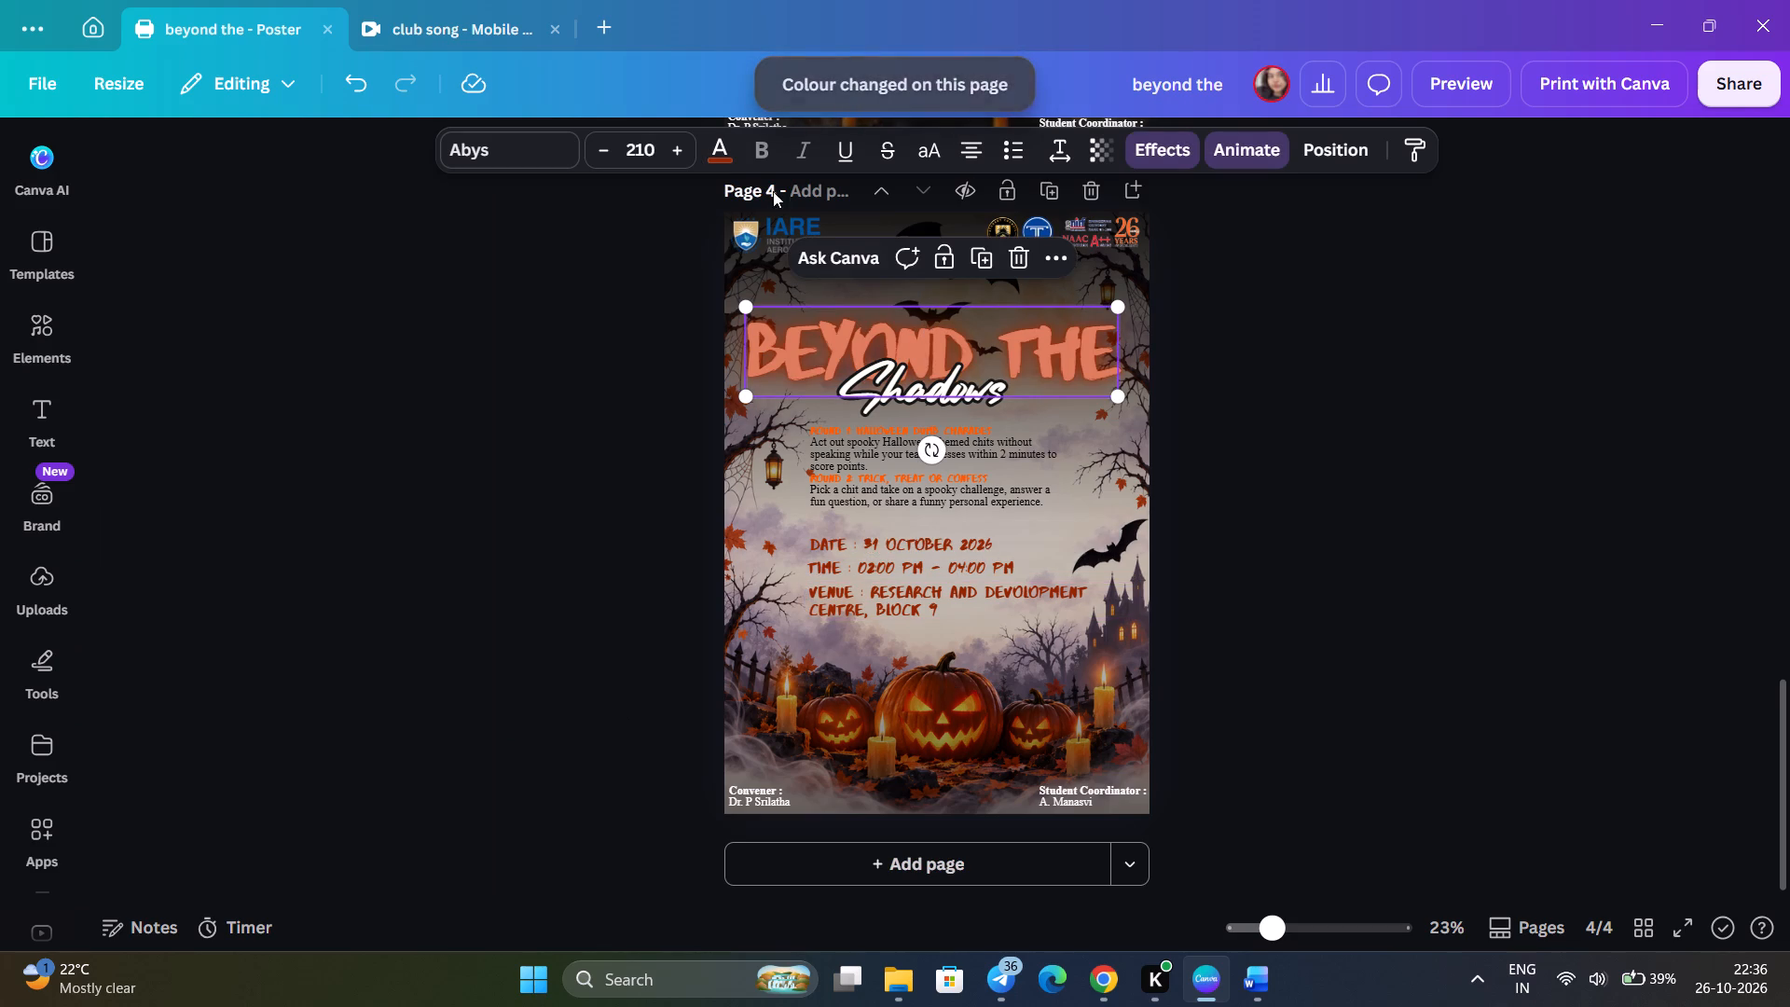
click(709, 143)
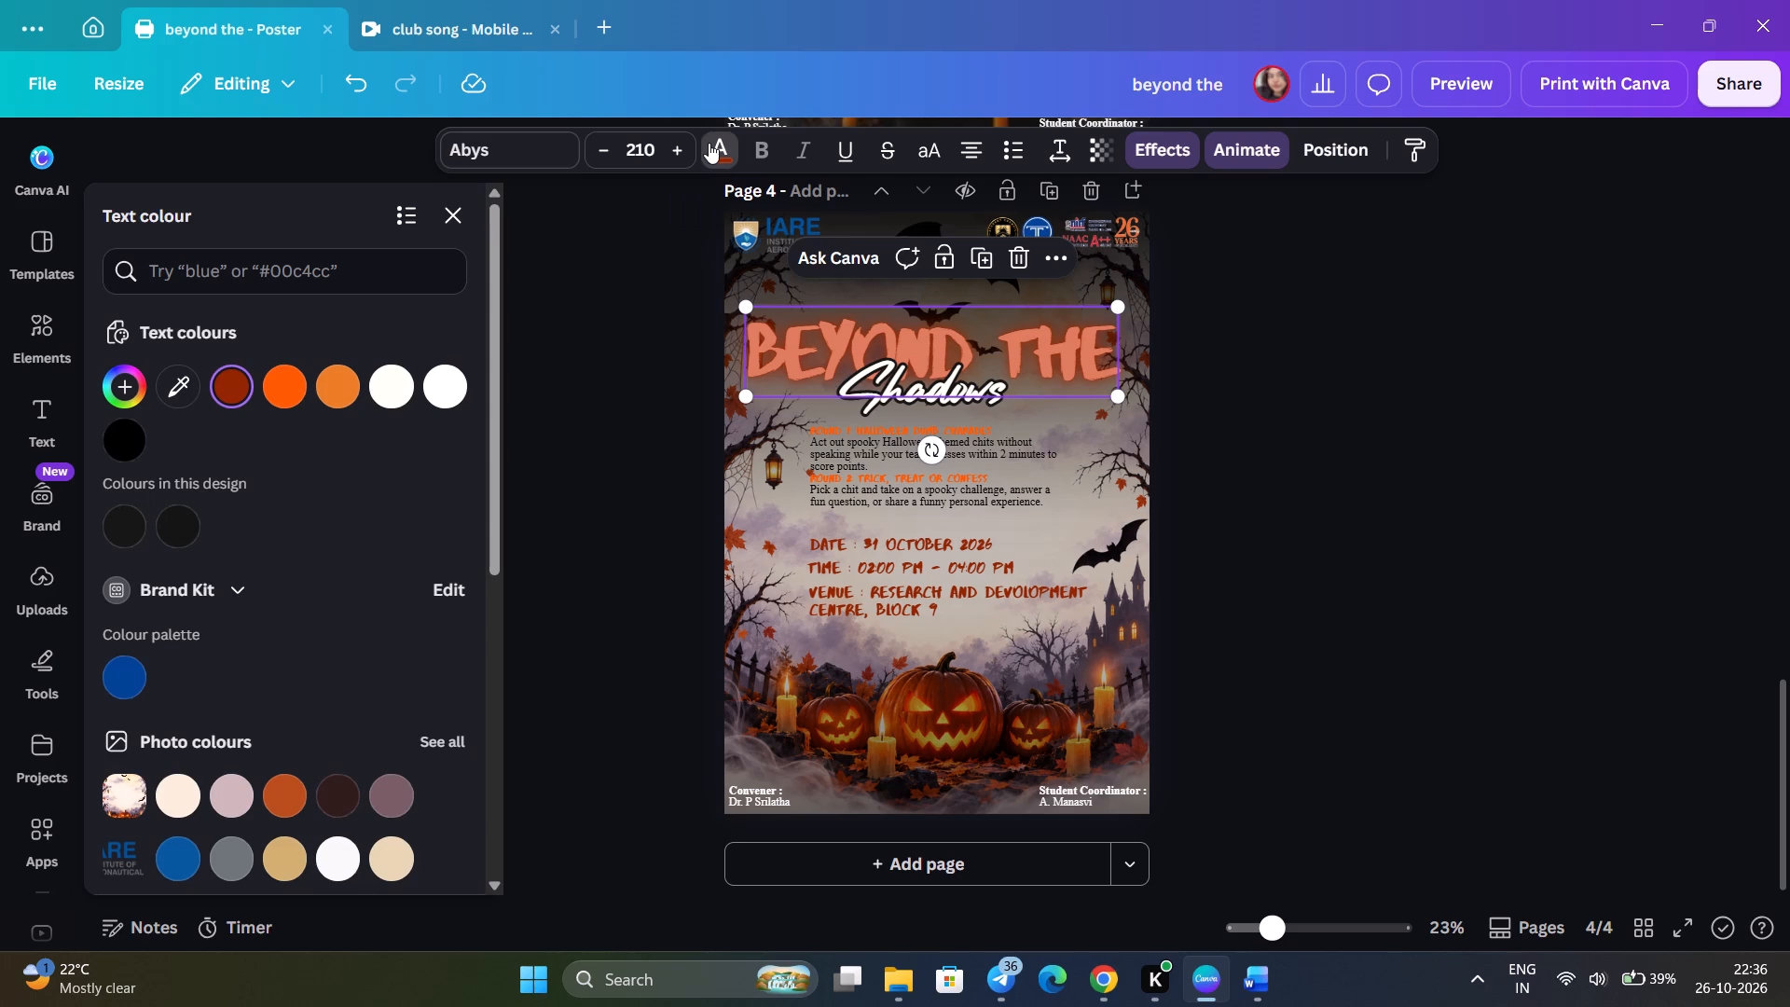
drag(273, 406, 283, 396)
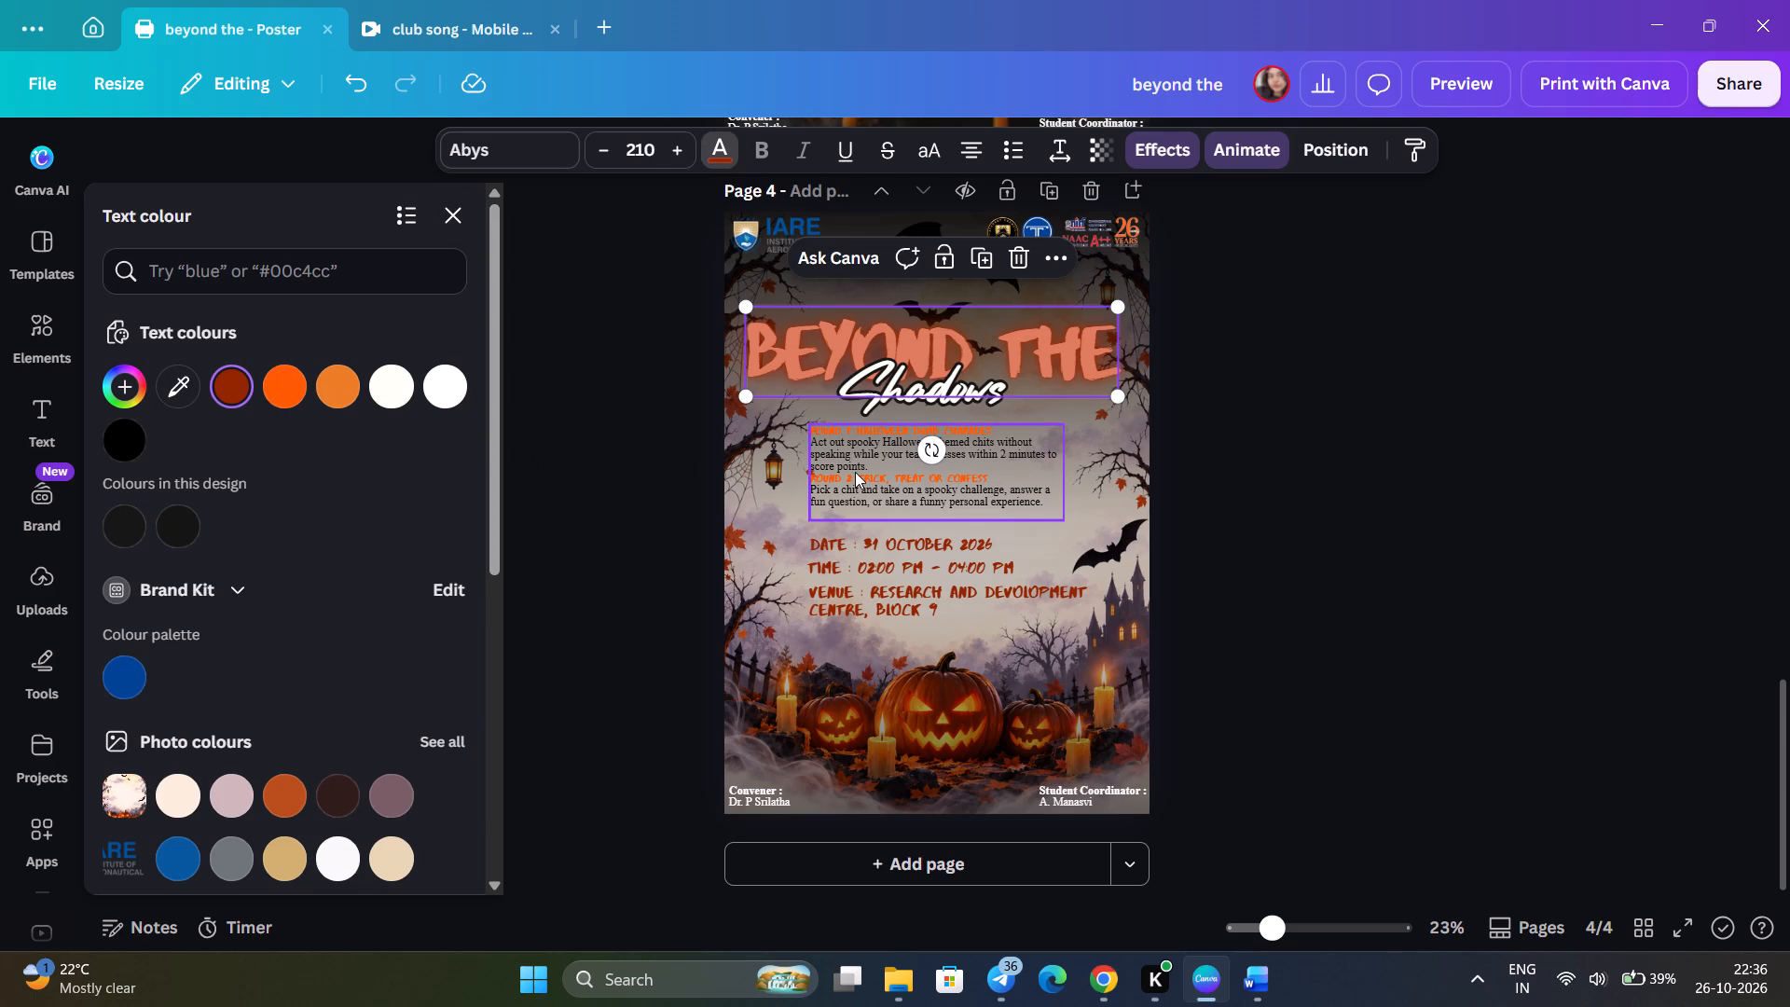
click(279, 388)
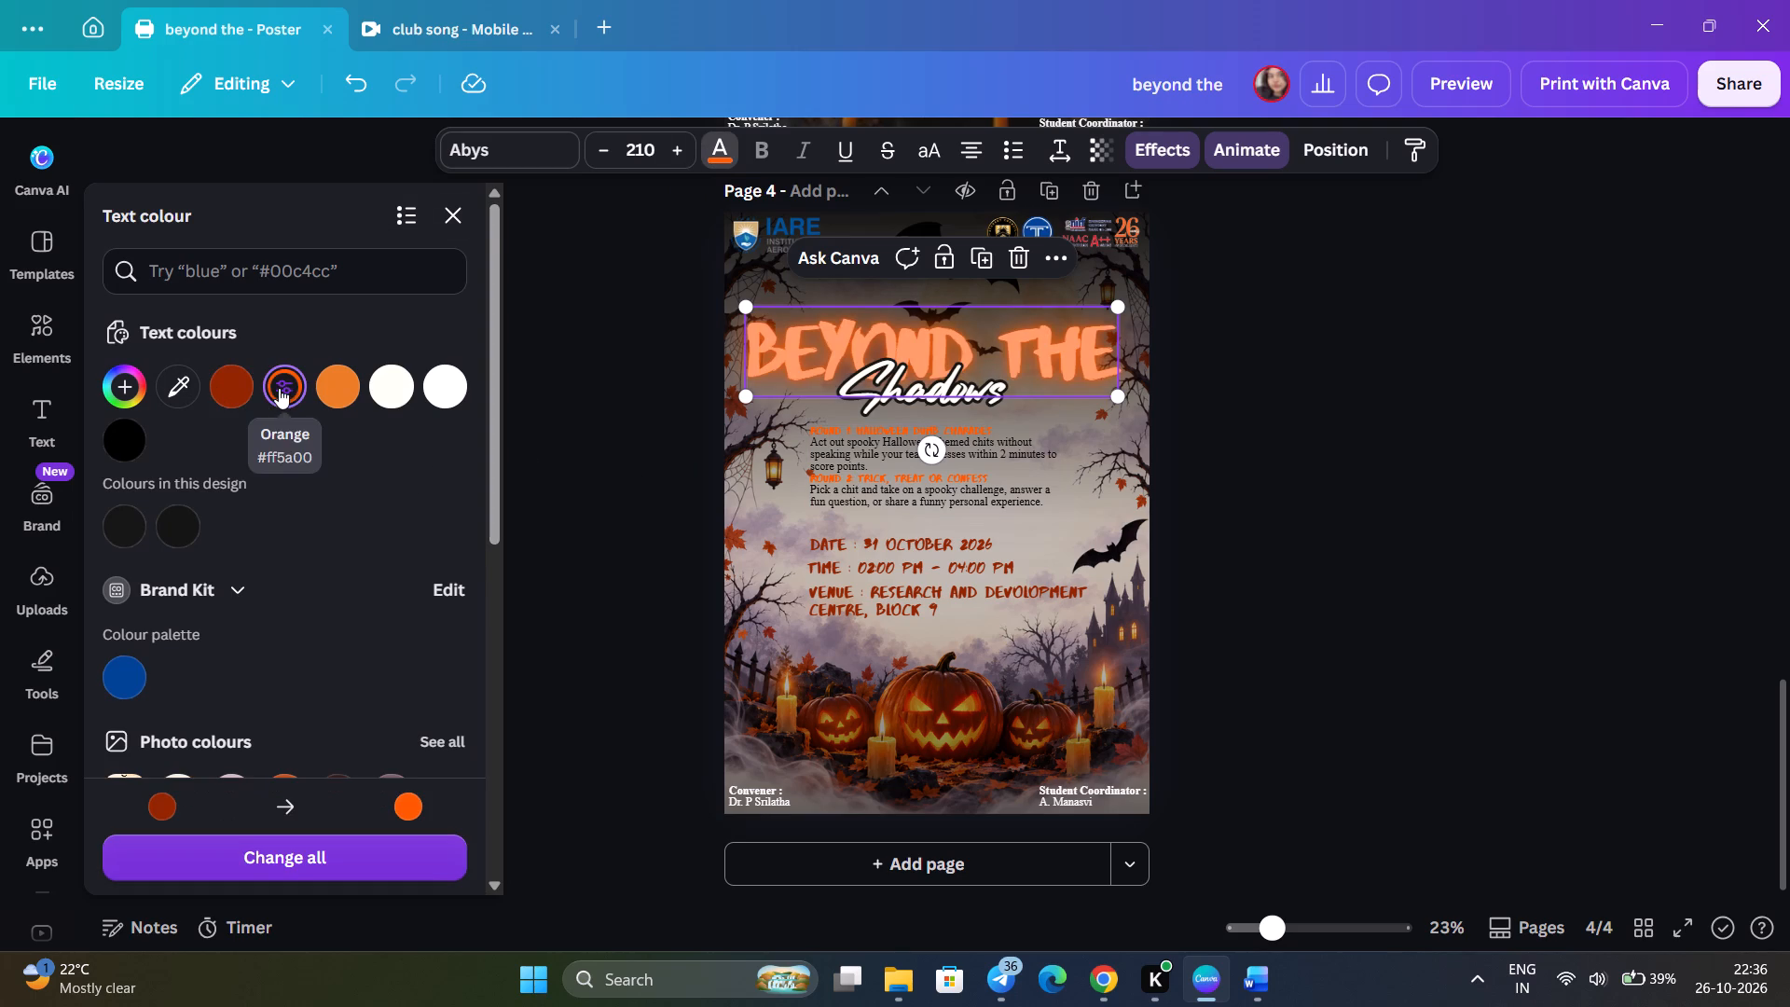
Recolour the "Round 2 Trick, Treat or Confess" heading on page 4 with the vivid brown used for the venue text.
click(945, 429)
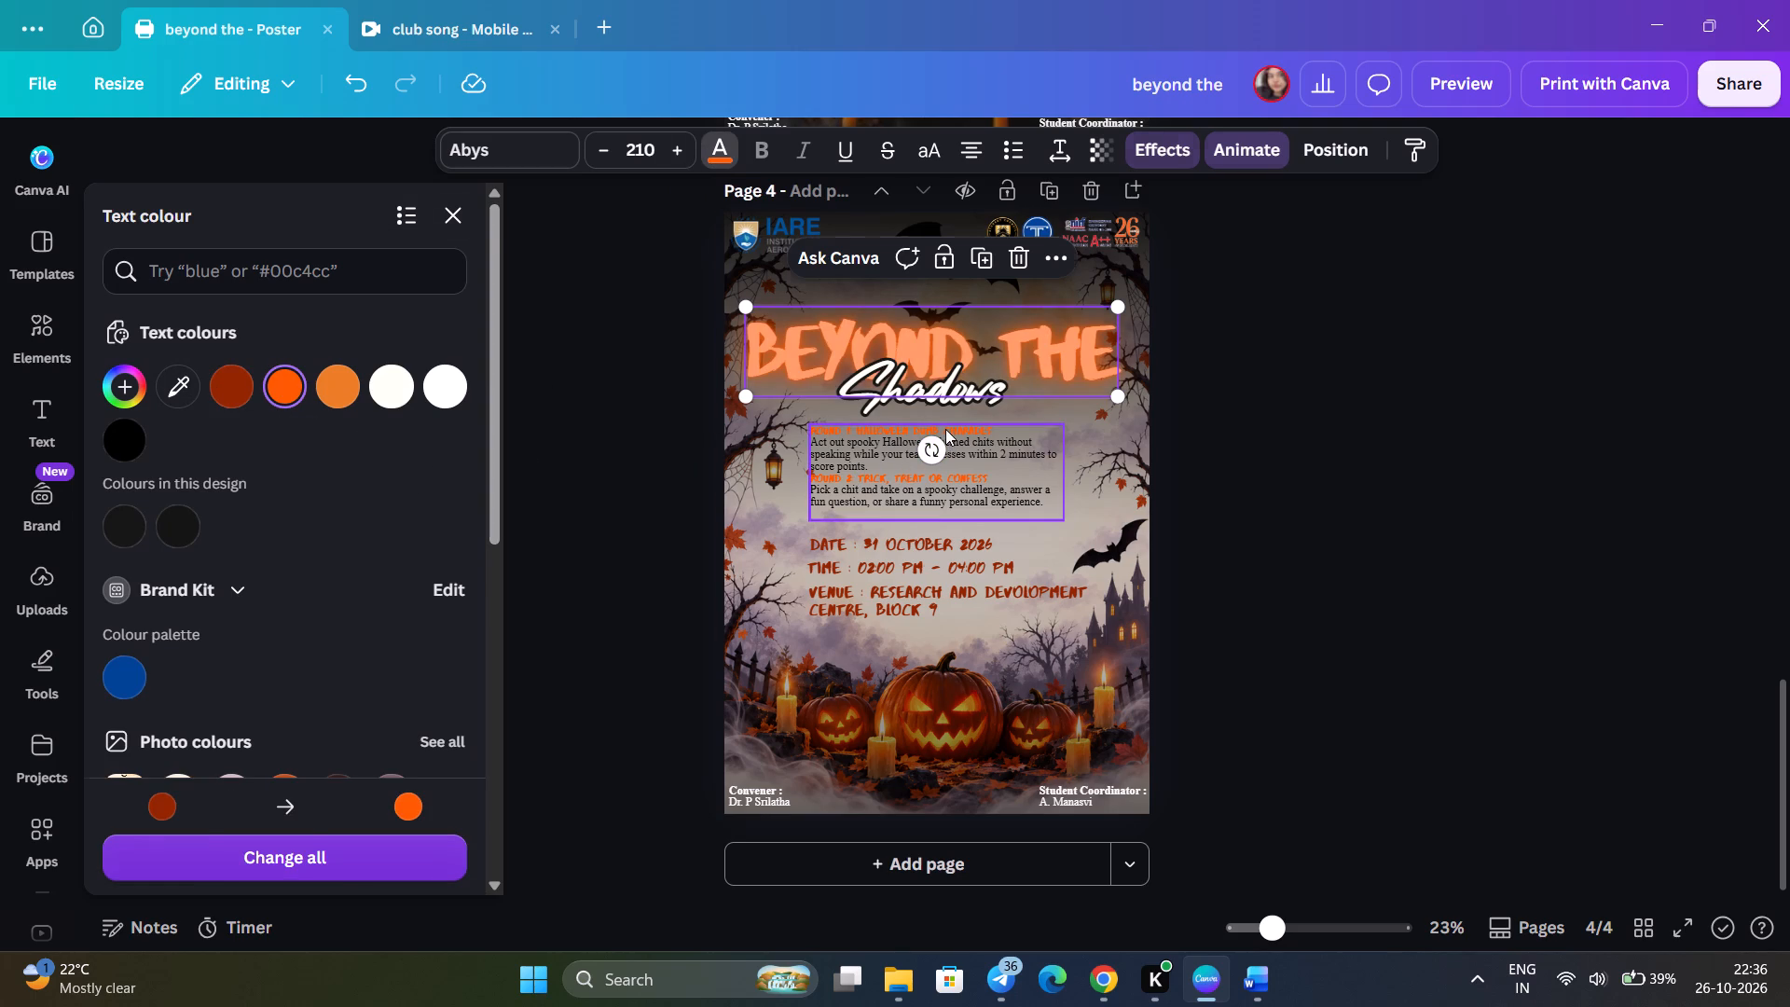
click(889, 437)
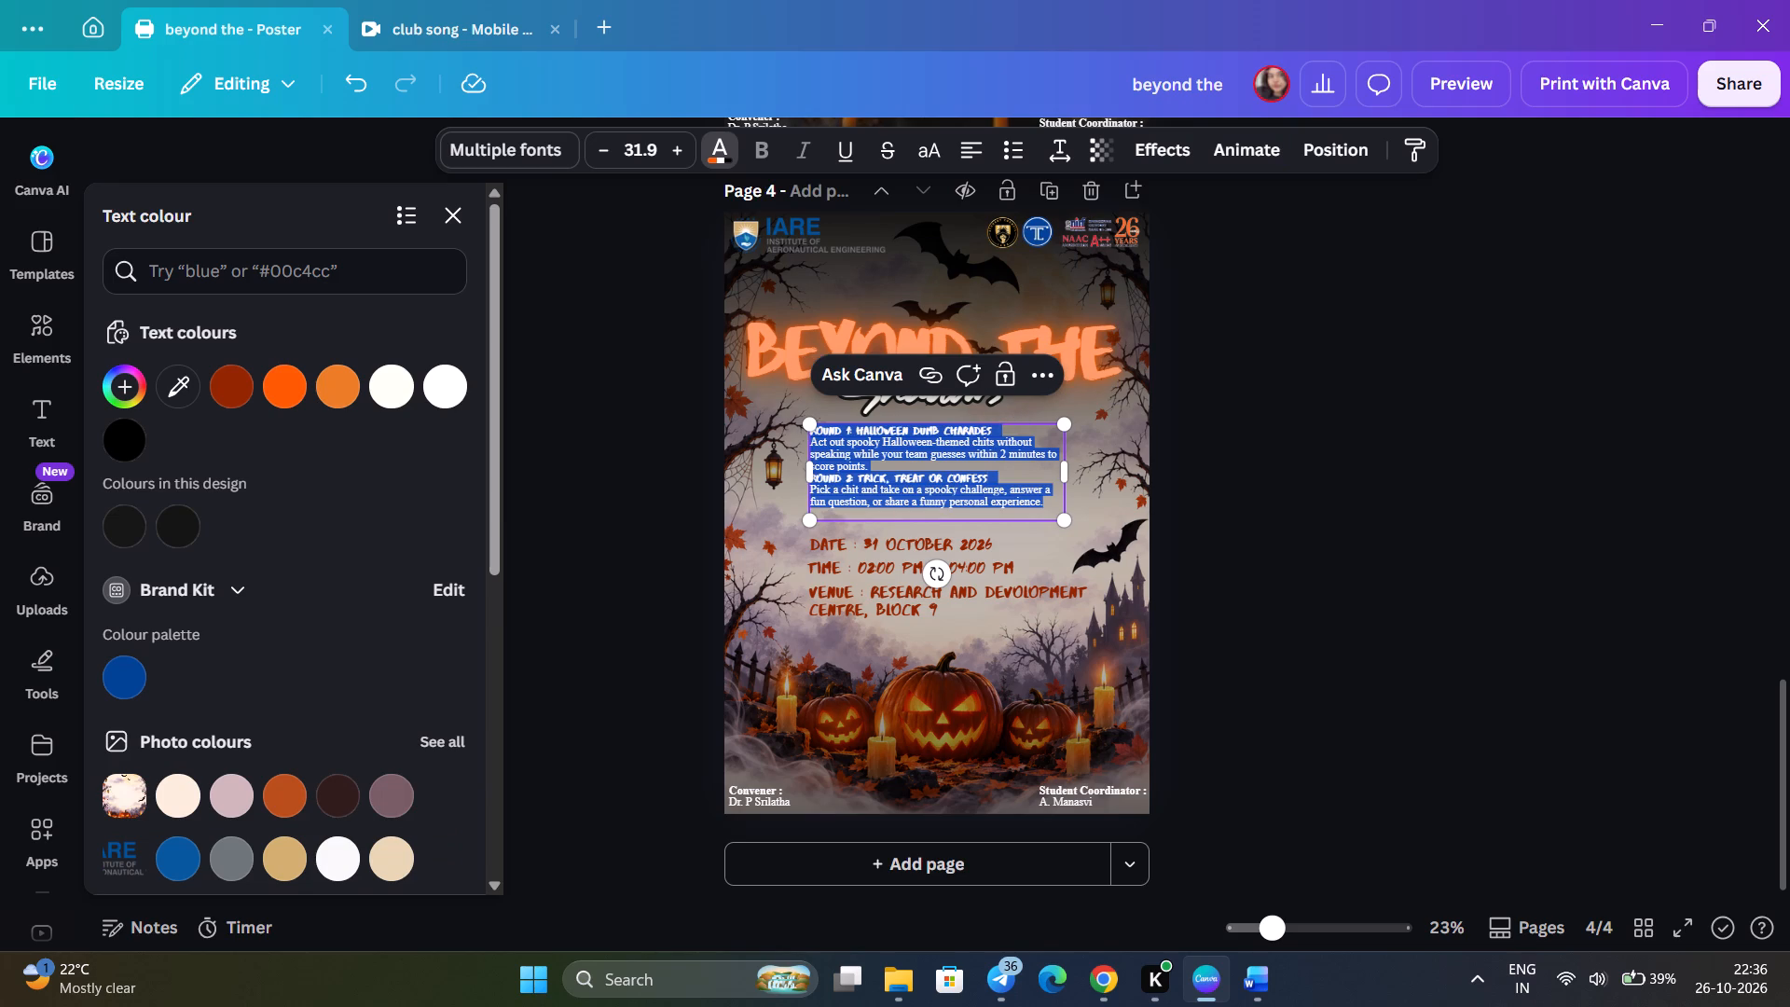
click(1017, 425)
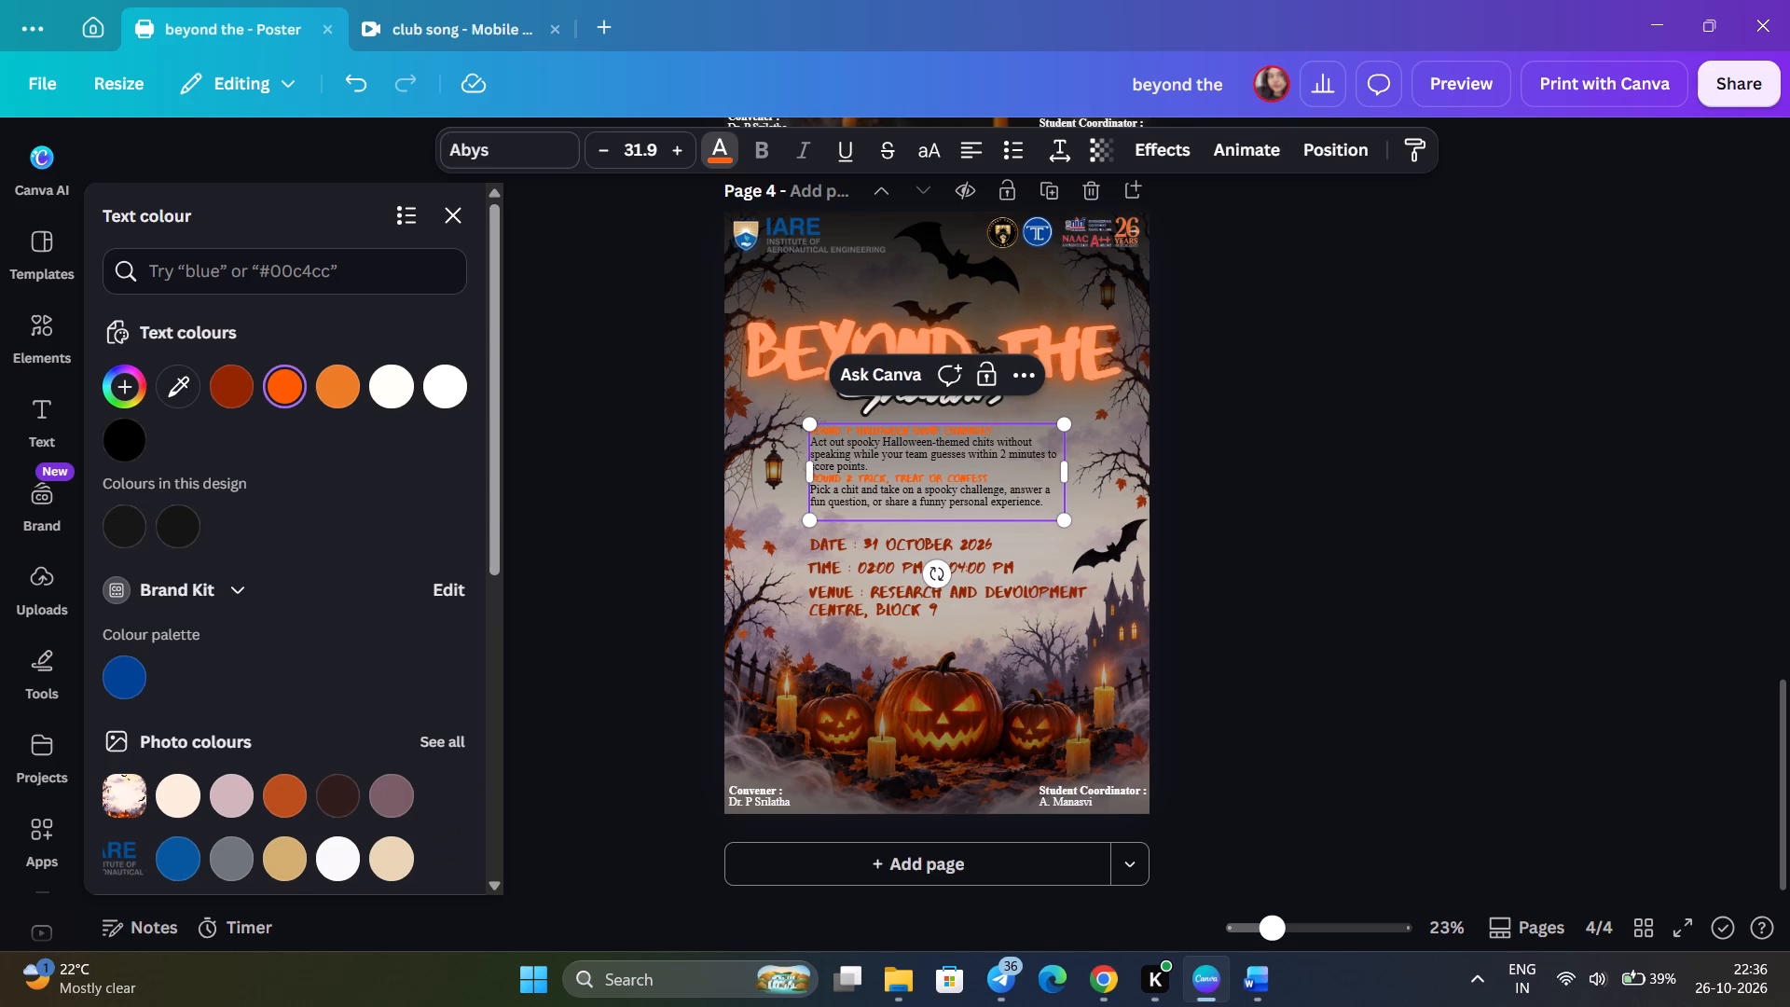
drag(993, 428, 807, 433)
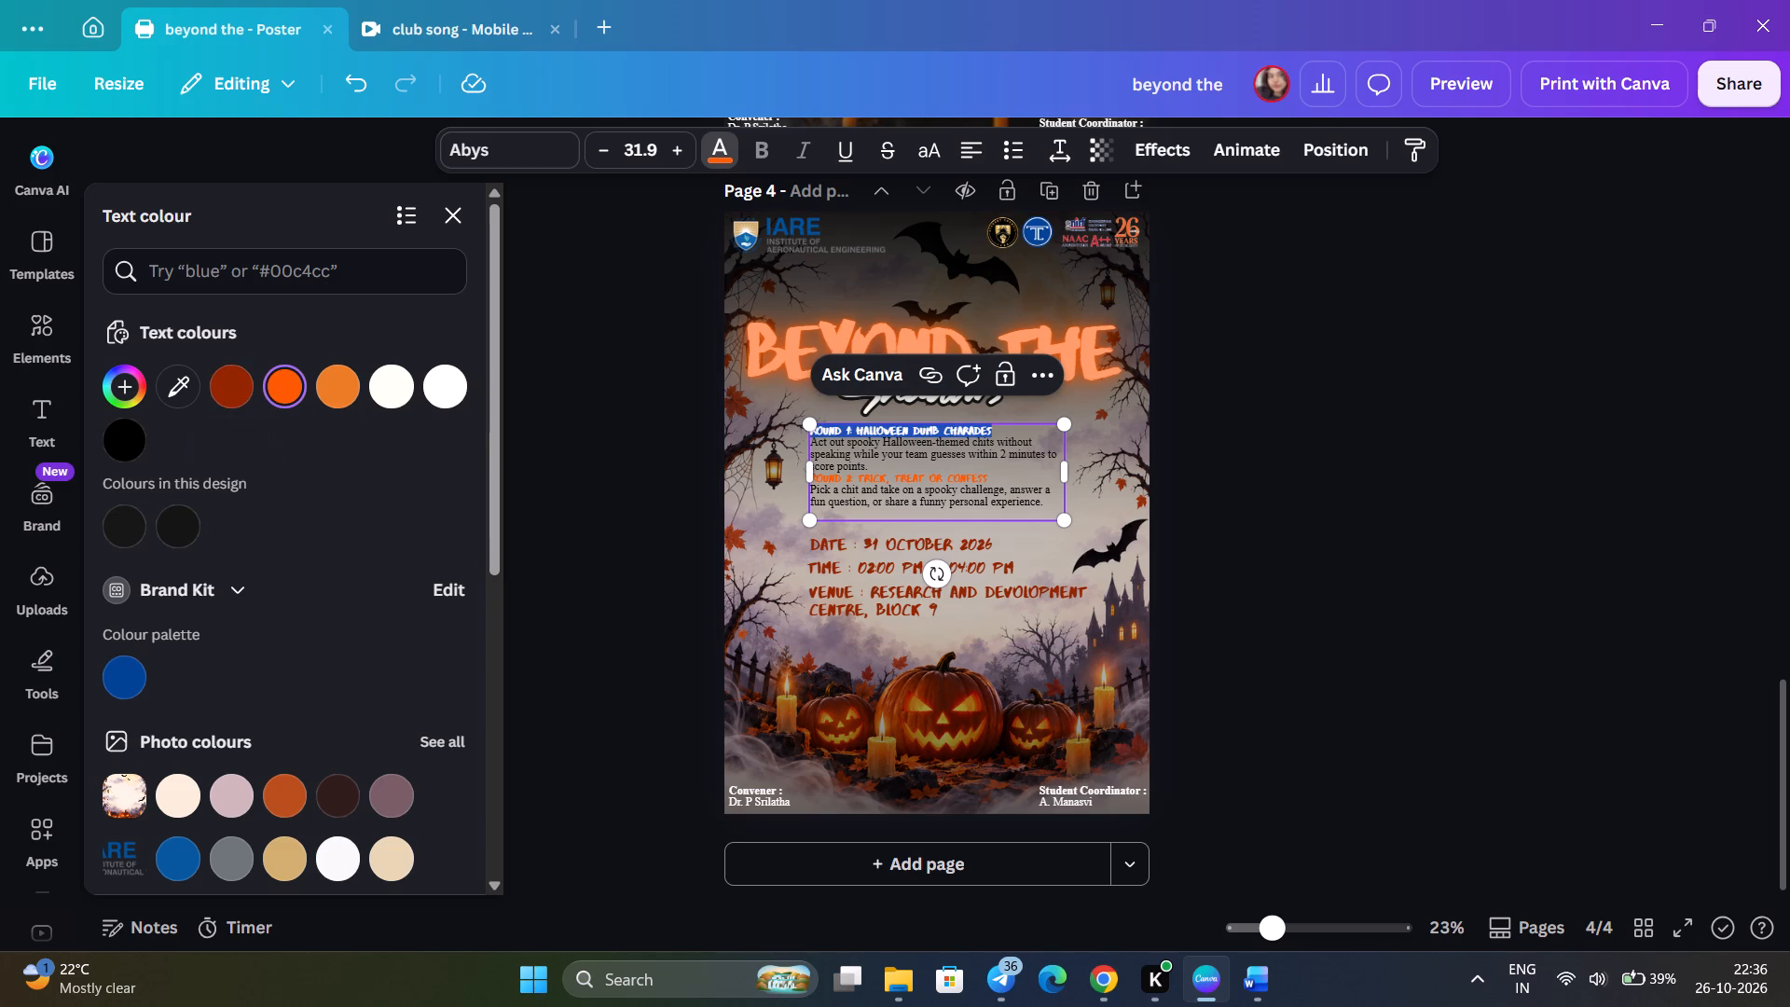
drag(1005, 474, 929, 468)
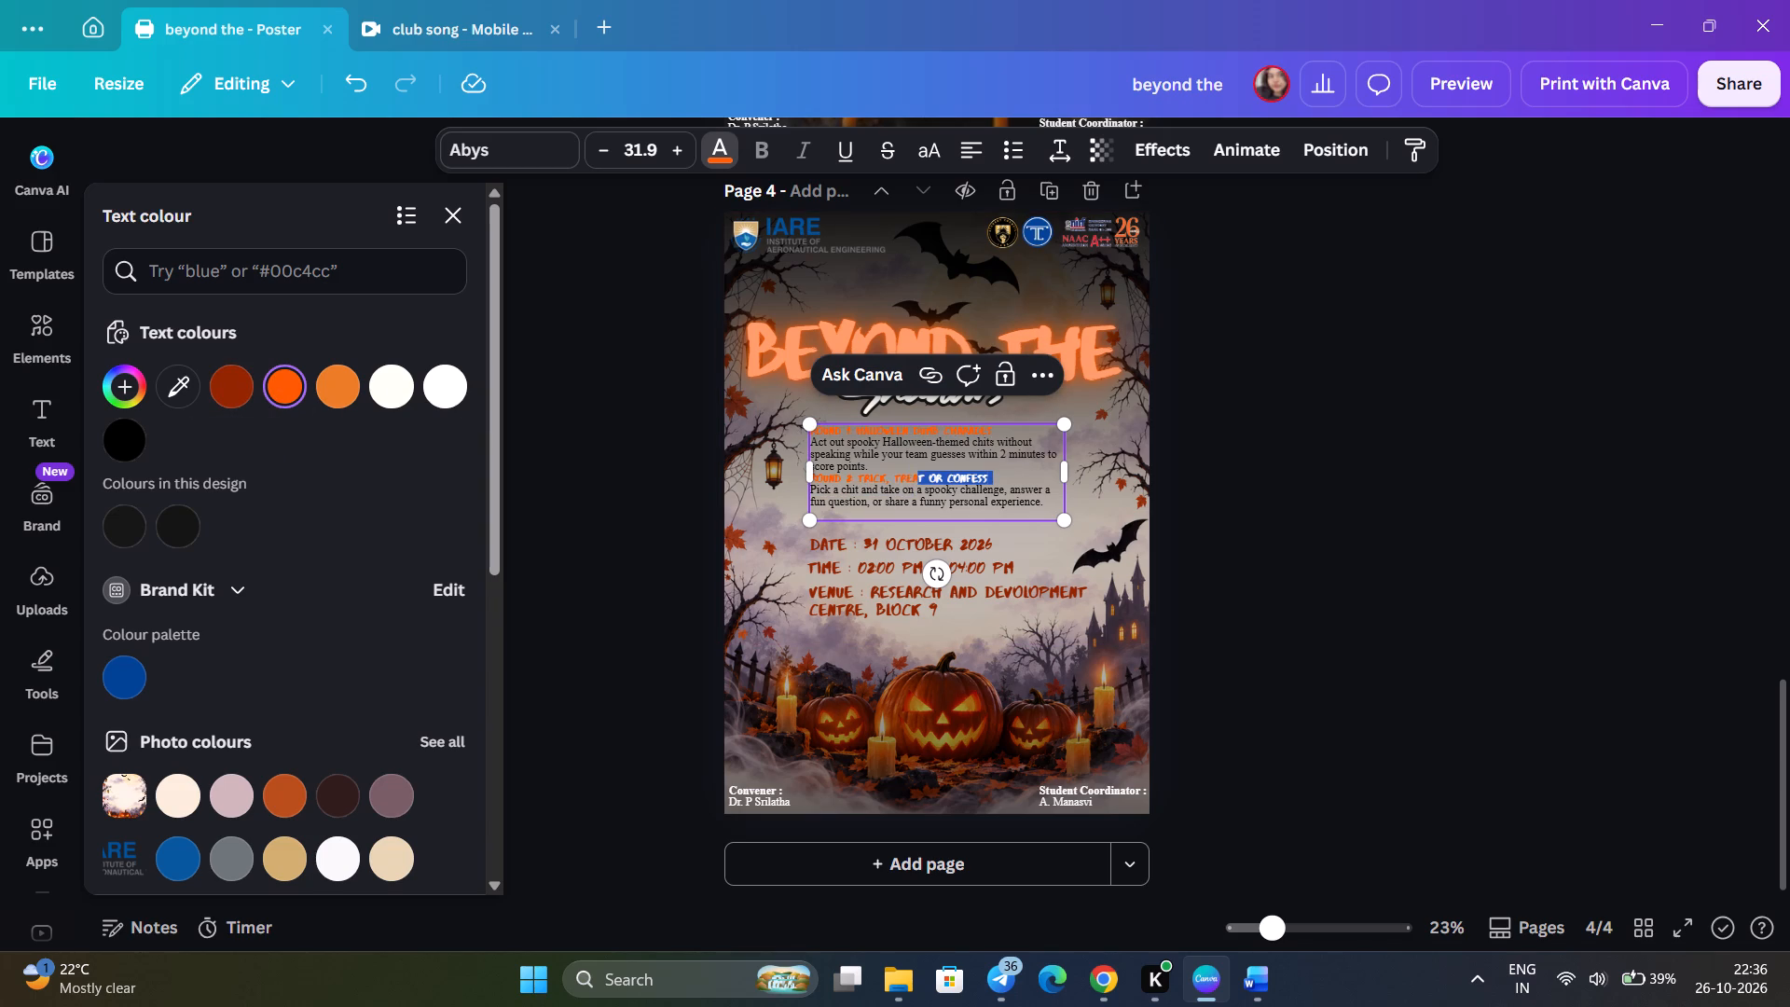
drag(929, 468, 806, 480)
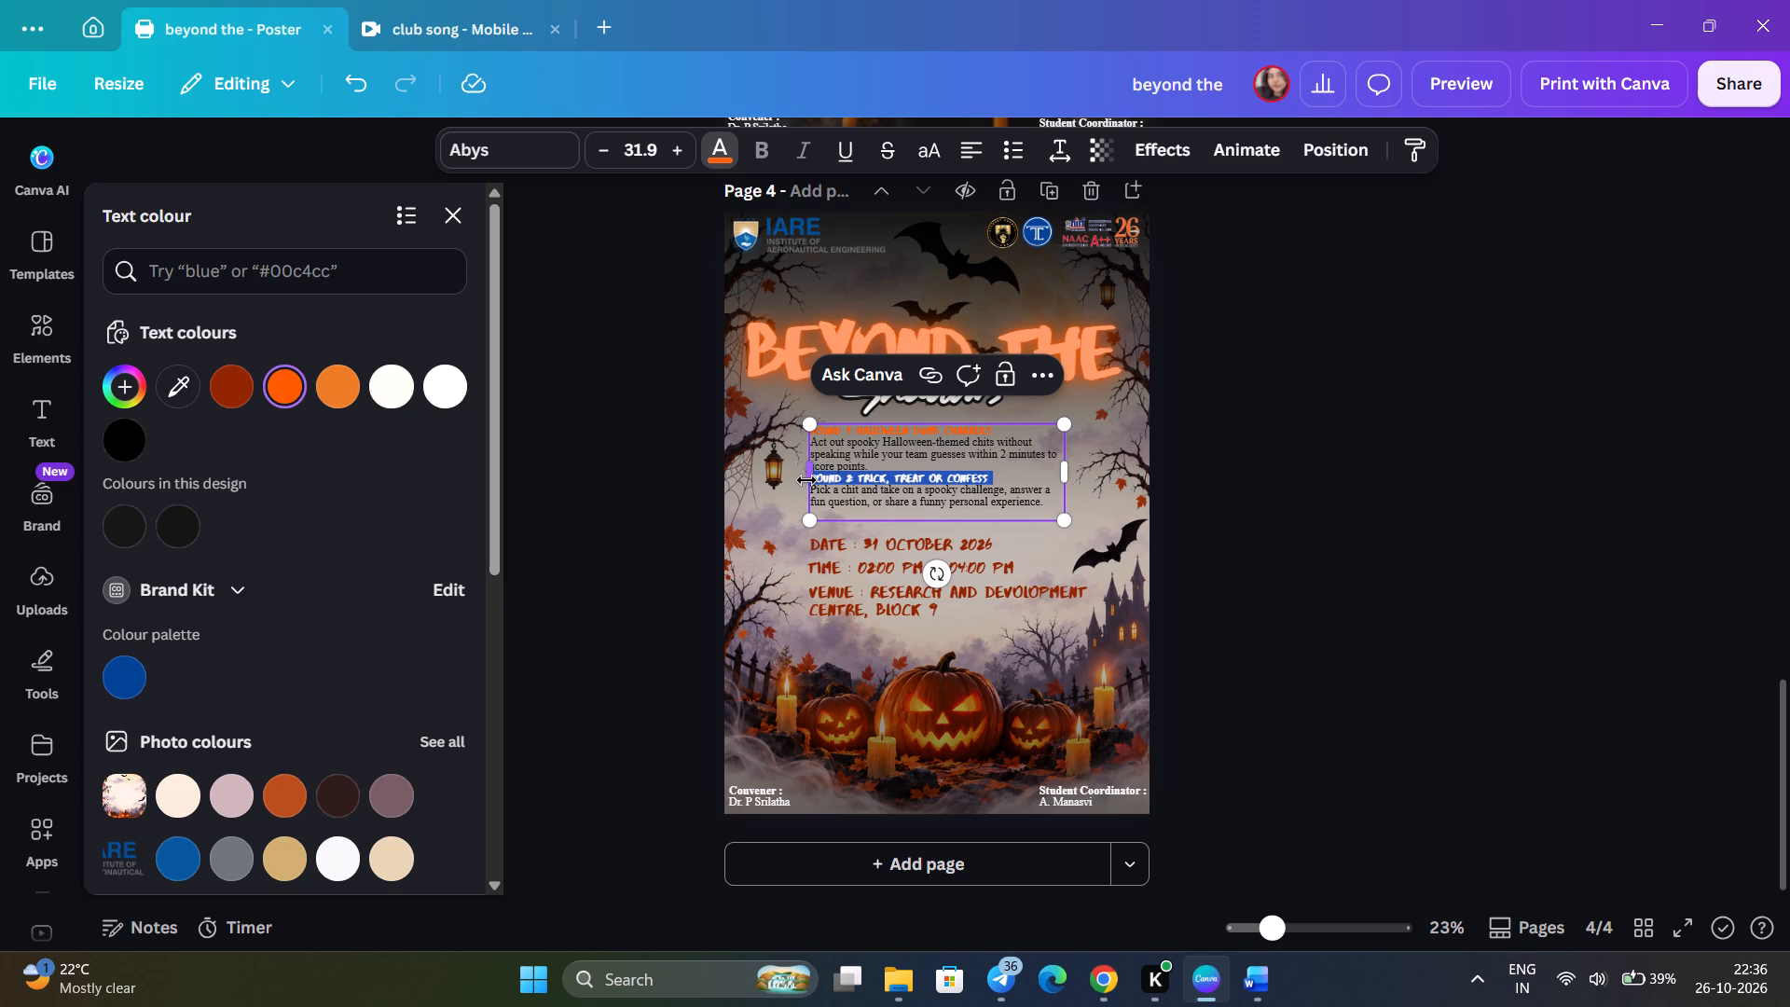
click(239, 394)
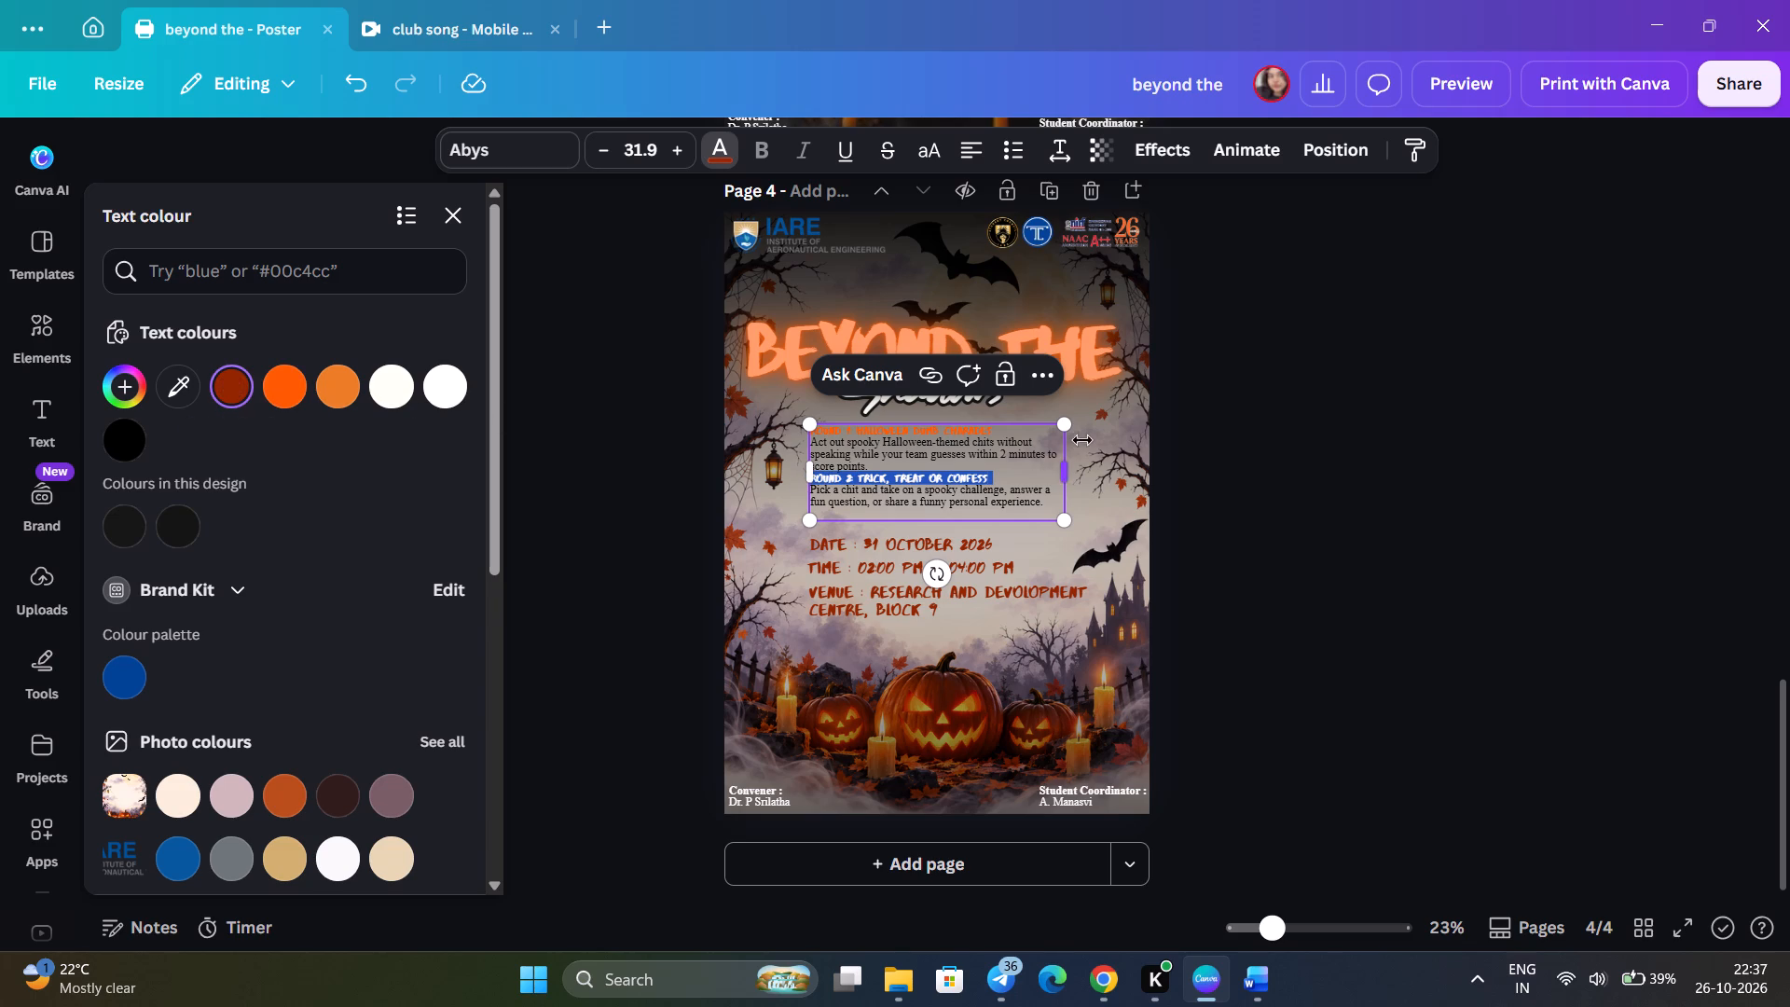
Recolour the "Round 1 Halloween Dumb Charades" heading on page 4 with the same vivid brown, and deselect the text.
click(1009, 435)
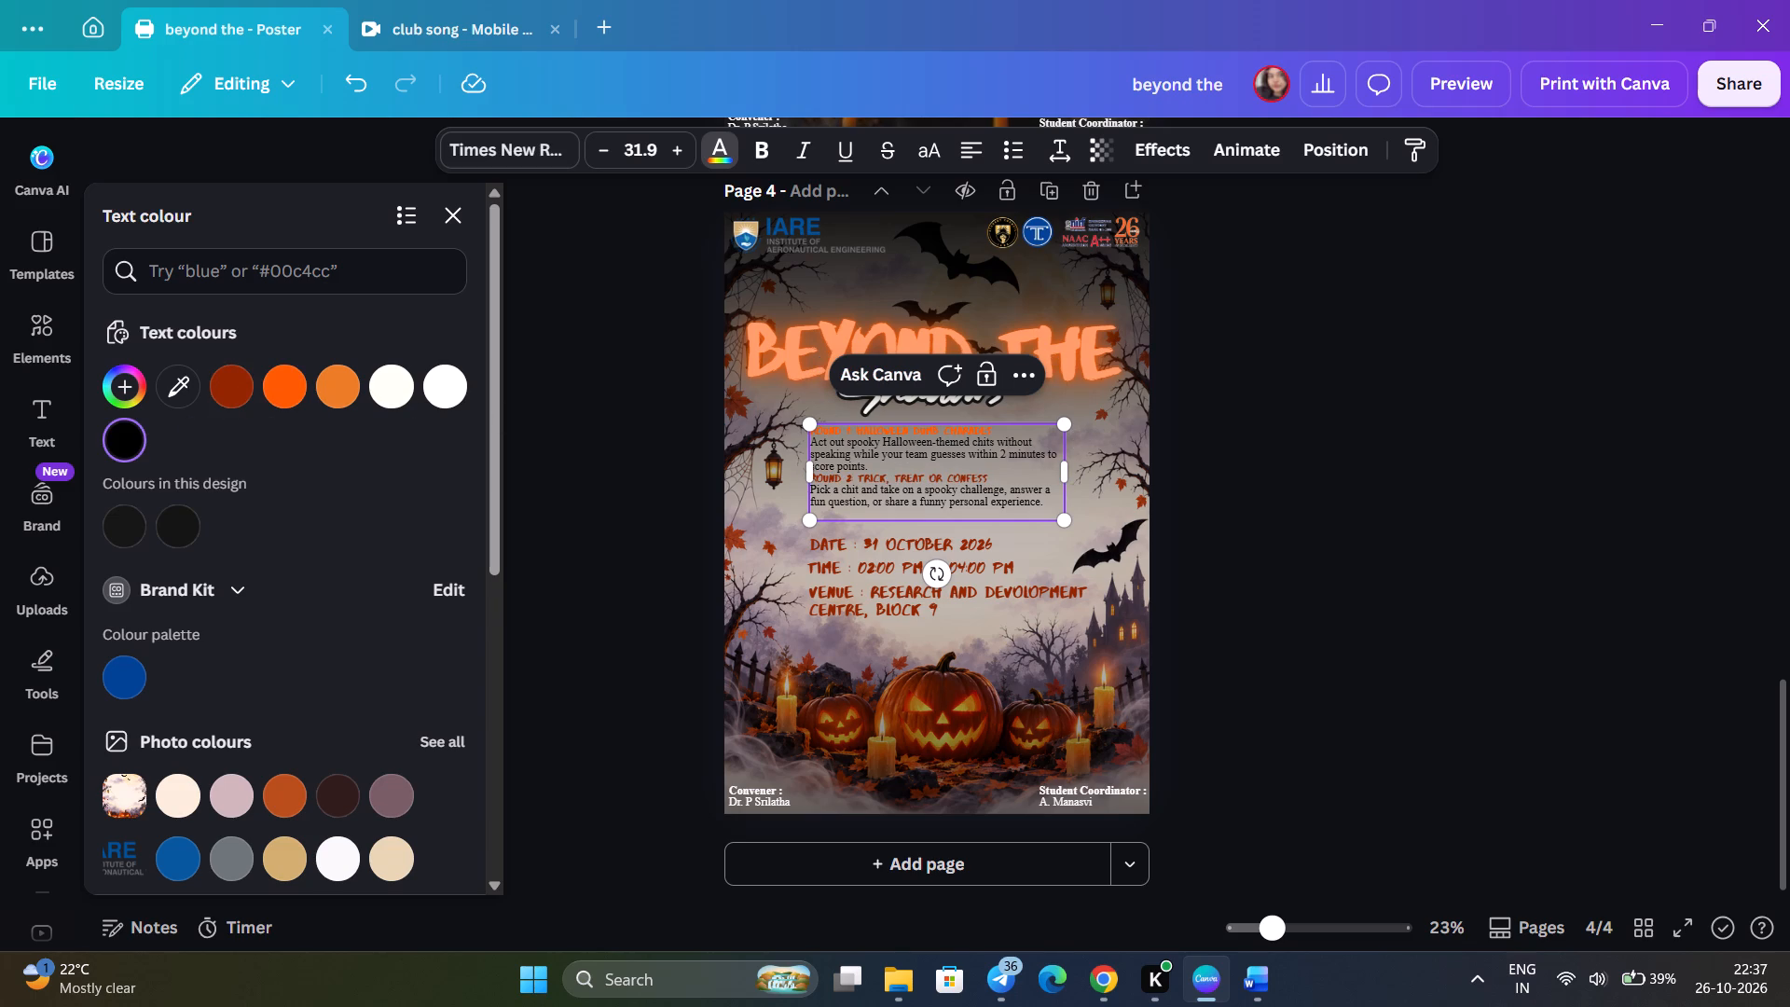
drag(993, 433, 794, 433)
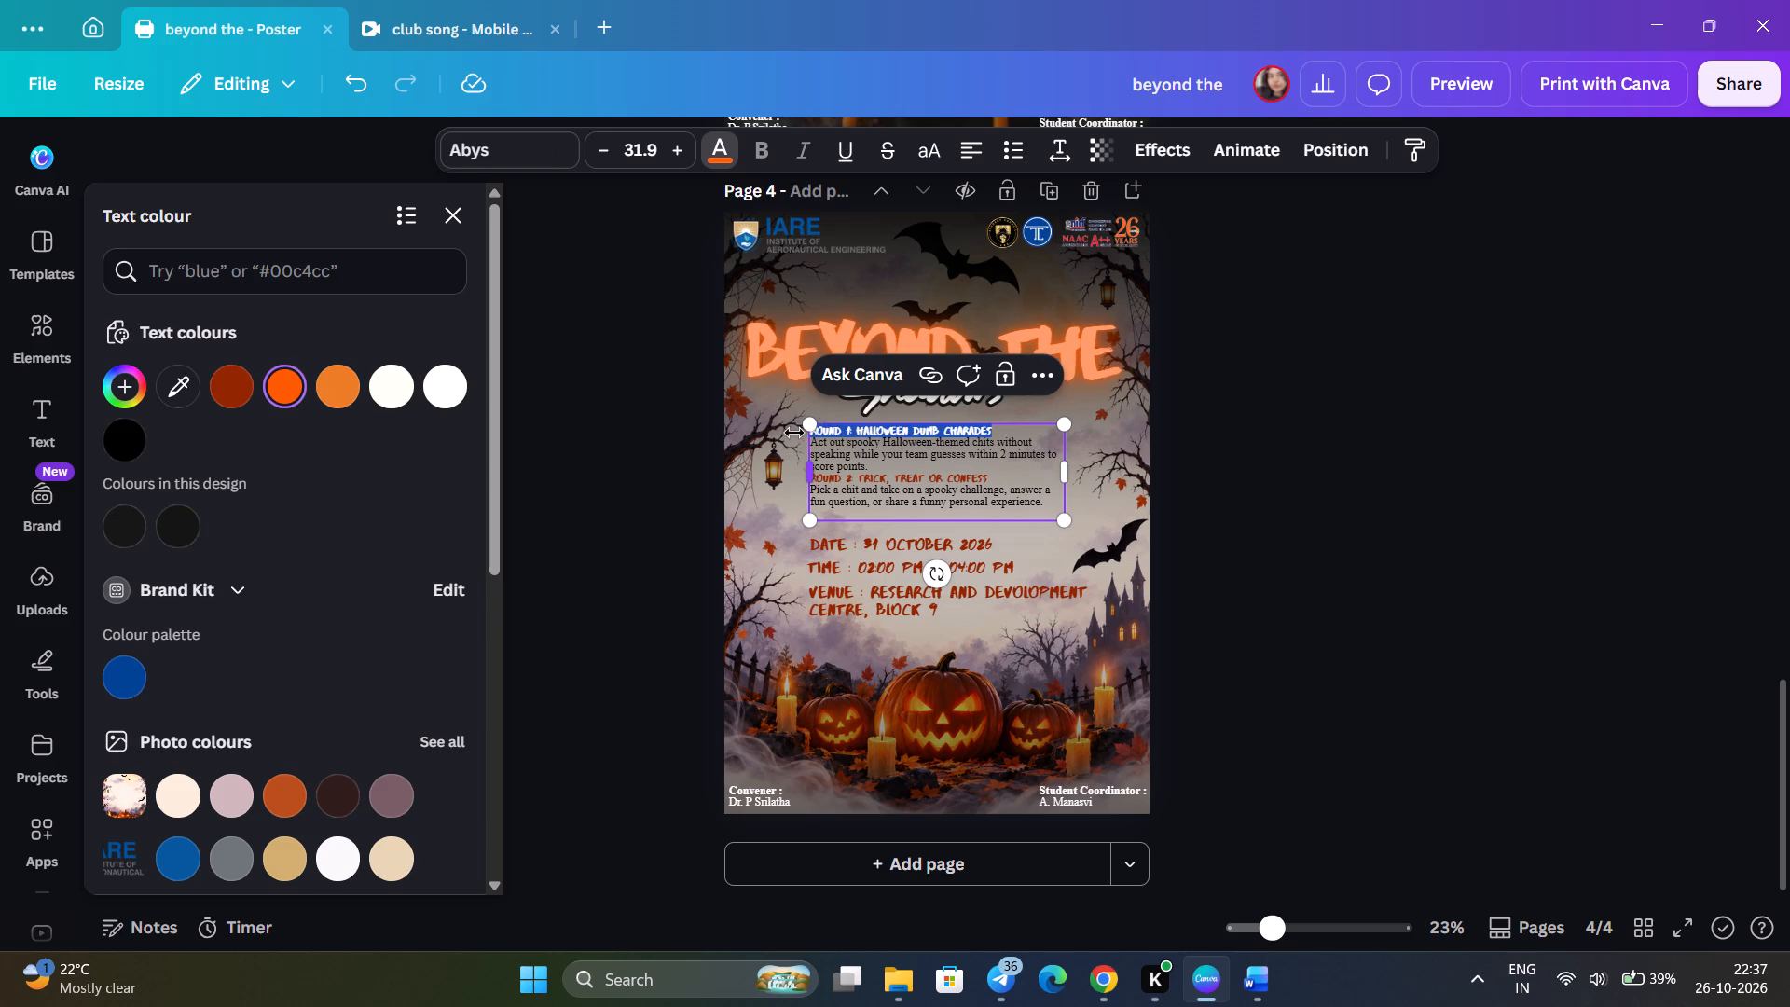
click(229, 386)
click(1192, 483)
click(1192, 483)
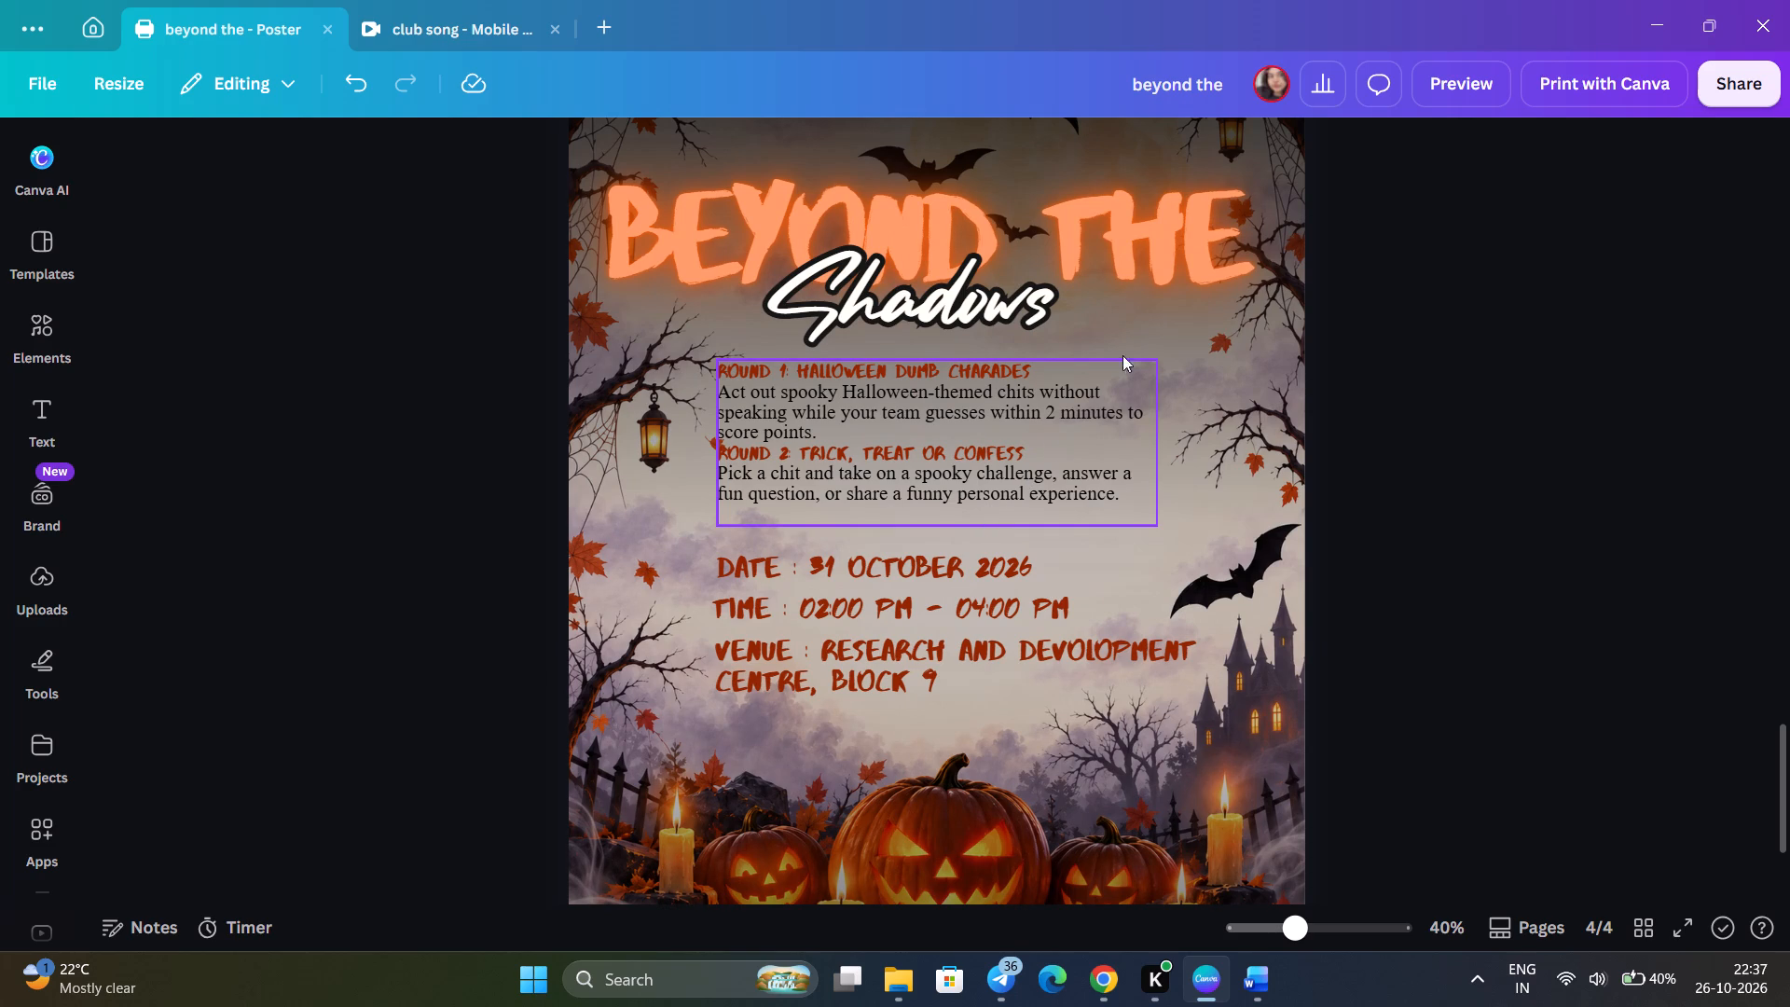
Download only page 4 of the design as a PNG, choosing the Desktop folder as the save location.
click(1699, 90)
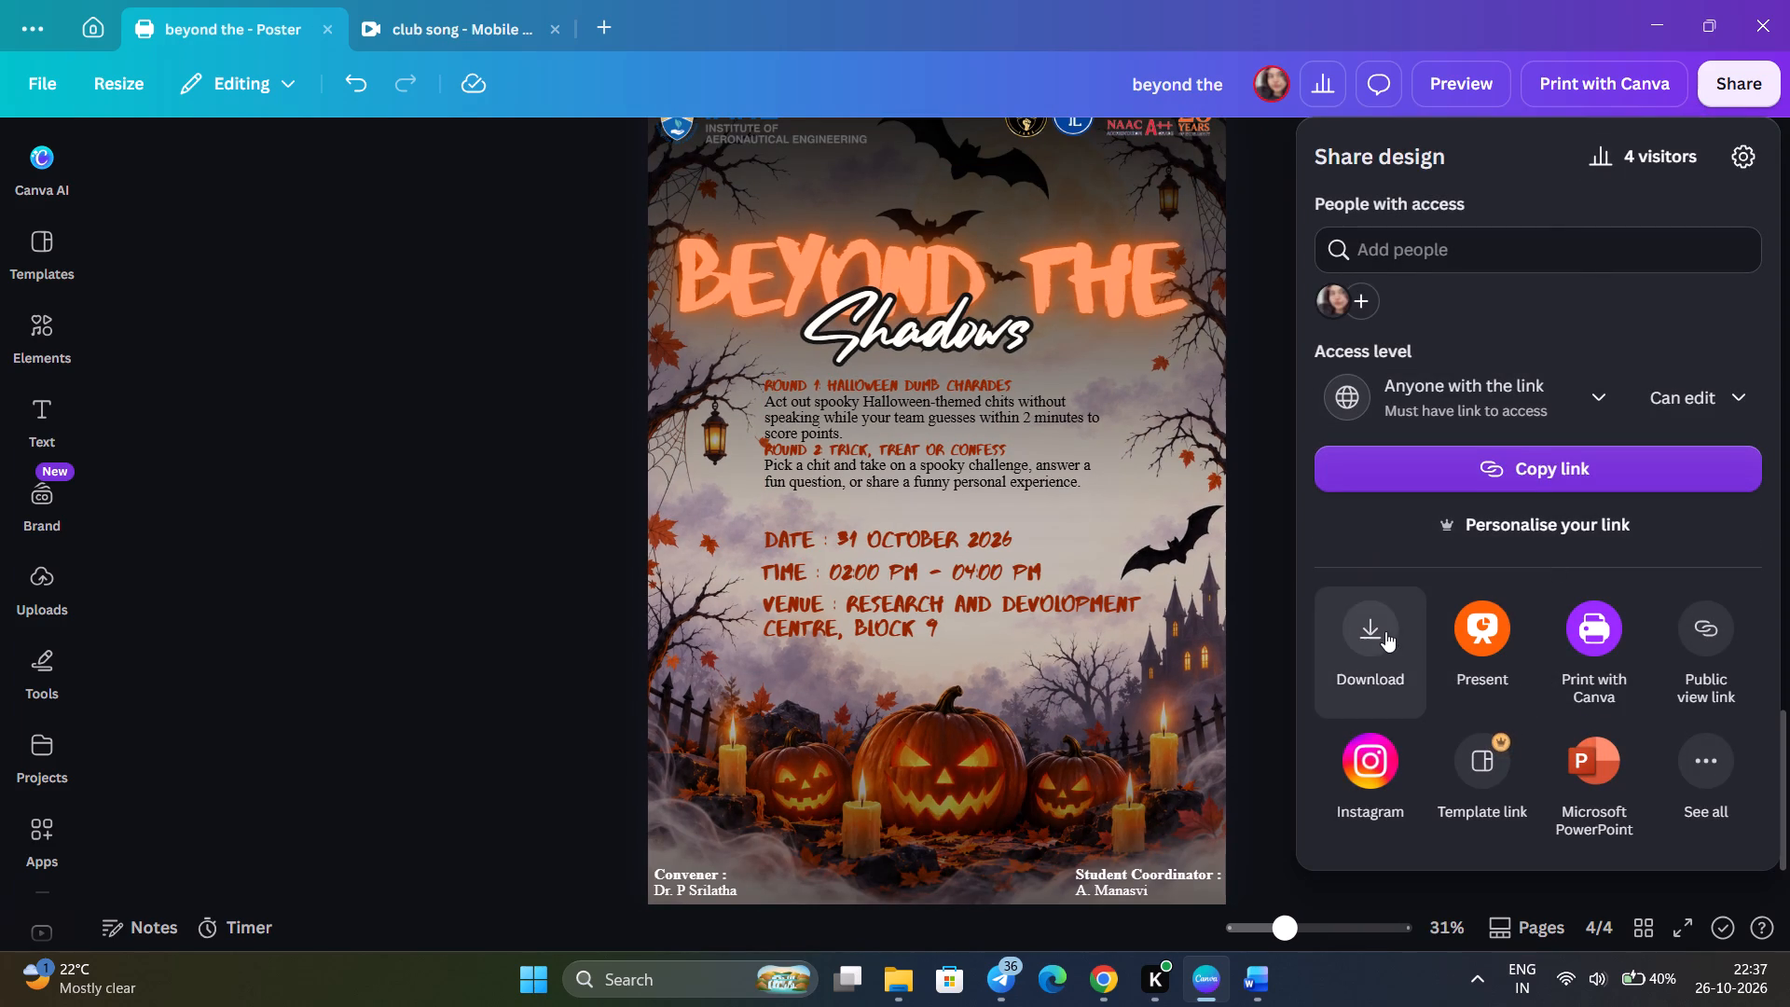
click(1385, 631)
scroll(1540, 570, down, 2)
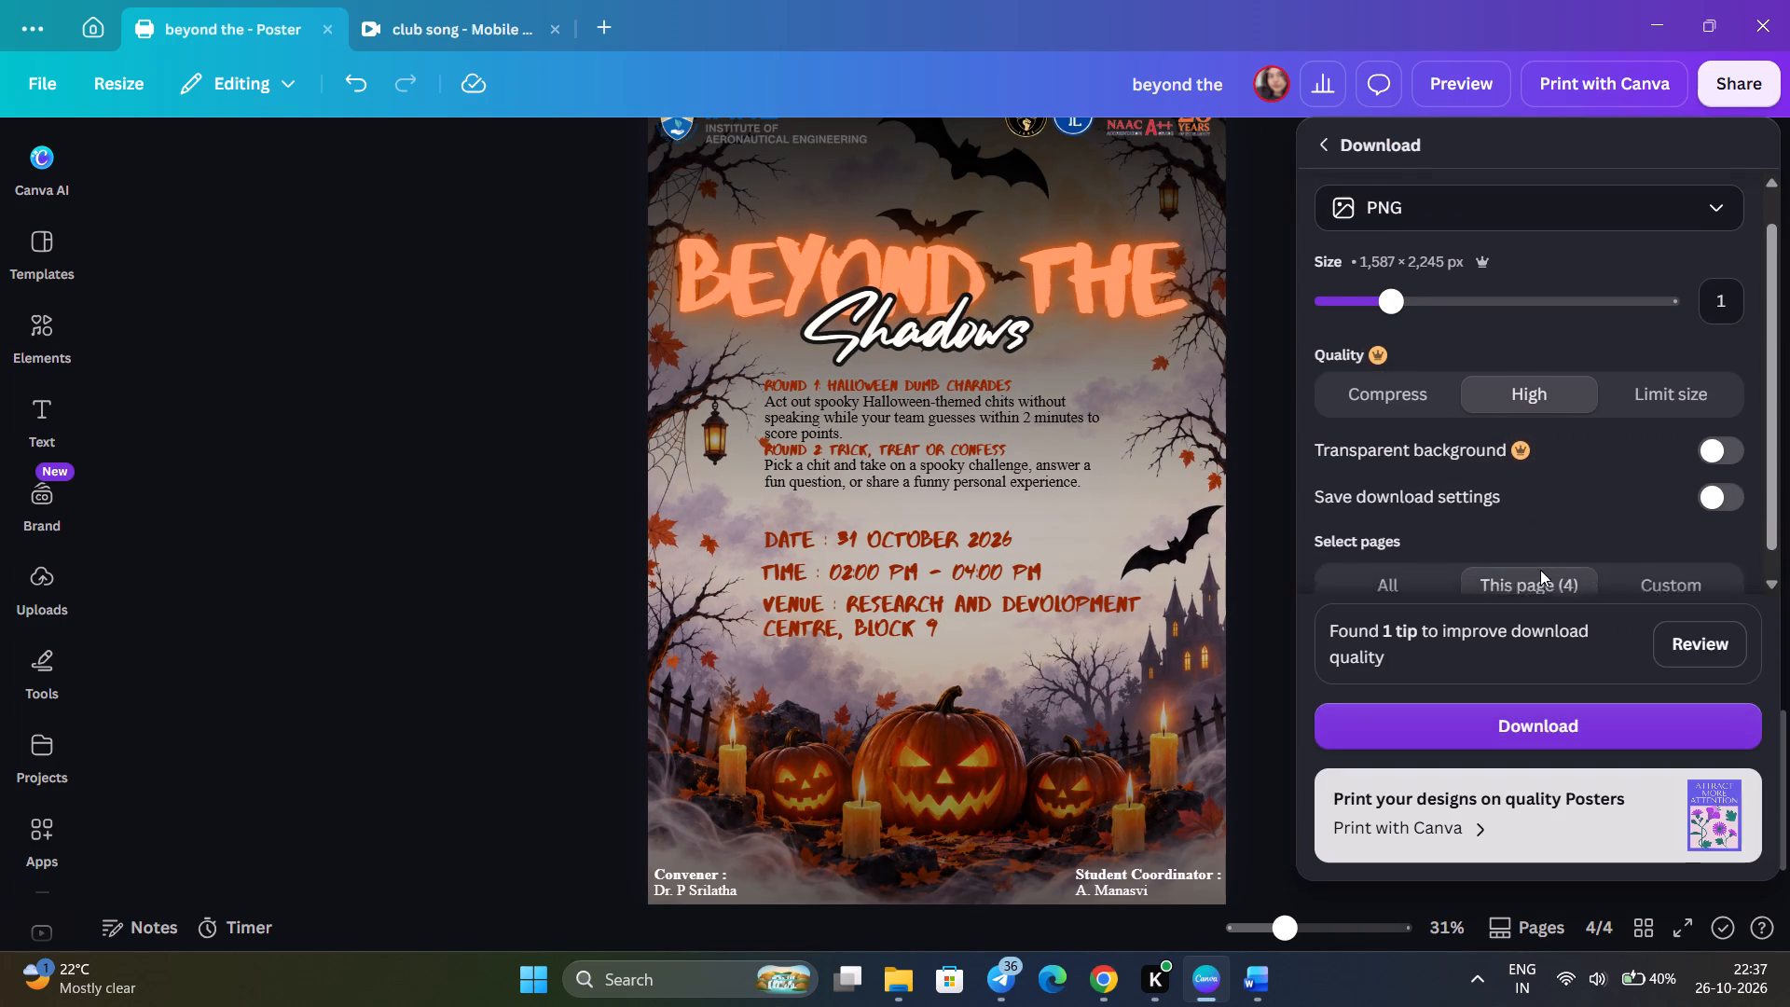
scroll(1540, 570, down, 2)
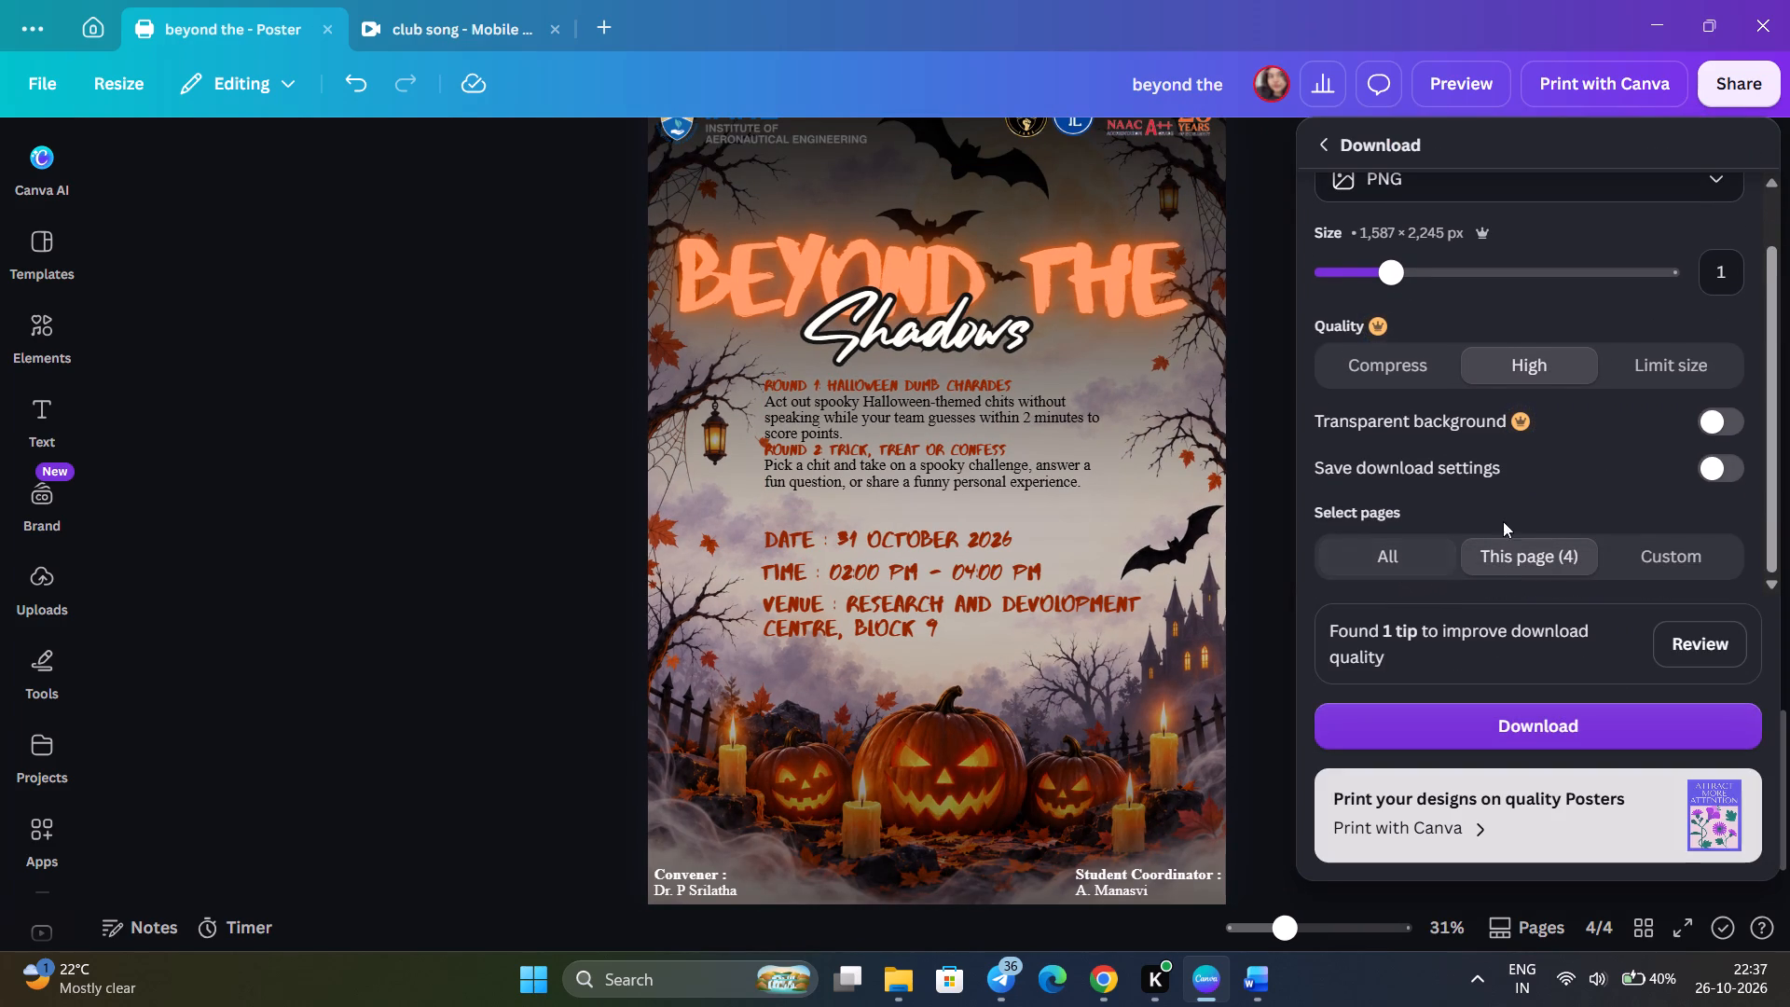
click(1567, 734)
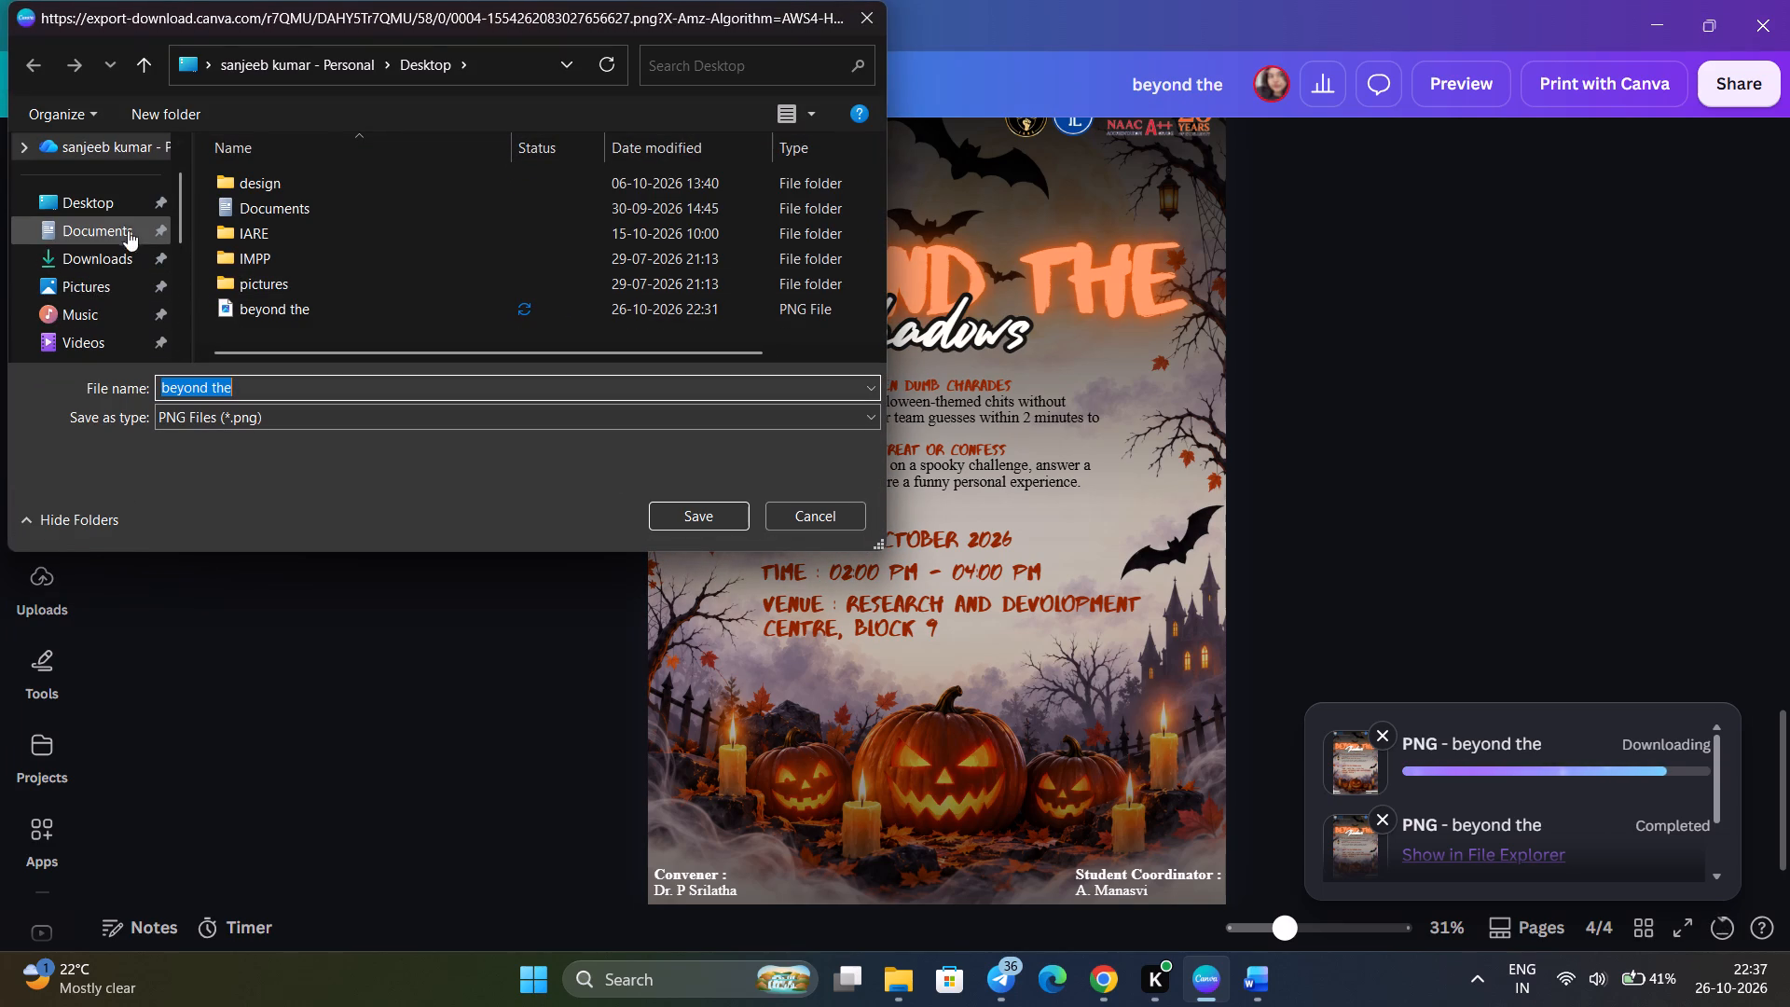
double_click(122, 188)
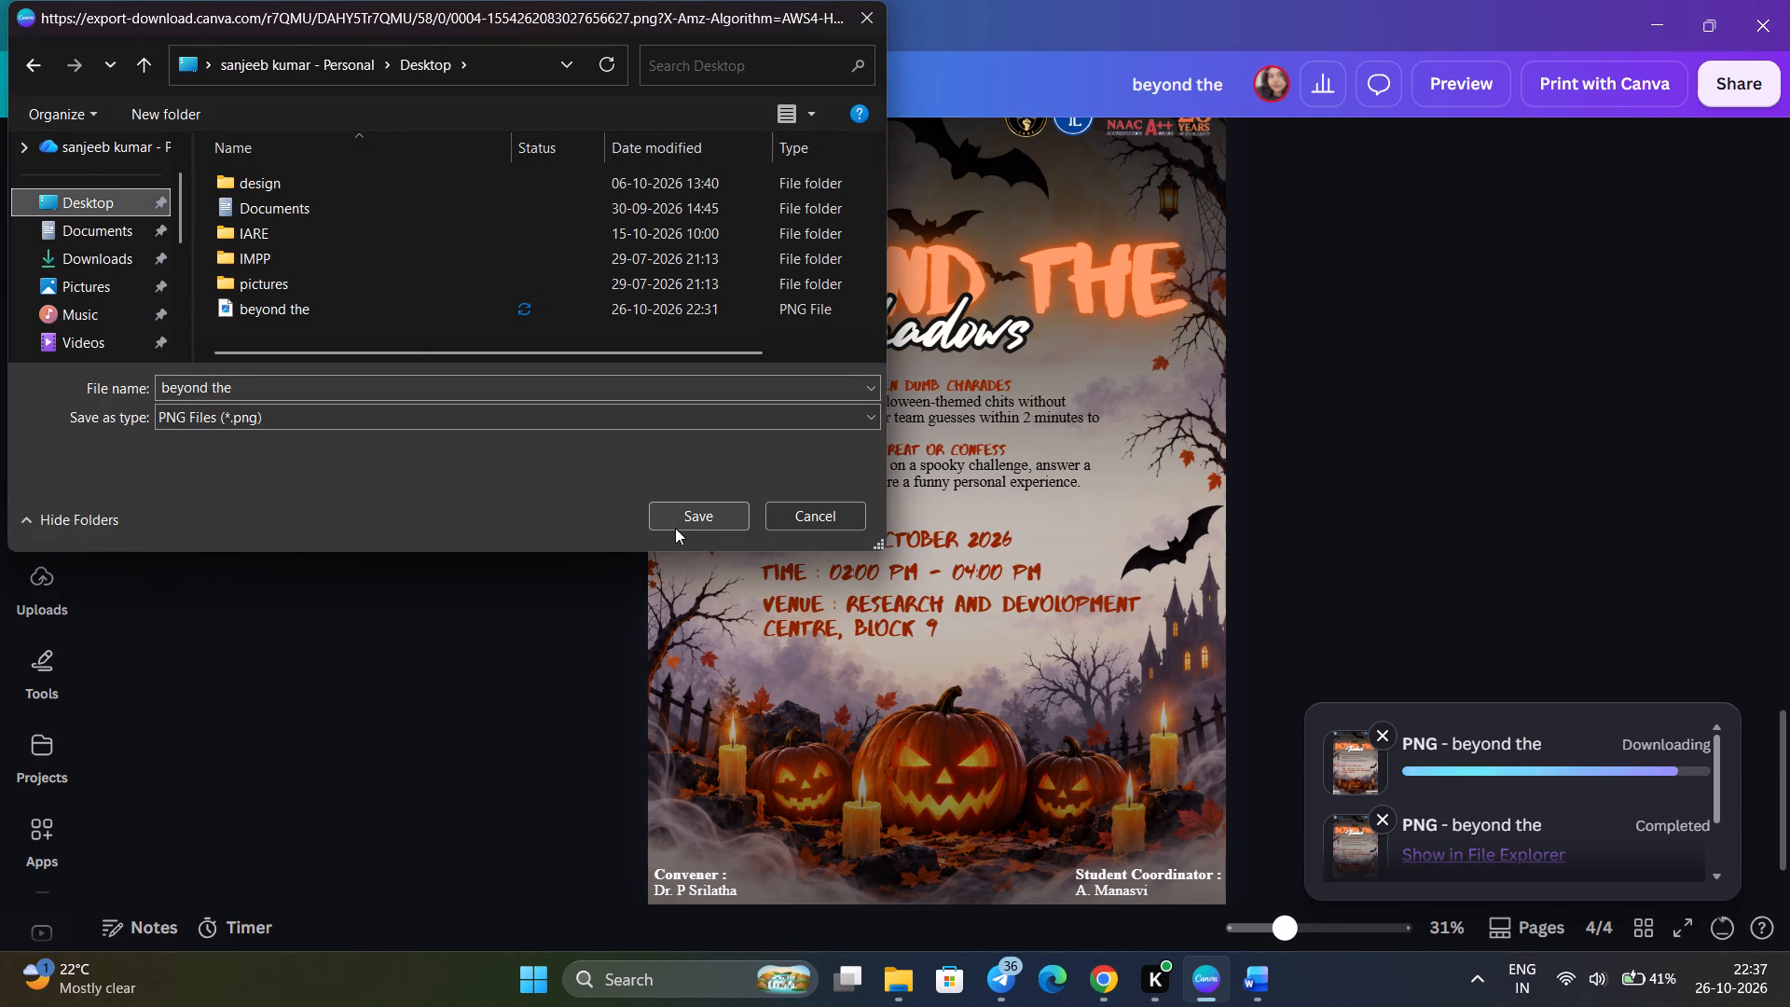
Save the page 4 PNG to the Desktop as "beyond the", replacing the existing file of the same name.
click(686, 522)
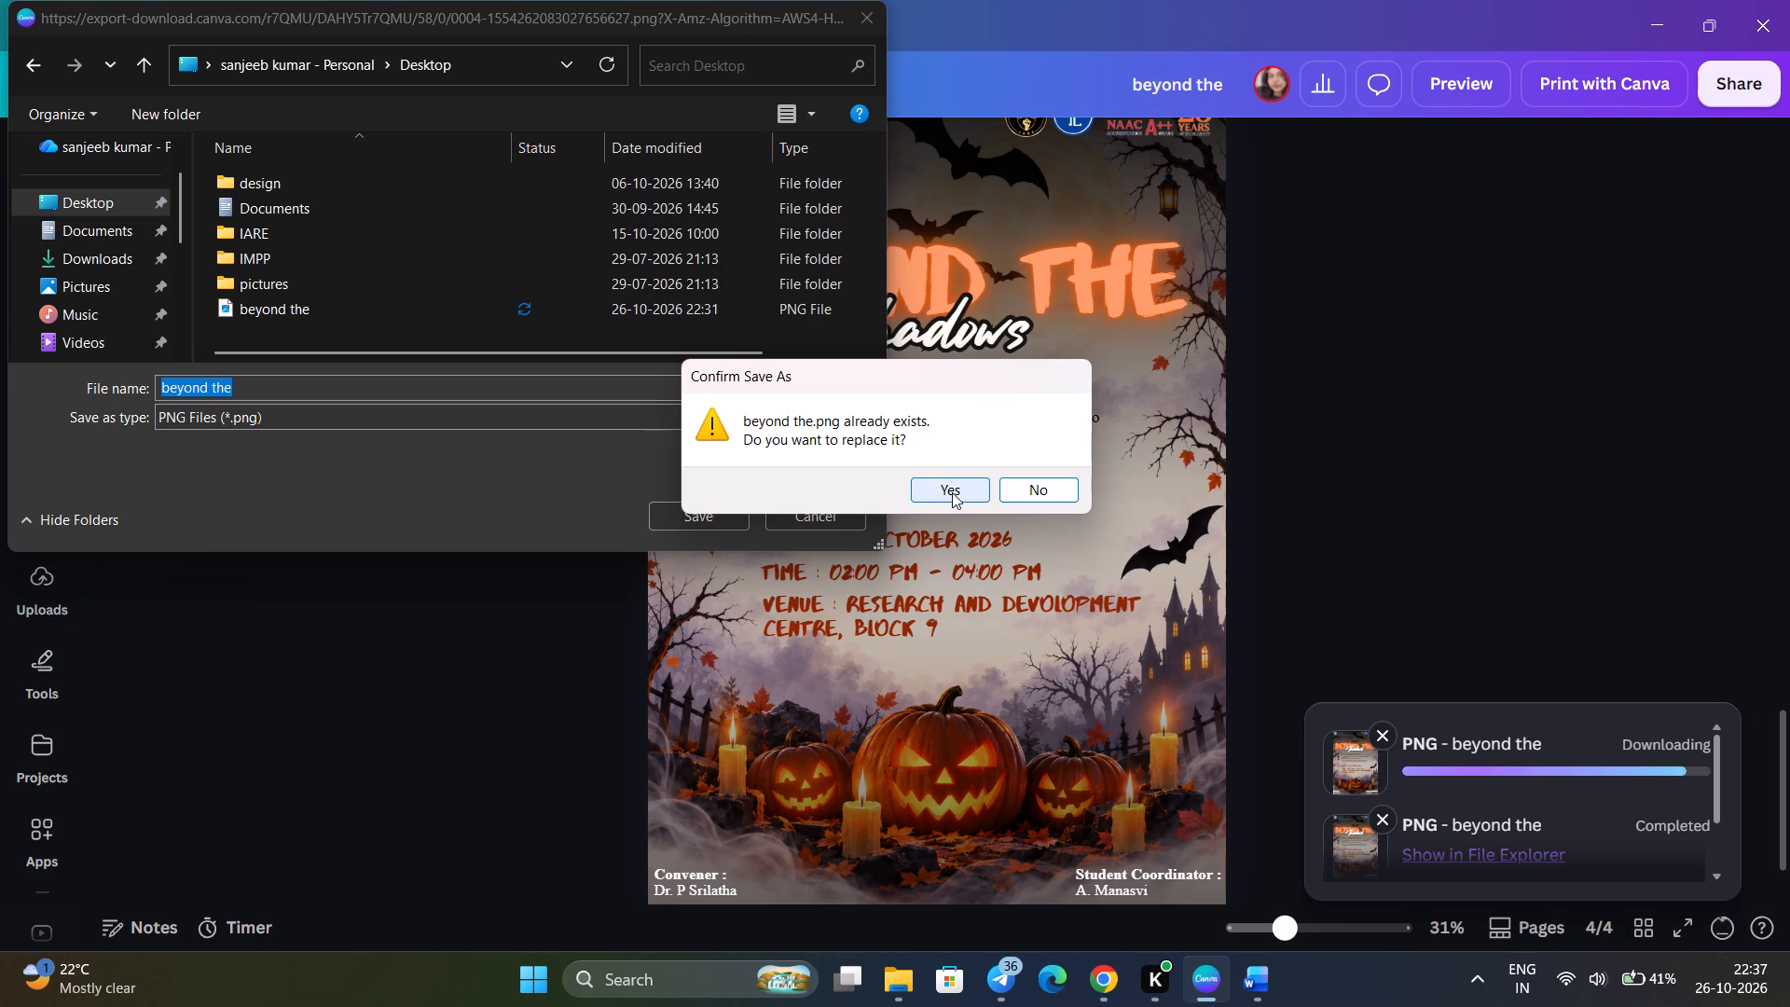
click(952, 492)
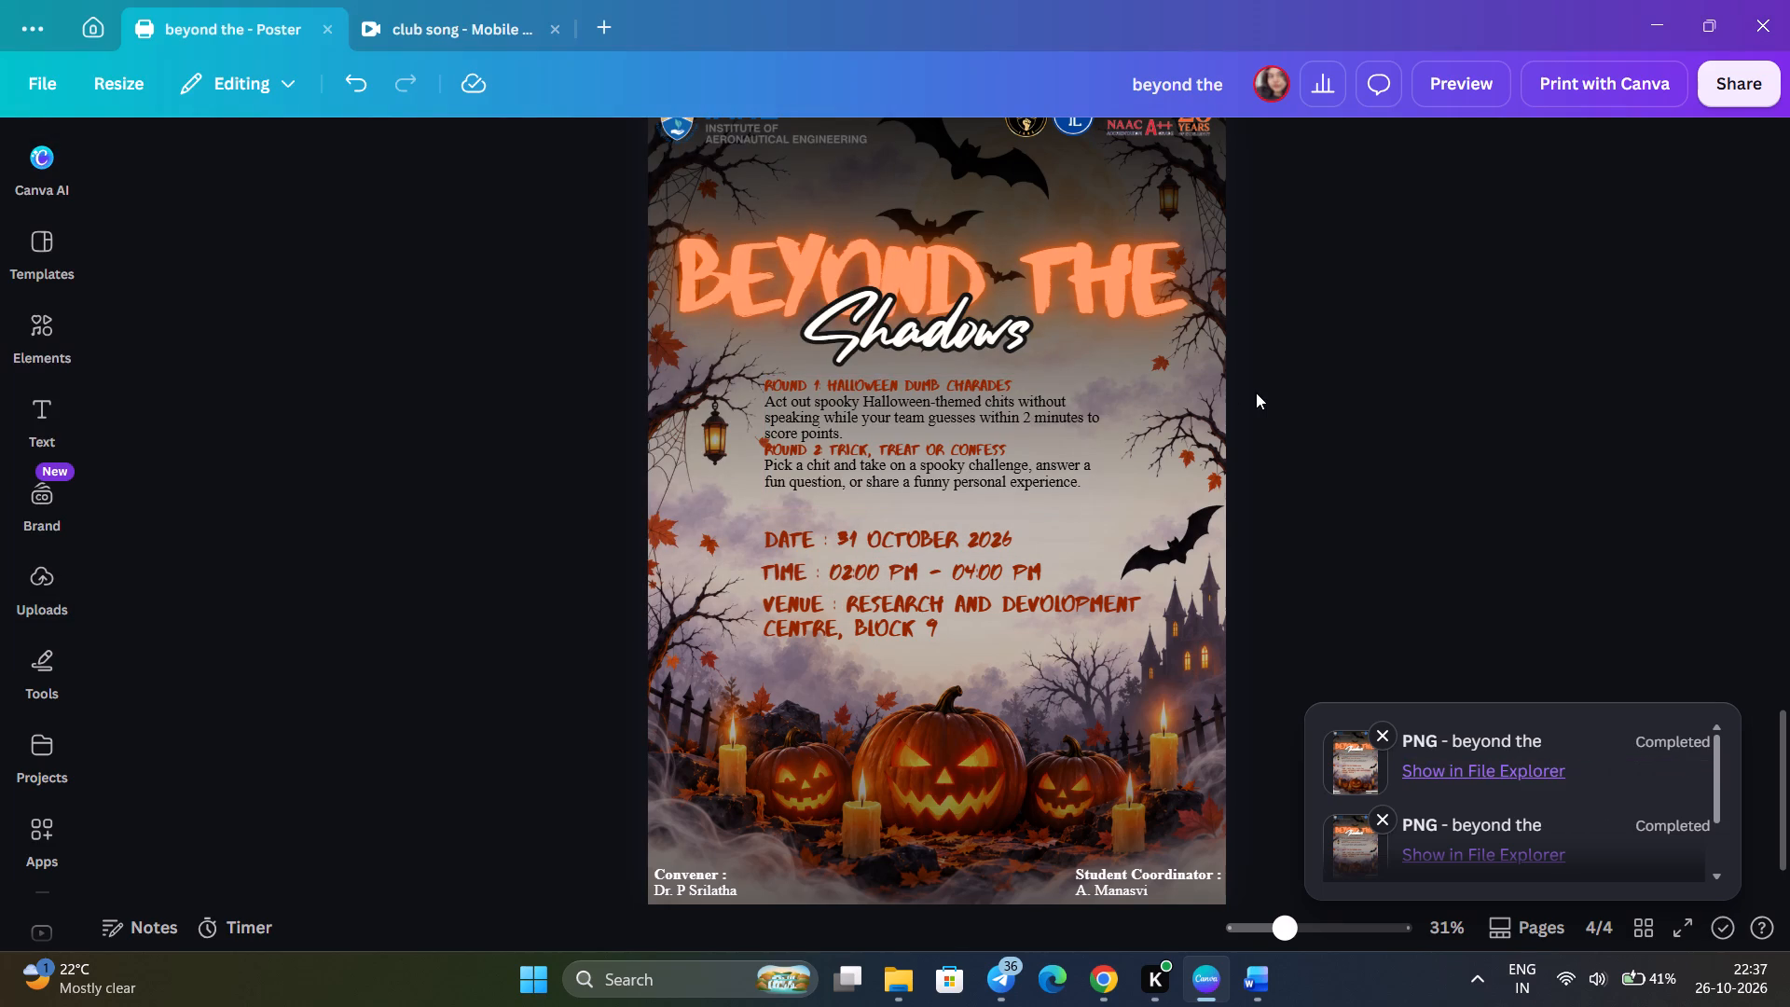
Switch from the poster design to the Chrome browser.
click(1095, 1000)
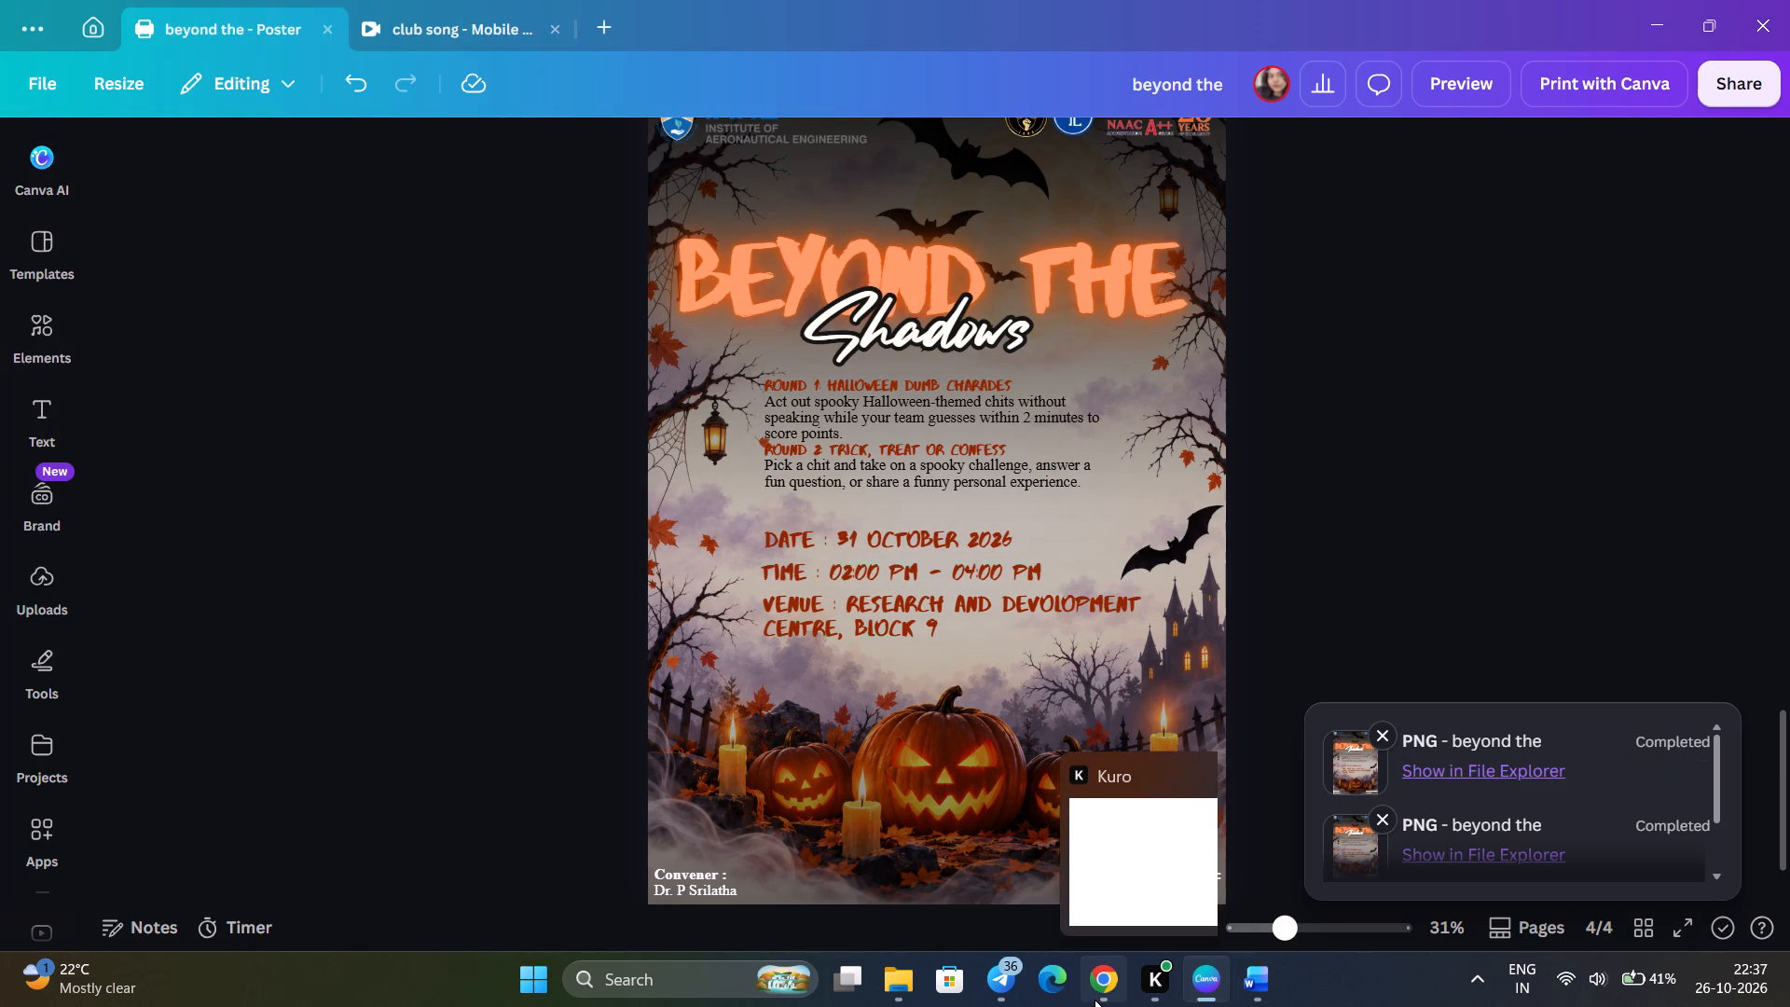